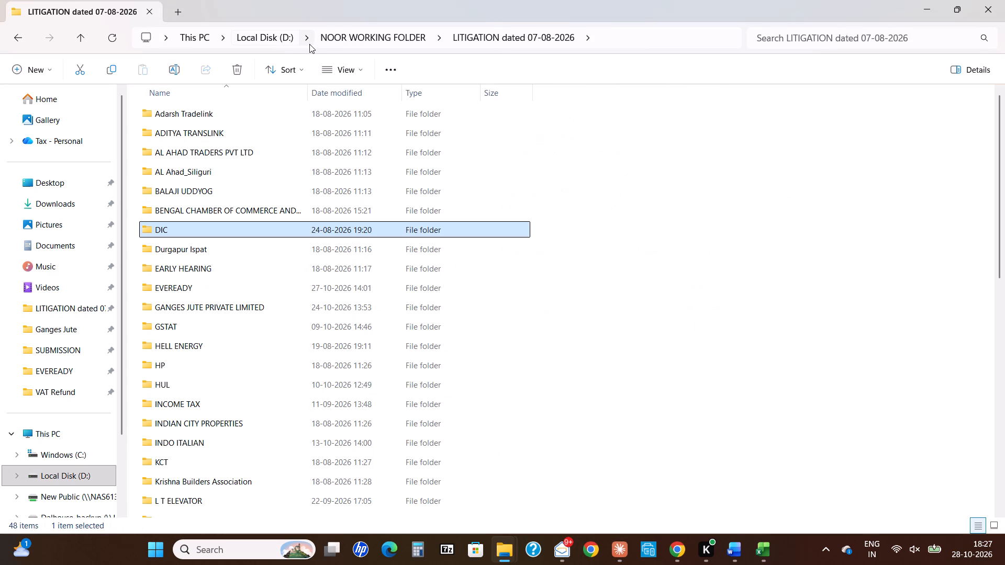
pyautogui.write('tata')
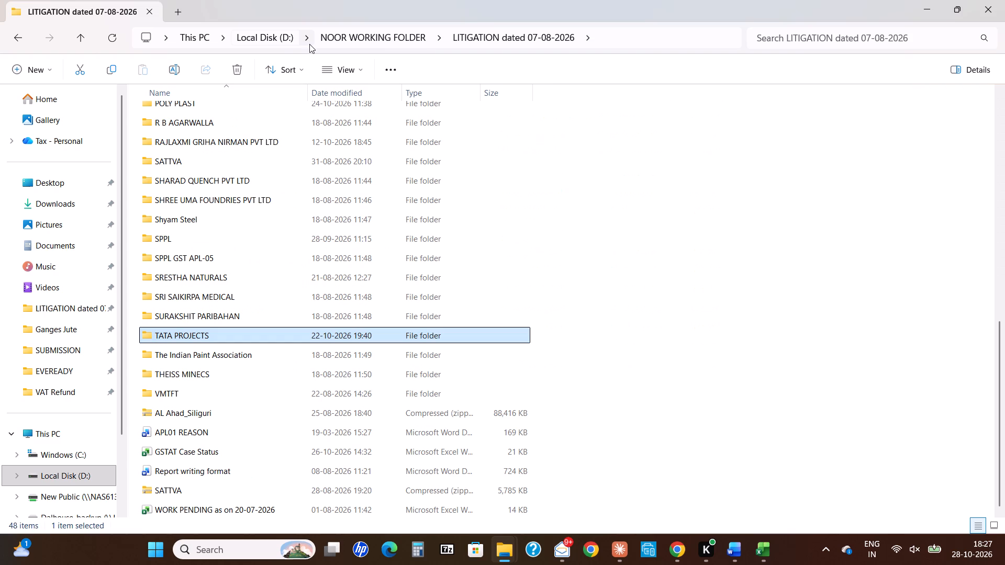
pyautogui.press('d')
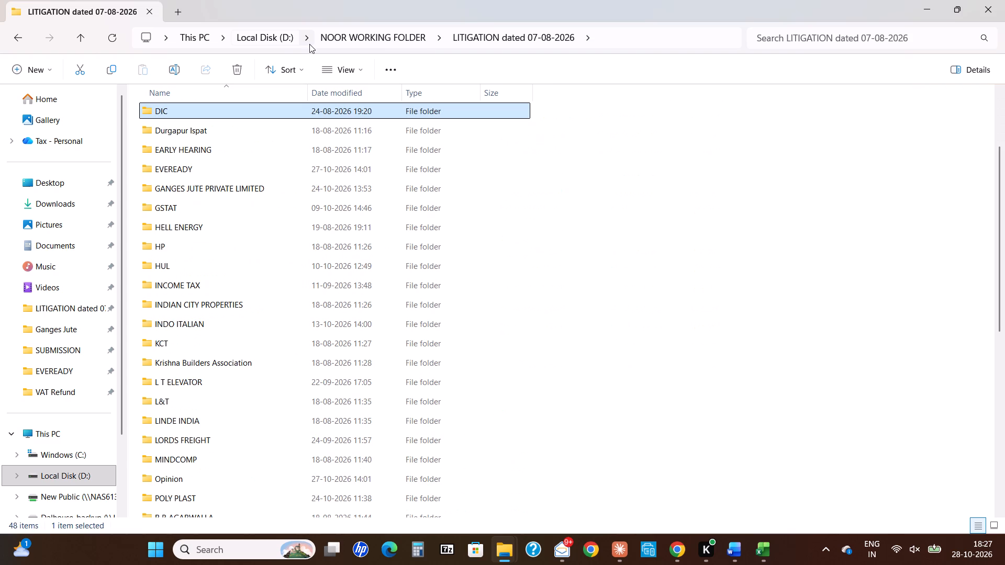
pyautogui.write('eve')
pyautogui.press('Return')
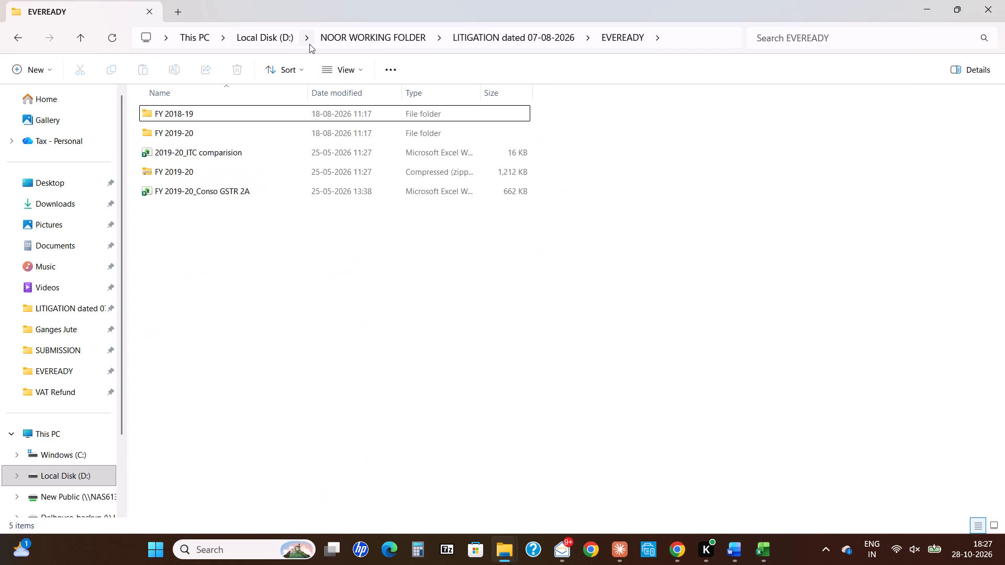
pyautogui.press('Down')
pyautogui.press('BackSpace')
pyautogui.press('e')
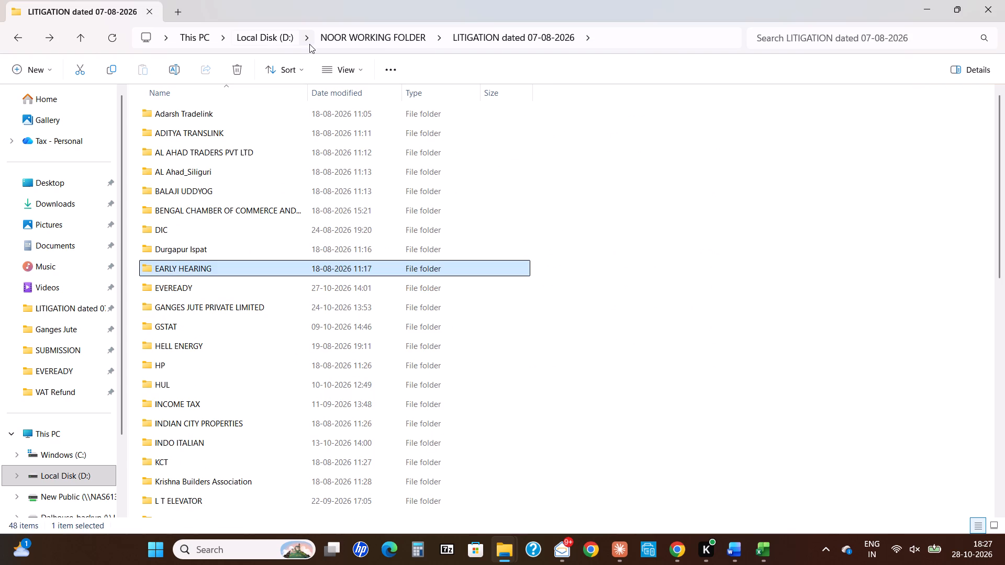
# Open the EVEREADY folder inside the Opinion folder.
pyautogui.write('op')
pyautogui.press('Return')
pyautogui.press('BackSpace')
pyautogui.write('op')
pyautogui.press('Return')
pyautogui.press('Down')
pyautogui.press('Down')
pyautogui.press('Up')
pyautogui.press('Return')
pyautogui.press('BackSpace')
pyautogui.press('Up')
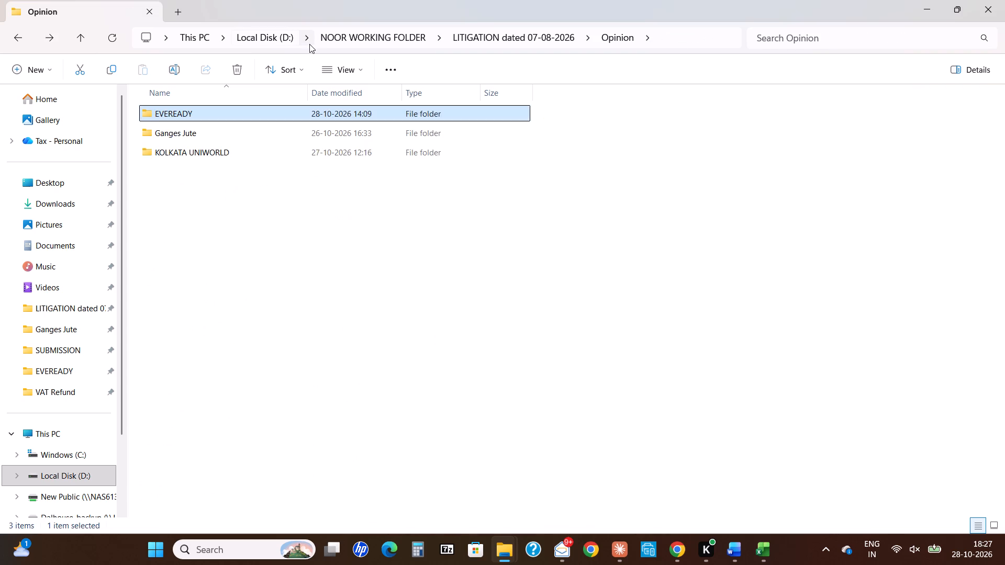
pyautogui.press('Return')
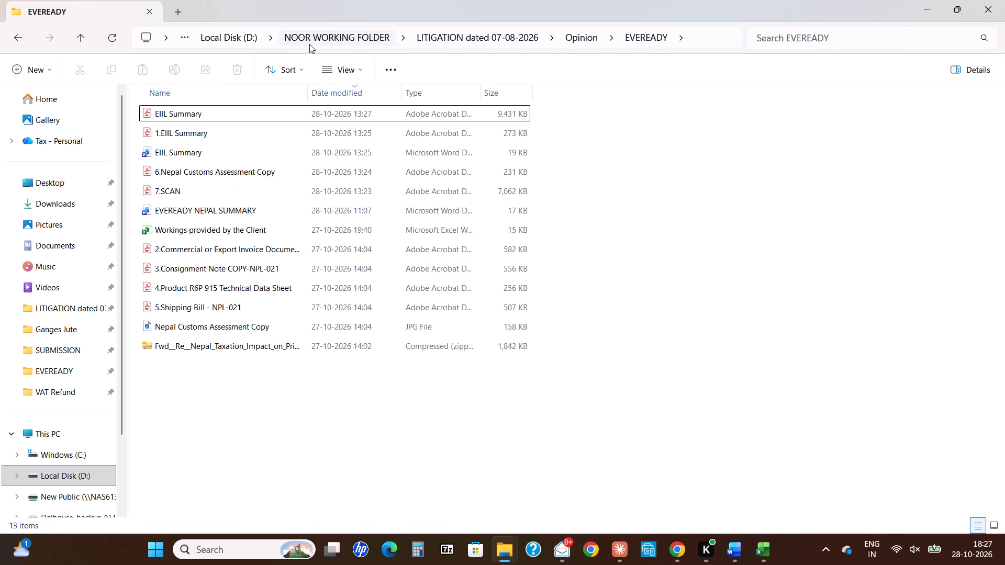
# Sort the files in the EVEREADY folder by file type.
pyautogui.hotkey('ctrl', 'e')
pyautogui.click(329, 84)
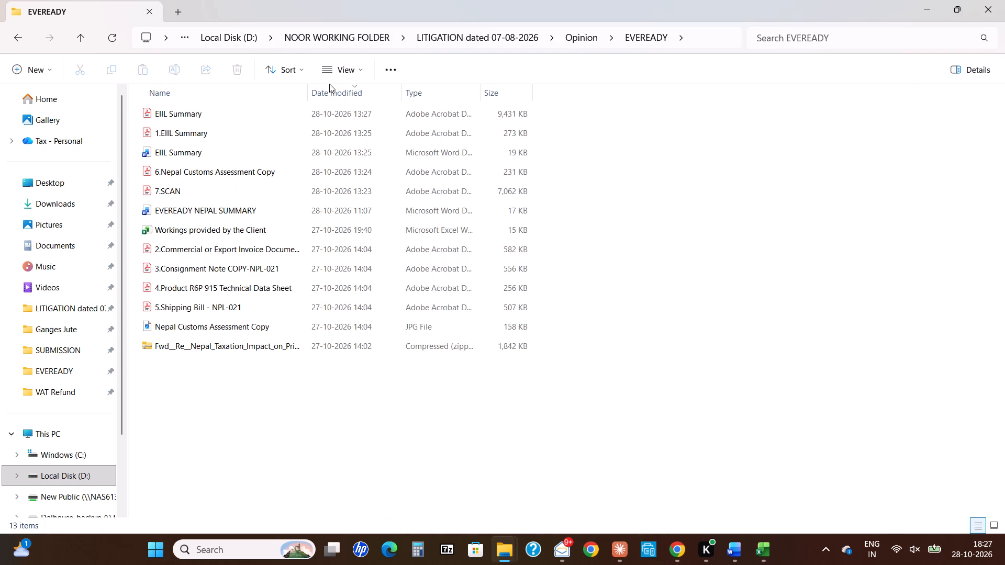
pyautogui.click(434, 92)
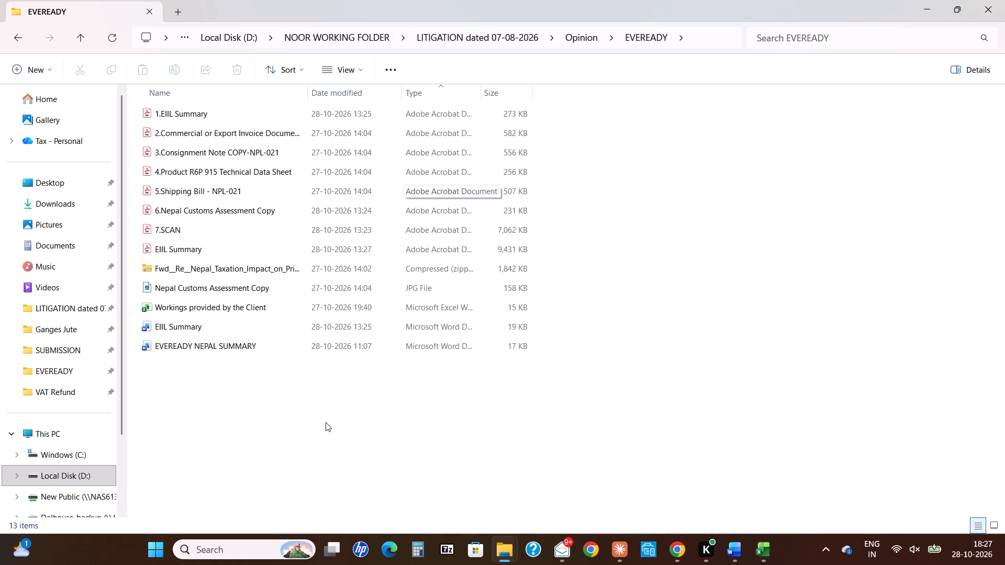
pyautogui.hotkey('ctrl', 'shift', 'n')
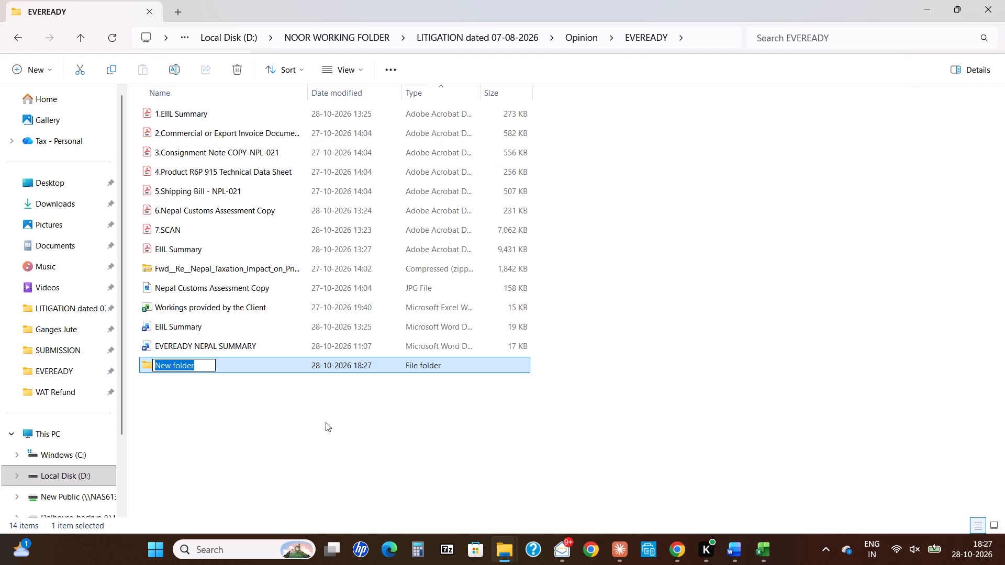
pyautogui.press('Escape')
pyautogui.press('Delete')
# Open the EVEREADY NEPAL SUMMARY document in Word, look over its requirement and scope, and return to the EVEREADY folder.
pyautogui.press('Up')
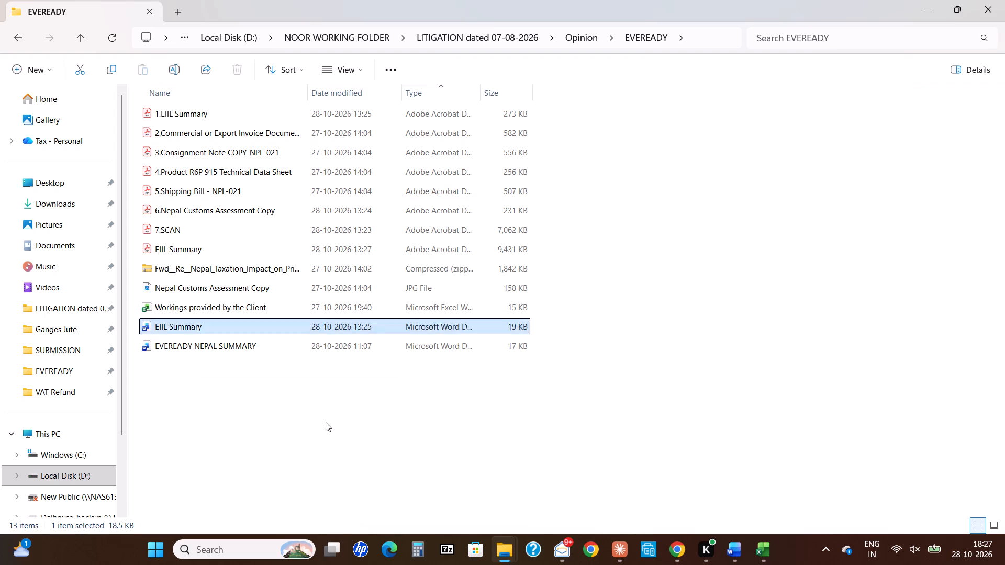
pyautogui.press('Down')
pyautogui.press('Return')
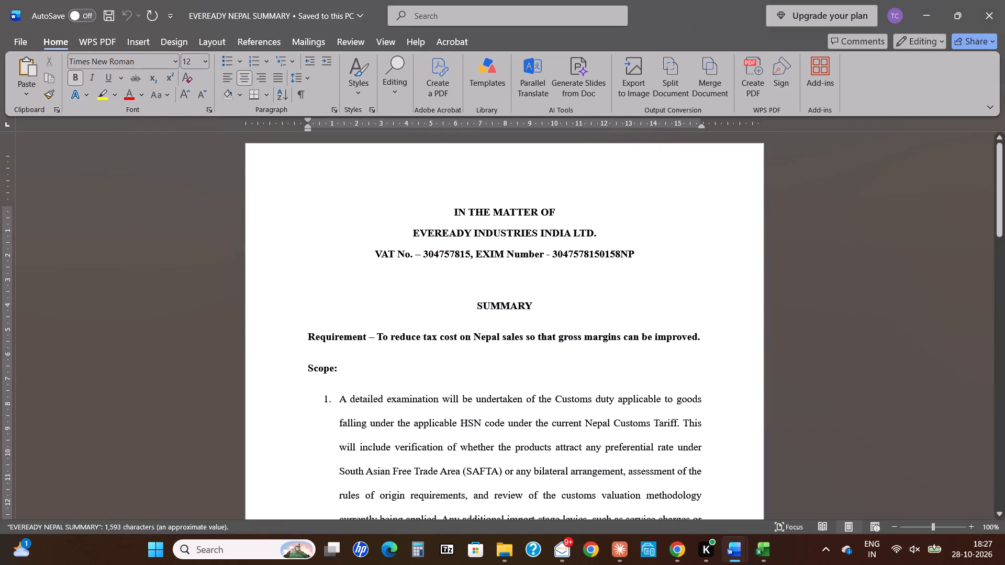
pyautogui.scroll(-1, 479, 386)
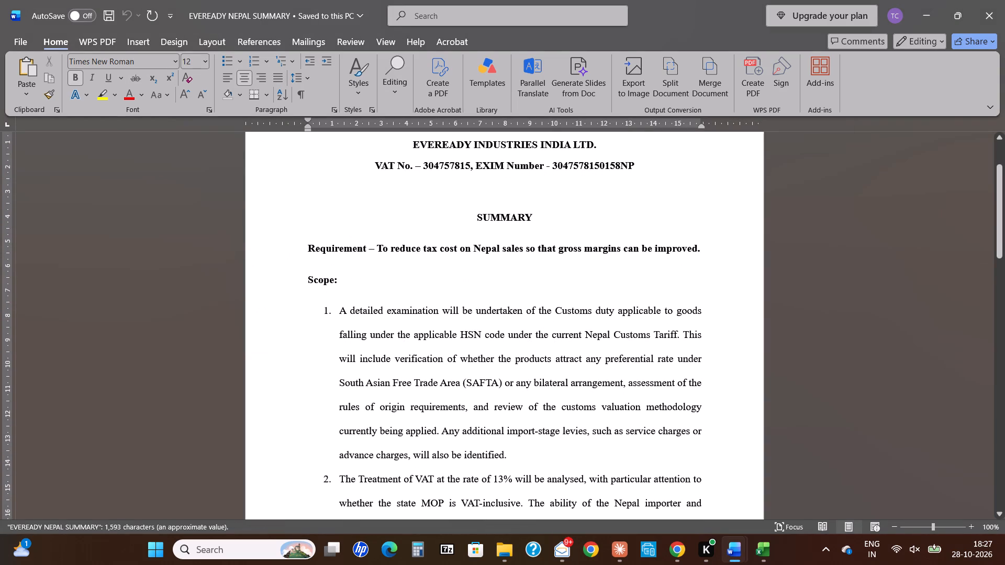
pyautogui.click(1004, 0)
pyautogui.hotkey('alt', 'Tab')
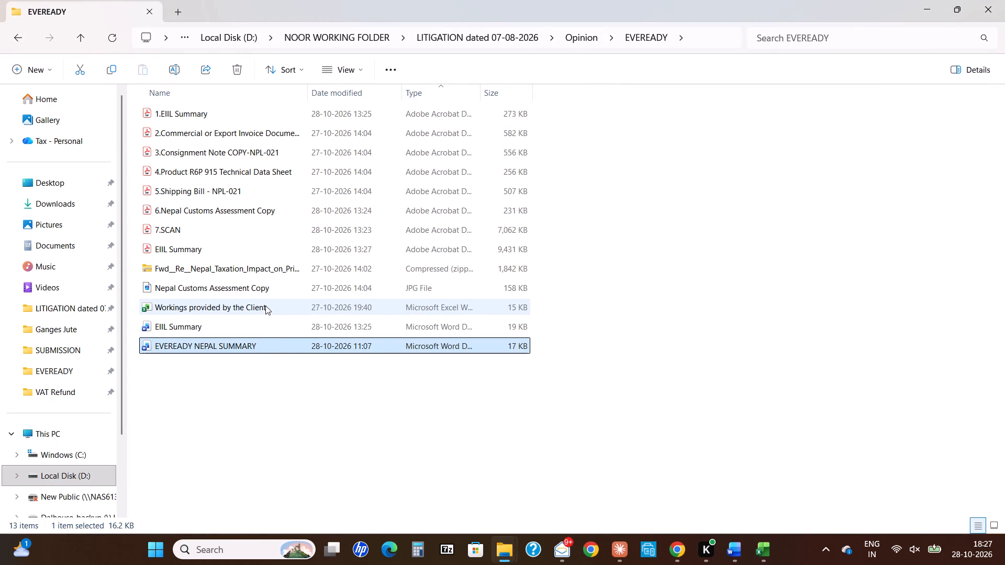
# Open the EIIL Summary Word document from the EVEREADY folder.
pyautogui.click(271, 326)
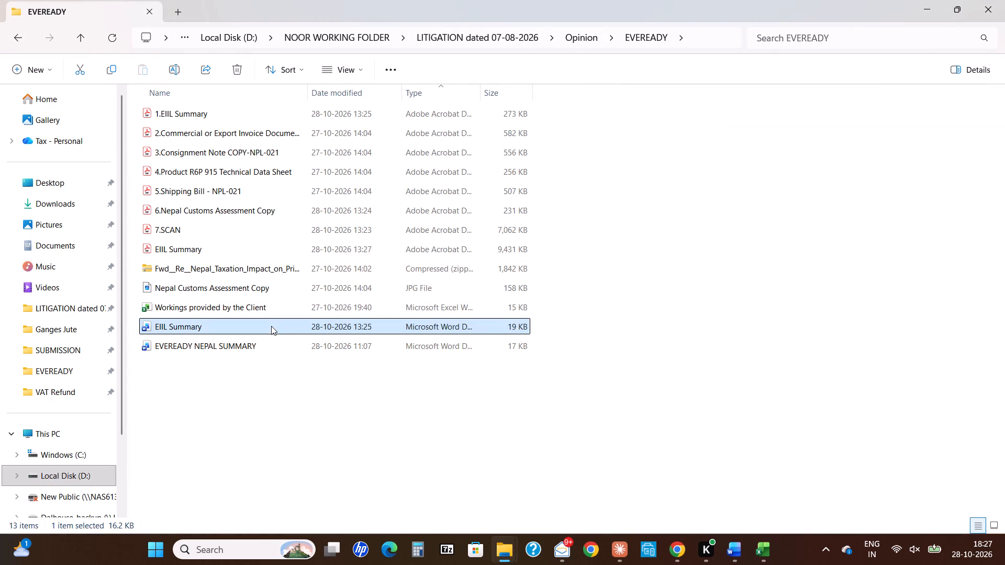
pyautogui.doubleClick(271, 326)
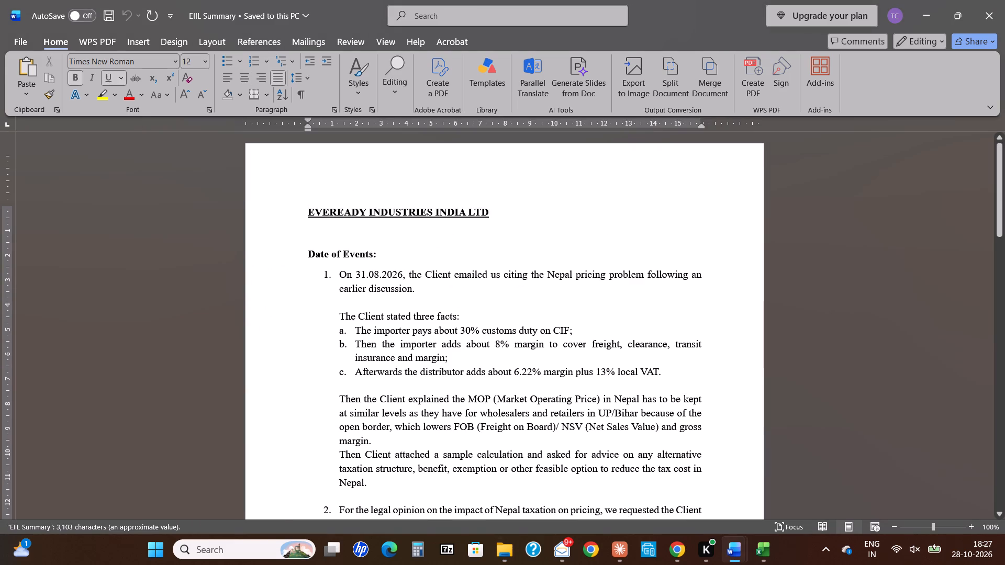
# Add the line "Issue: Nepal Export" under the EVEREADY INDUSTRIES INDIA LTD heading, followed by a new empty line.
pyautogui.click(457, 224)
pyautogui.press('End')
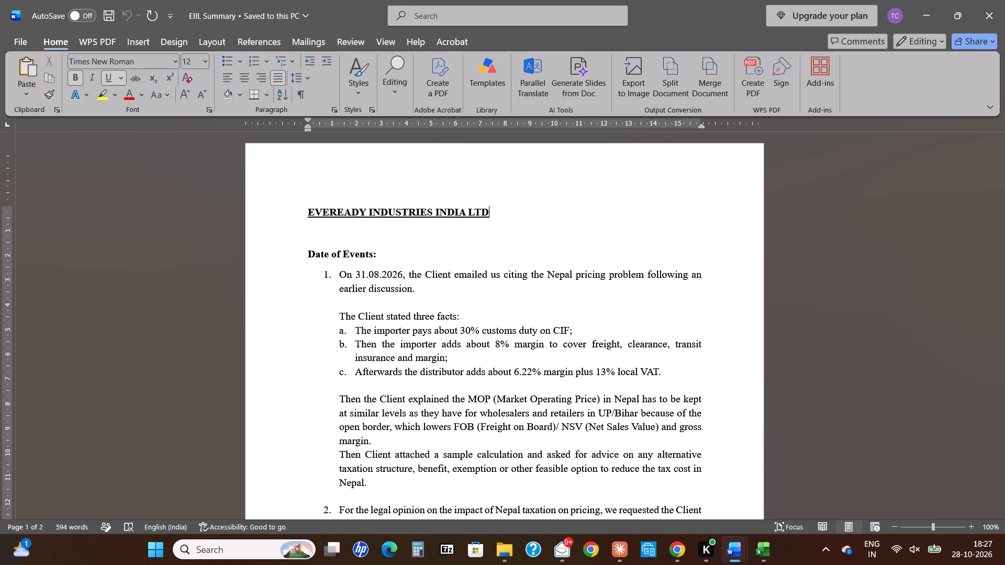
pyautogui.press('Return')
pyautogui.write('Issue;')
pyautogui.press('BackSpace')
pyautogui.write(': Nepal Export')
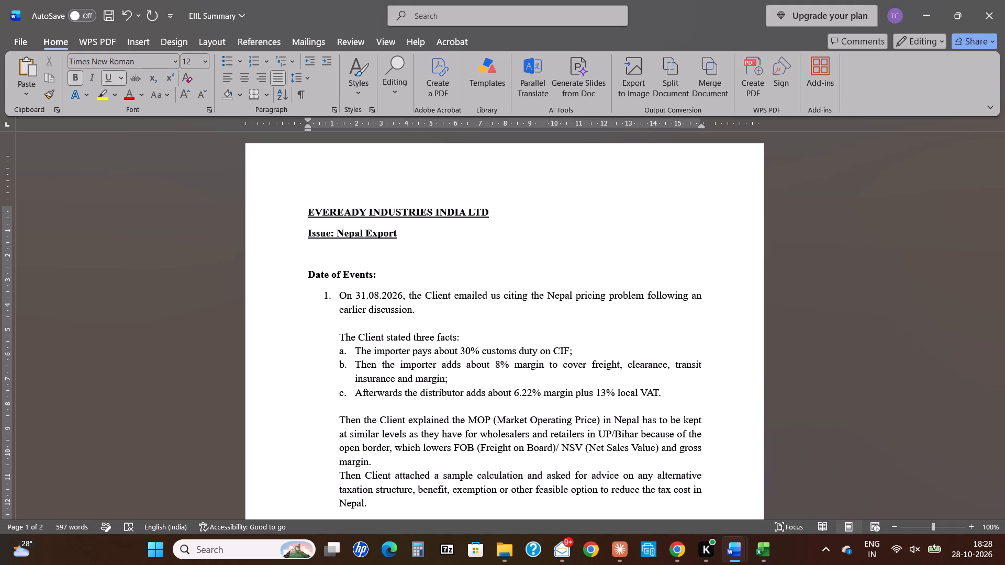
pyautogui.press('Return')
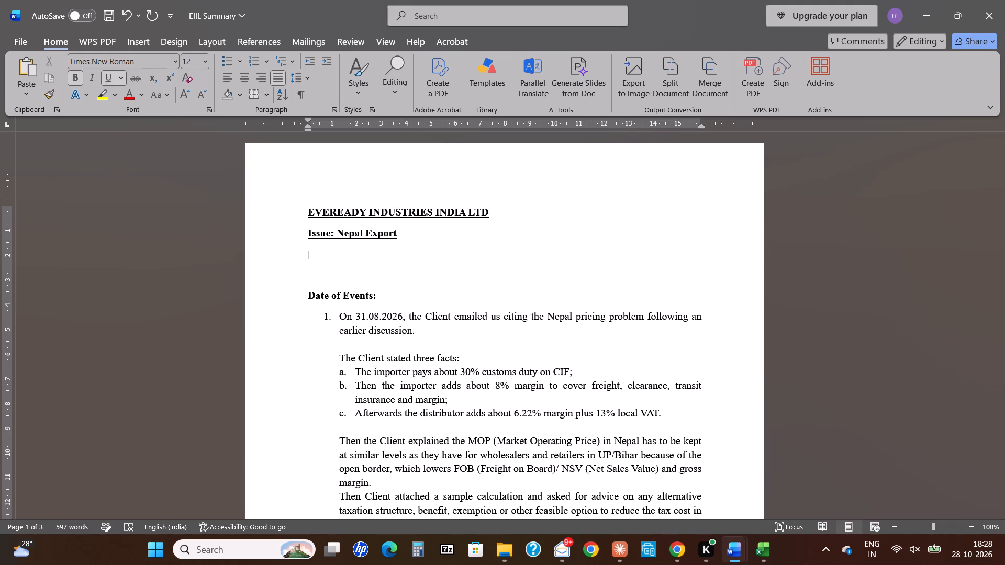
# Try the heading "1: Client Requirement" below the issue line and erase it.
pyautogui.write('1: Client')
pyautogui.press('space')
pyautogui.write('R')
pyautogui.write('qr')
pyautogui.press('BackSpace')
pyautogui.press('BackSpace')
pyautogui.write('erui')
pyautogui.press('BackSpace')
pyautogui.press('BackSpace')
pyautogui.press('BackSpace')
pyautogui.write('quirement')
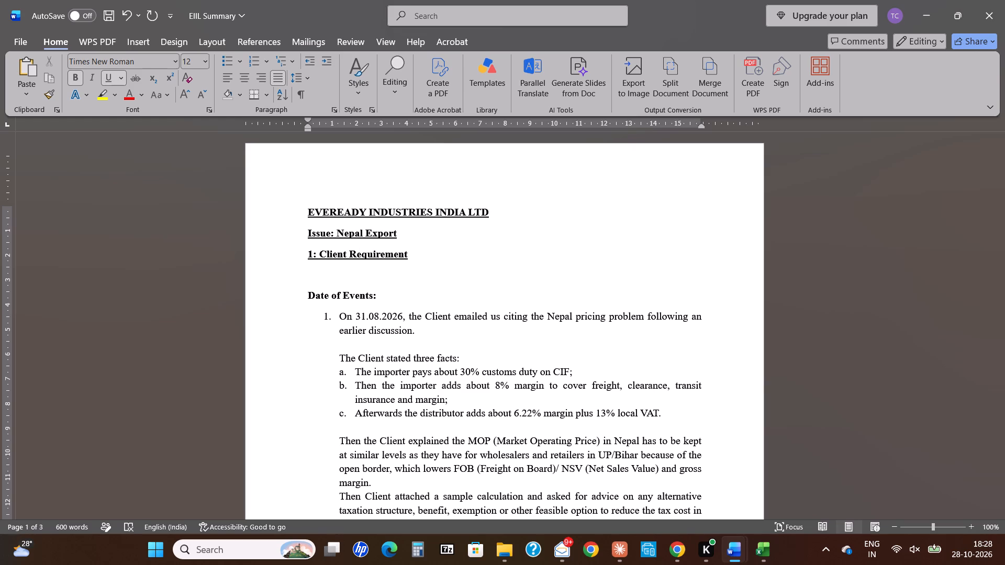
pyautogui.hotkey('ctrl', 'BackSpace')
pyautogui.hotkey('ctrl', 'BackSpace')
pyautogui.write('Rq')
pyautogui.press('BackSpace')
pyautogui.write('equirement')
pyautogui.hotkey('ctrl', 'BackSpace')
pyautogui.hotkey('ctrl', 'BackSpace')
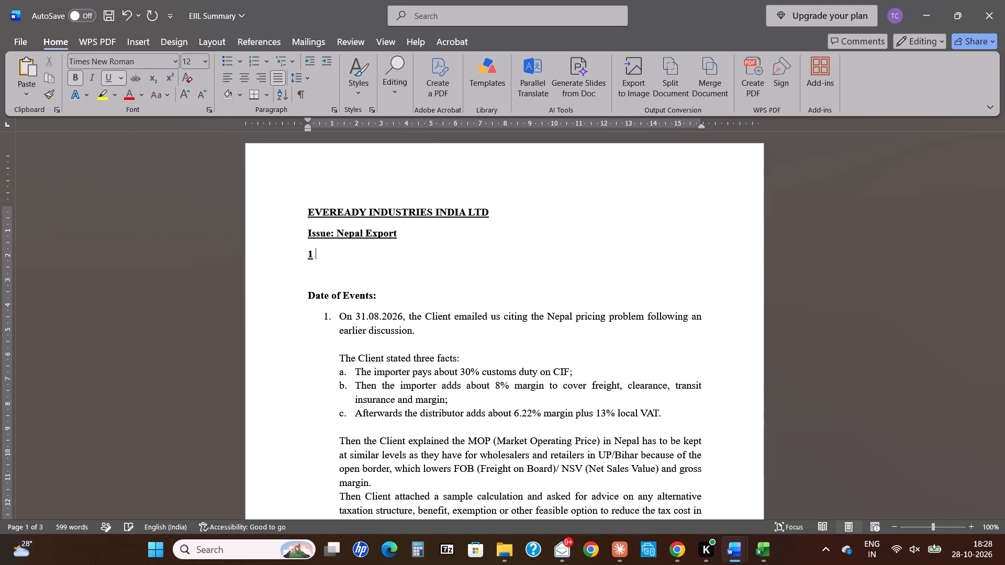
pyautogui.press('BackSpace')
# Leave a blank line below the issue line and start a numbered list in regular text with "Requirement of the Client:" as item 1.
pyautogui.hotkey('ctrl', 'u')
pyautogui.hotkey('ctrl', 'b')
pyautogui.press('Return')
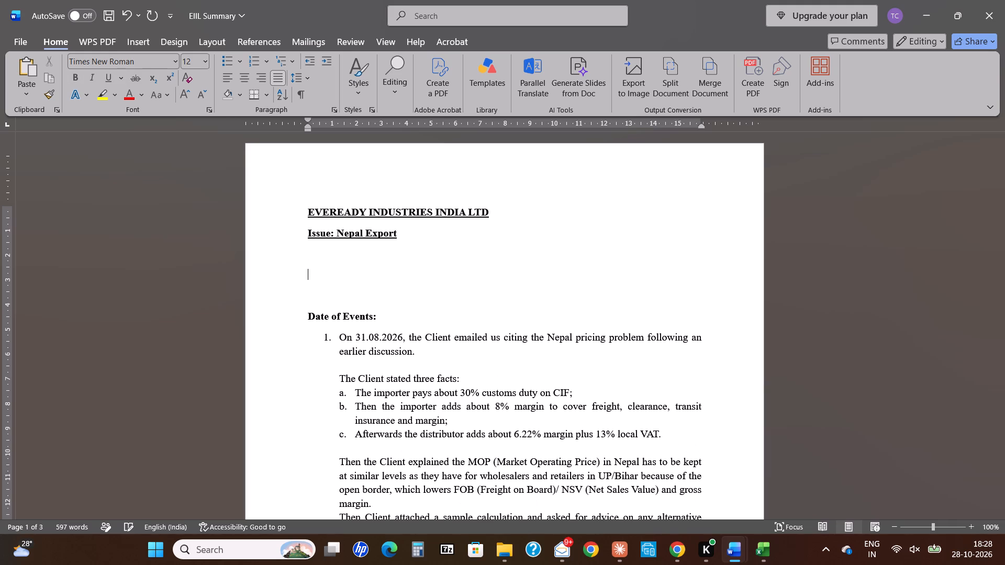
pyautogui.write('1.')
pyautogui.press('space')
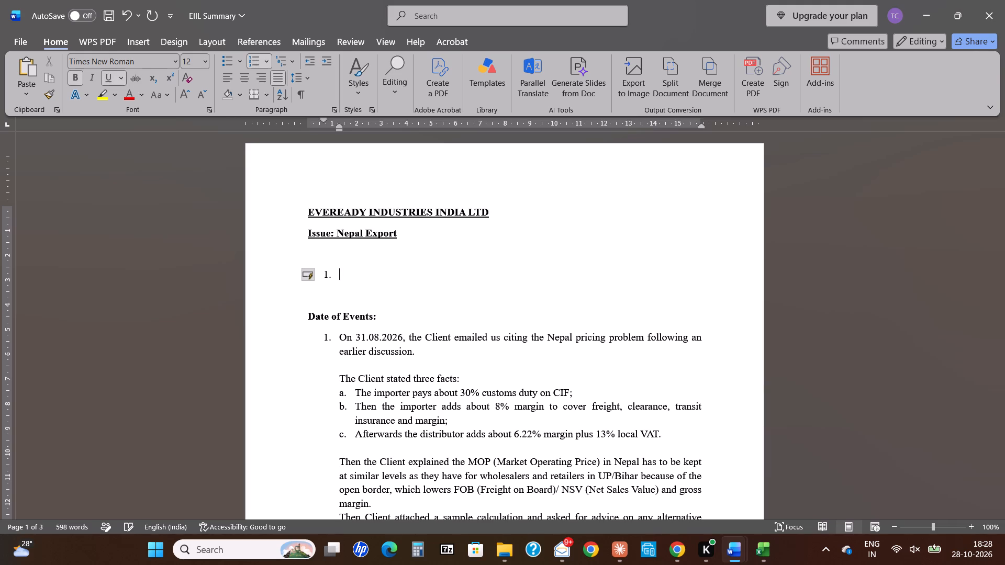
pyautogui.hotkey('shift', 'r')
pyautogui.press('BackSpace')
pyautogui.hotkey('ctrl', 'b')
pyautogui.hotkey('ctrl', 'u')
pyautogui.hotkey('shift', 'r')
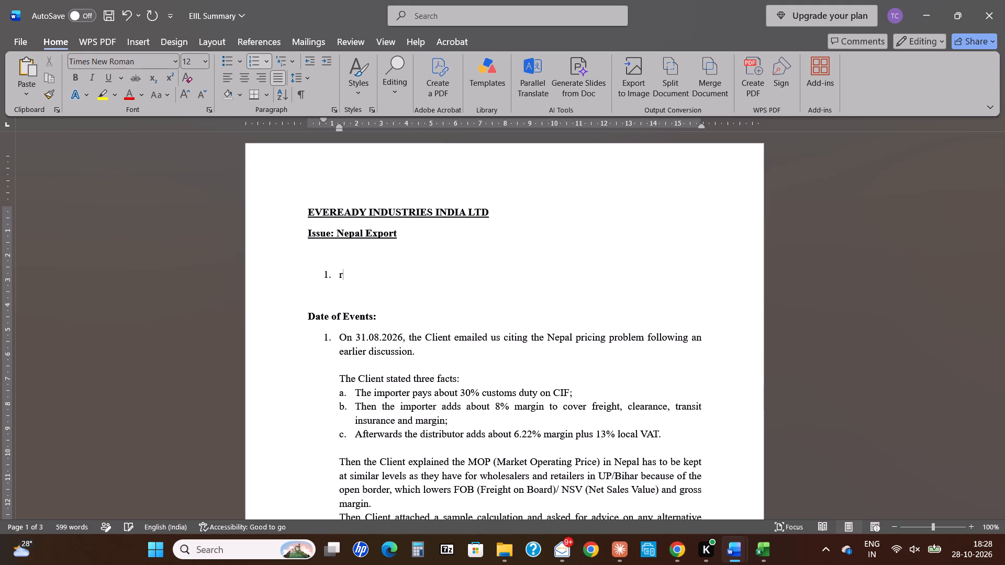
pyautogui.press('BackSpace')
pyautogui.write('Rq')
pyautogui.press('BackSpace')
pyautogui.write('equirement of the Clietn')
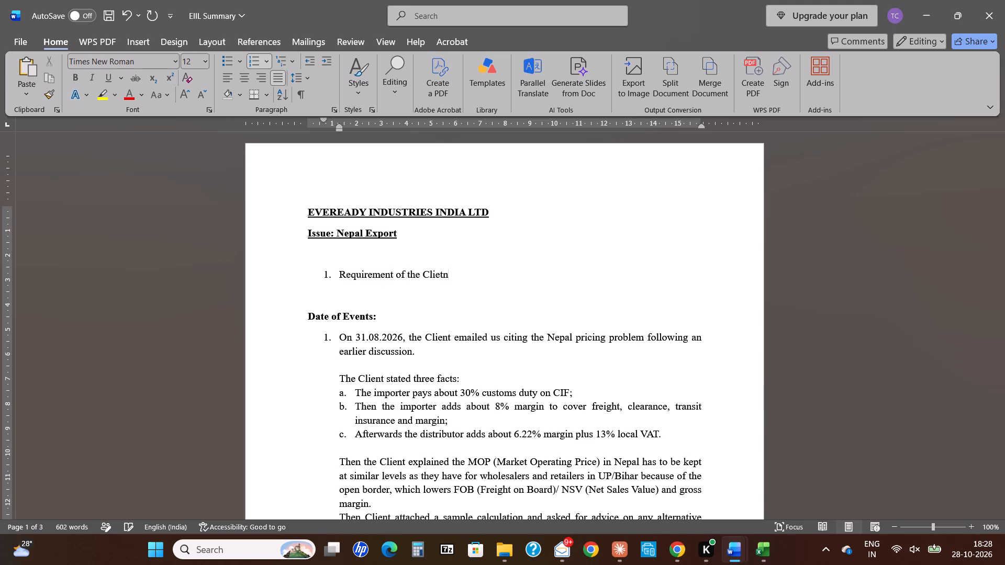
pyautogui.press('BackSpace')
pyautogui.press('BackSpace')
pyautogui.write('nt')
pyautogui.hotkey('shift', ':')
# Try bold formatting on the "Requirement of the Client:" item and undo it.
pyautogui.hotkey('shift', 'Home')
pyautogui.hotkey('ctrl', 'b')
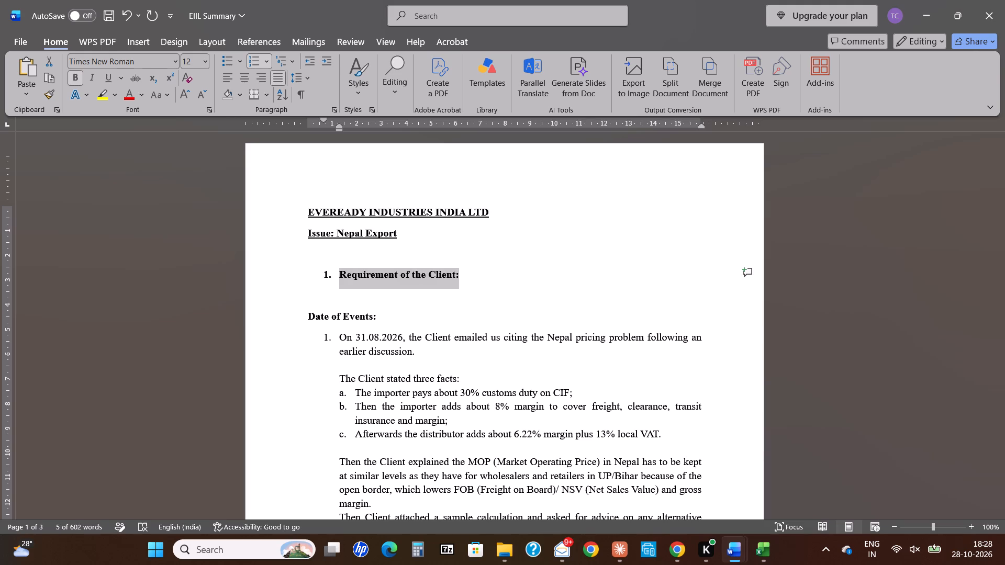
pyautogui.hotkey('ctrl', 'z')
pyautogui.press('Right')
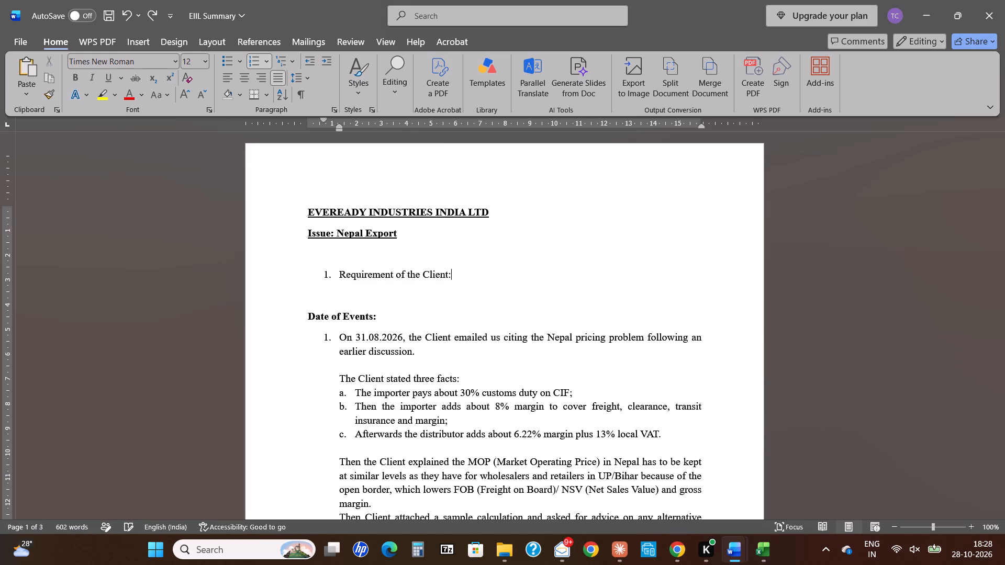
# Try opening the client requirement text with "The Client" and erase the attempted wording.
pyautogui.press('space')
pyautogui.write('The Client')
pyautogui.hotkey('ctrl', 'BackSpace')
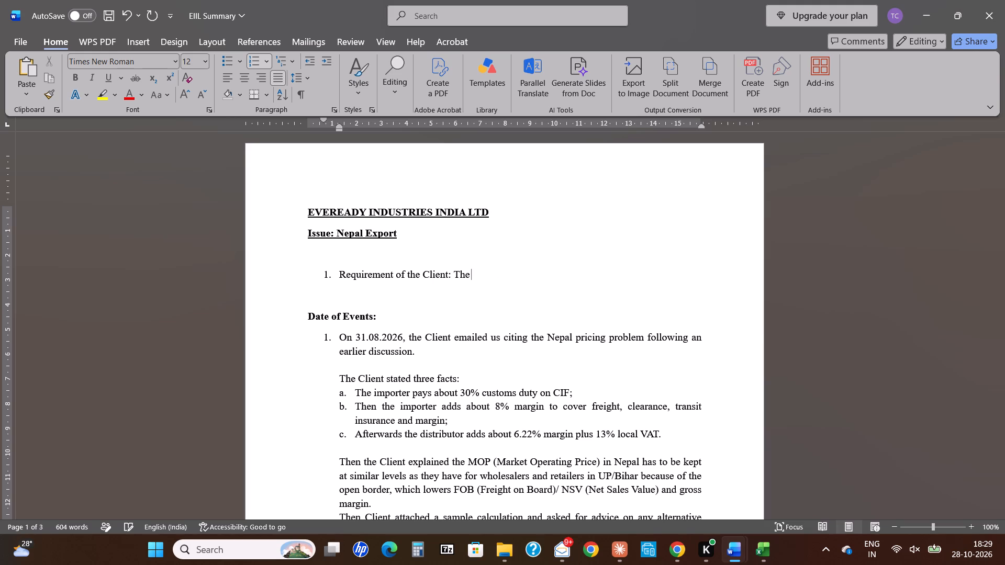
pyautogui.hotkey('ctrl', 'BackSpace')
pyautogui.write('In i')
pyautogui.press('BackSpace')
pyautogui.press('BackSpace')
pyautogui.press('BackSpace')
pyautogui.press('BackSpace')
# Begin the text after "Requirement of the Client:" with "In view of".
pyautogui.press('space')
pyautogui.write('In view of the')
pyautogui.press('space')
pyautogui.hotkey('ctrl', 'BackSpace')
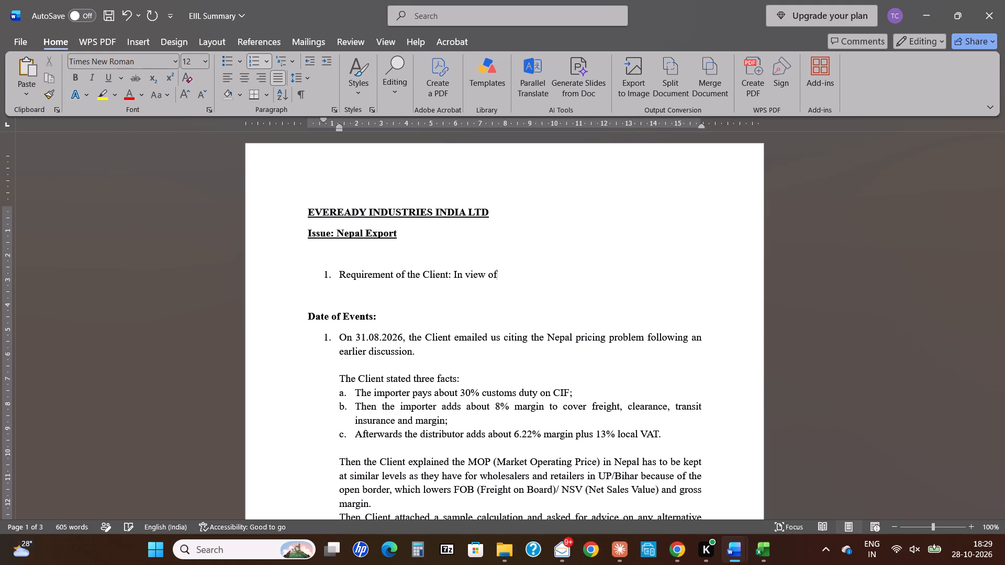
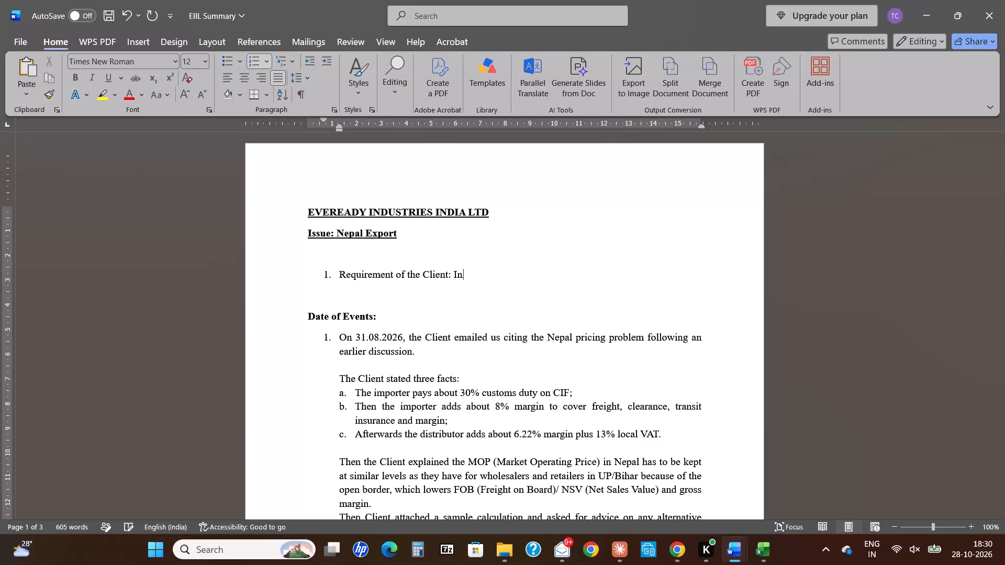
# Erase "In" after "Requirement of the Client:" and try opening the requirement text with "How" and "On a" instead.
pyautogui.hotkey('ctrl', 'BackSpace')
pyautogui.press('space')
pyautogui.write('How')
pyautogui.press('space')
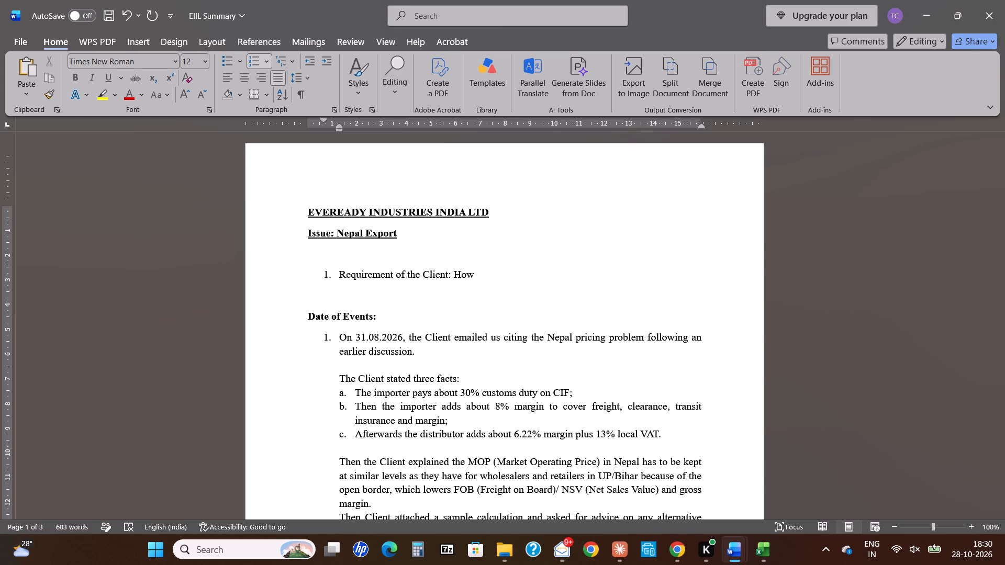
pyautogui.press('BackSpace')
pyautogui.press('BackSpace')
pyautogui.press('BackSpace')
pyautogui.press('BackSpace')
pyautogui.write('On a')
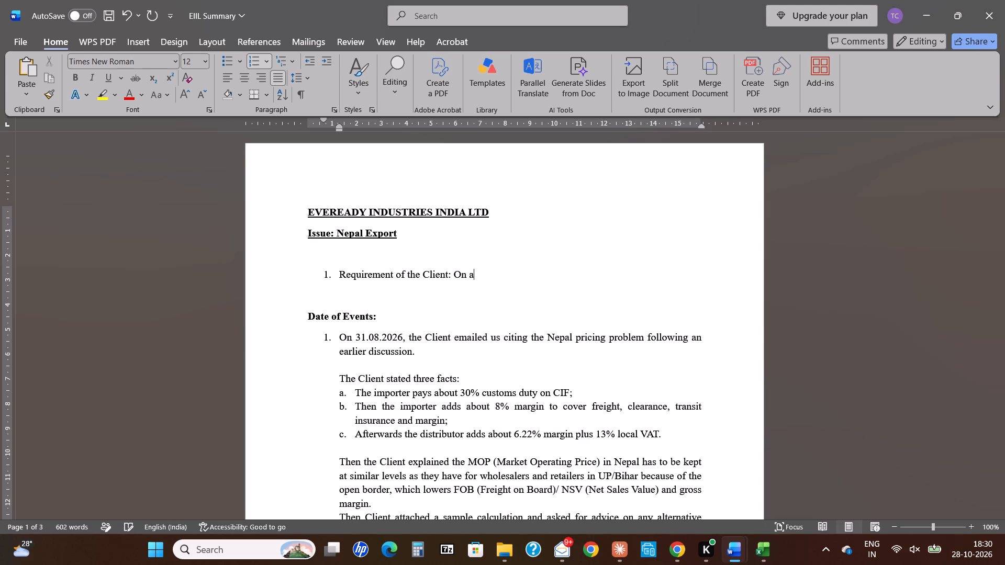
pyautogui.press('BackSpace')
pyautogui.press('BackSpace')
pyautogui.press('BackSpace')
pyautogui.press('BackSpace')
# Write "In the email dated 31.08.2026 the Client requested –" after "Requirement of the Client:".
pyautogui.write('In the m')
pyautogui.press('BackSpace')
pyautogui.write('email dated')
pyautogui.press('space')
pyautogui.write('31.08.2026')
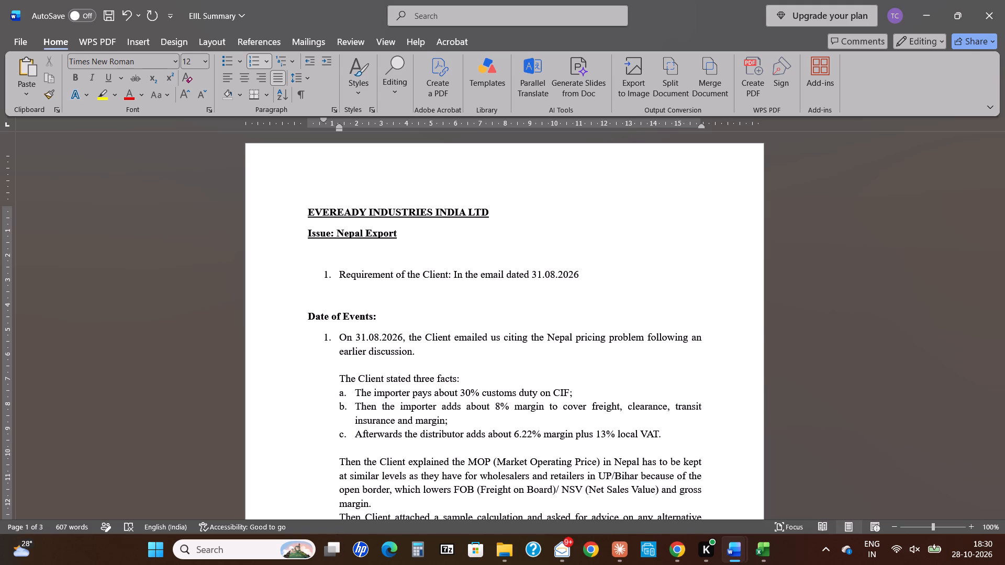
pyautogui.press('space')
pyautogui.write('the Client requestedd')
pyautogui.press('space')
pyautogui.write('-')
pyautogui.press('space')
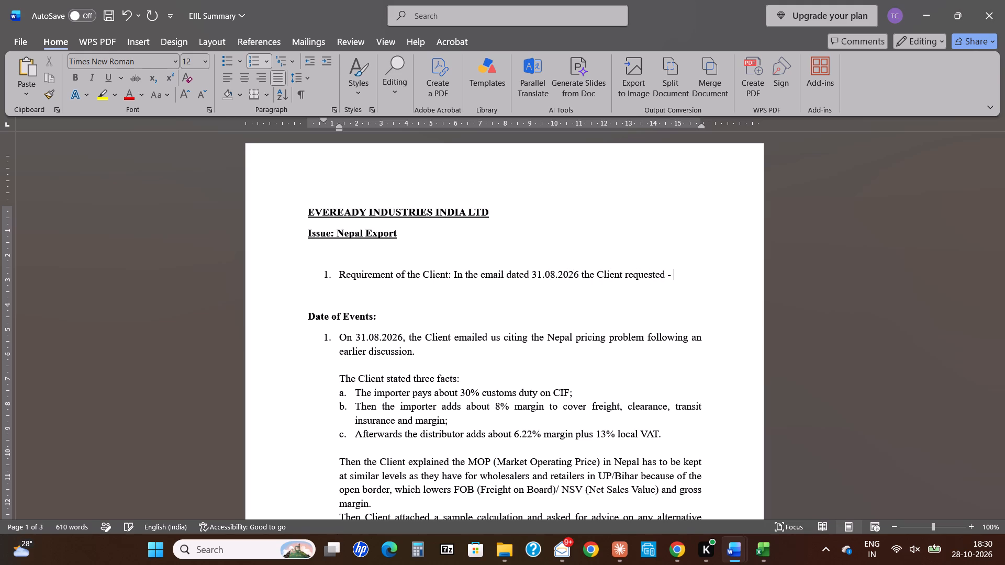
# End the numbered list after item 1 and leave an indented, unnumbered blank line below it.
pyautogui.press('Return')
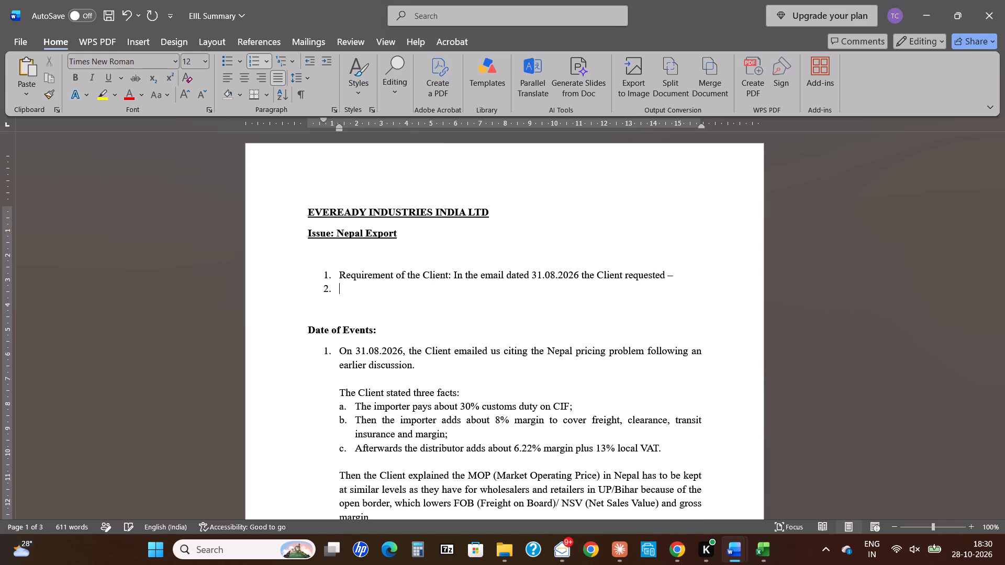
pyautogui.press('Return')
pyautogui.press('Tab')
pyautogui.press('Tab')
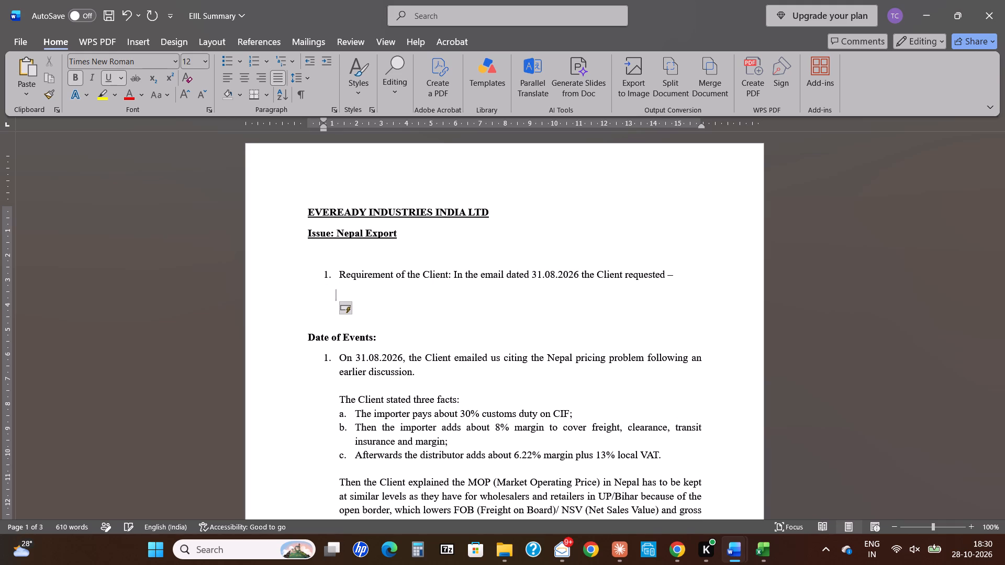
# Make the label "Requirement of the Client:" bold and return to the blank line below it.
pyautogui.press('Up')
pyautogui.hotkey('shift', 'End')
pyautogui.hotkey('shift', 'Left')
pyautogui.hotkey('shift', 'Left')
pyautogui.hotkey('shift', 'Left')
pyautogui.hotkey('shift', 'Left')
pyautogui.hotkey('shift', 'Left')
pyautogui.hotkey('shift', 'Left')
pyautogui.hotkey('shift', 'Left')
pyautogui.hotkey('shift', 'Left')
pyautogui.hotkey('shift', 'Left')
pyautogui.hotkey('shift', 'Left')
pyautogui.hotkey('shift', 'Left')
pyautogui.hotkey('shift', 'Left')
pyautogui.hotkey('shift', 'Left')
pyautogui.hotkey('shift', 'Left')
pyautogui.hotkey('shift', 'Left')
pyautogui.hotkey('shift', 'Left')
pyautogui.hotkey('shift', 'Left')
pyautogui.hotkey('shift', 'Left')
pyautogui.hotkey('shift', 'Left')
pyautogui.hotkey('shift', 'Left')
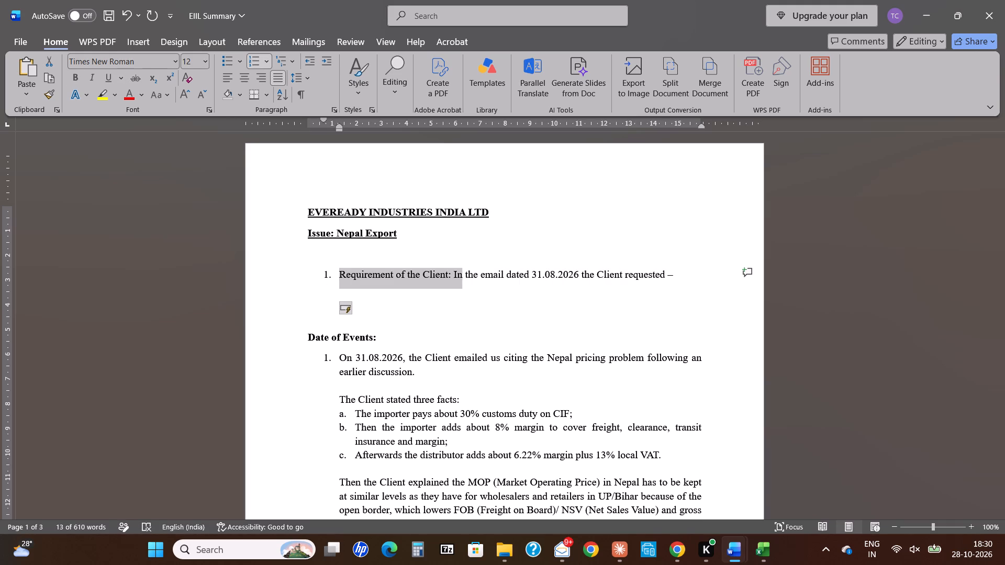
pyautogui.hotkey('shift', 'Left')
pyautogui.hotkey('shift', 'Left')
pyautogui.hotkey('shift', 'Left')
pyautogui.hotkey('ctrl', 'b')
pyautogui.press('Down')
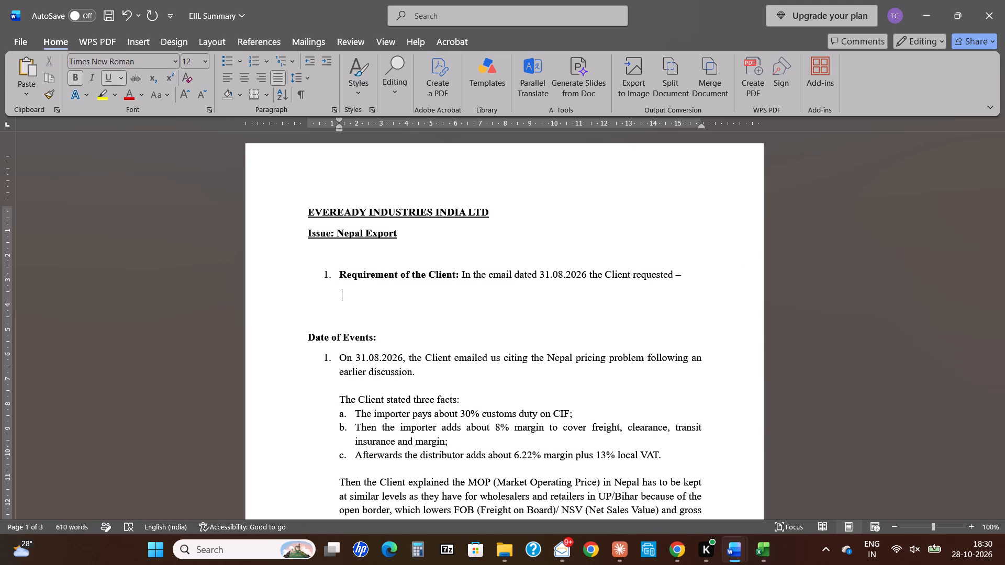
pyautogui.hotkey('alt', 'Tab')
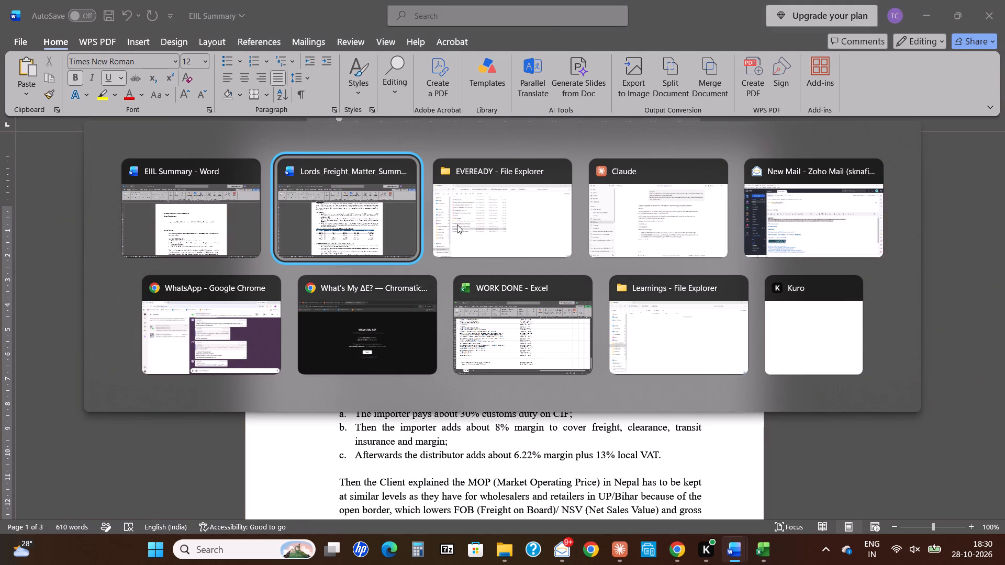
pyautogui.hotkey('alt', 'Down')
pyautogui.hotkey('alt', 'Right')
pyautogui.hotkey('alt', 'Up')
pyautogui.hotkey('alt', 'Right')
pyautogui.hotkey('alt', 'Right')
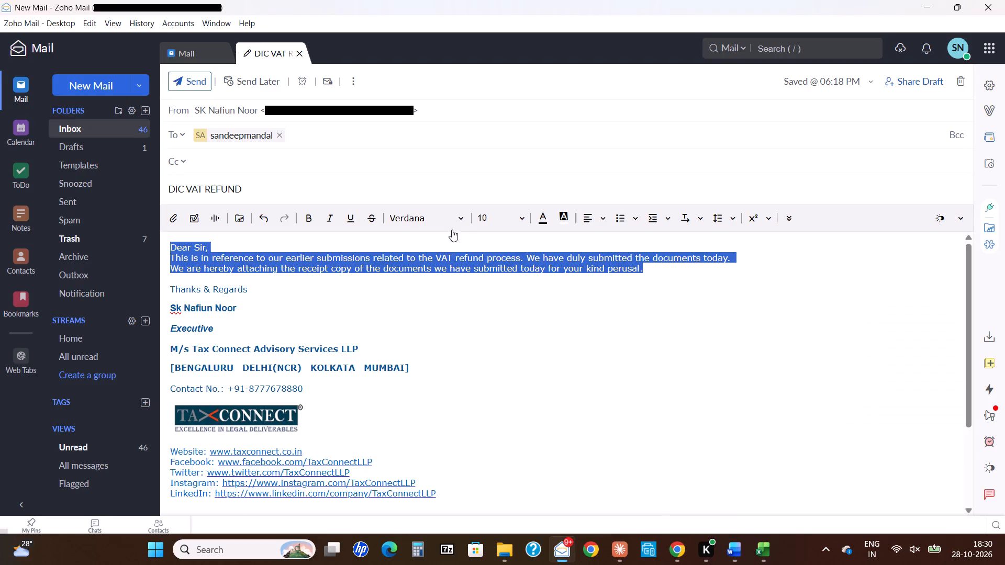
pyautogui.hotkey('ctrl', 'c')
pyautogui.click(617, 480)
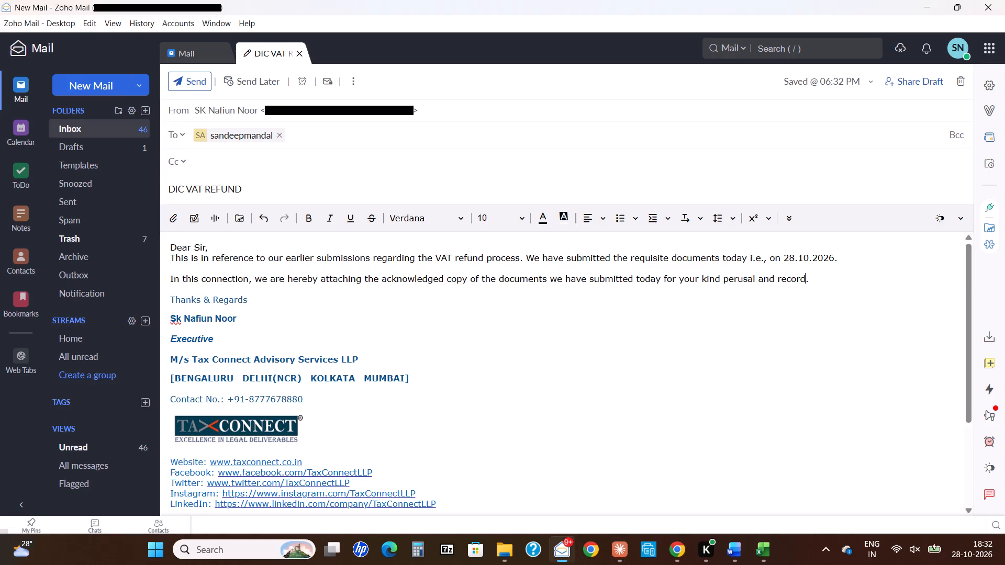
# Set the message text from "Dear Sir" through "record." to Times New Roman, size 12.
pyautogui.moveTo(831, 280); pyautogui.dragTo(167, 247)
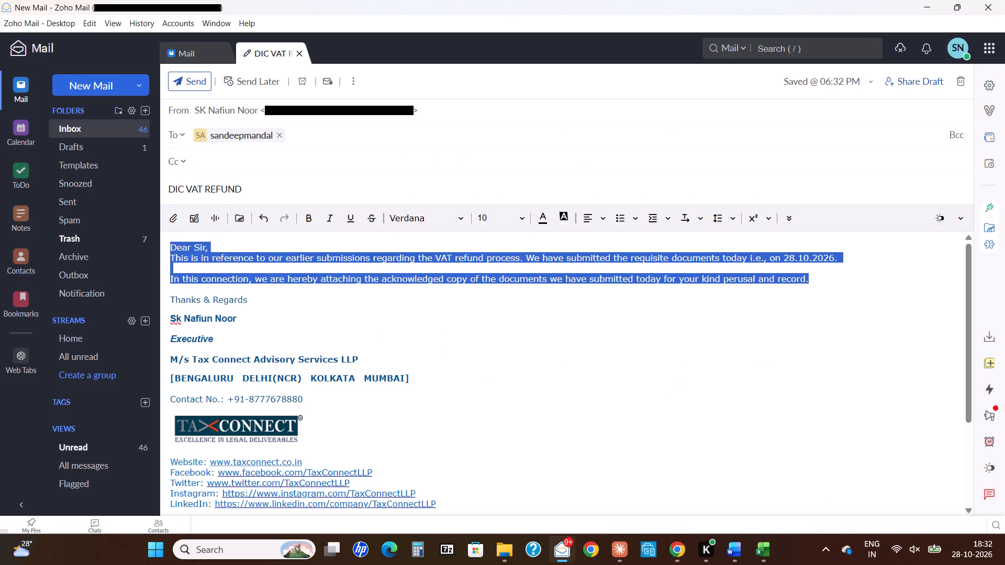
pyautogui.click(525, 216)
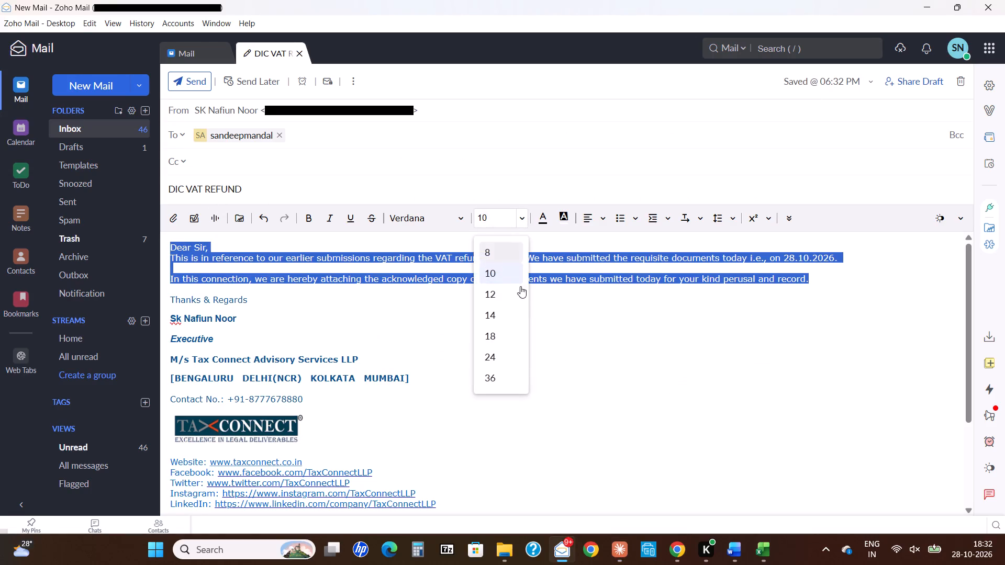
pyautogui.click(513, 303)
pyautogui.click(452, 216)
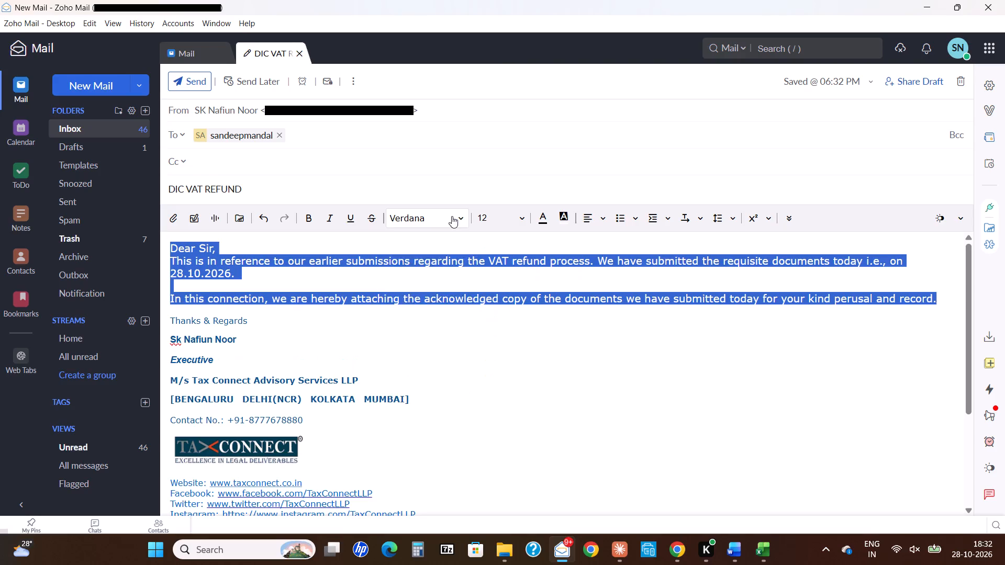
pyautogui.click(431, 351)
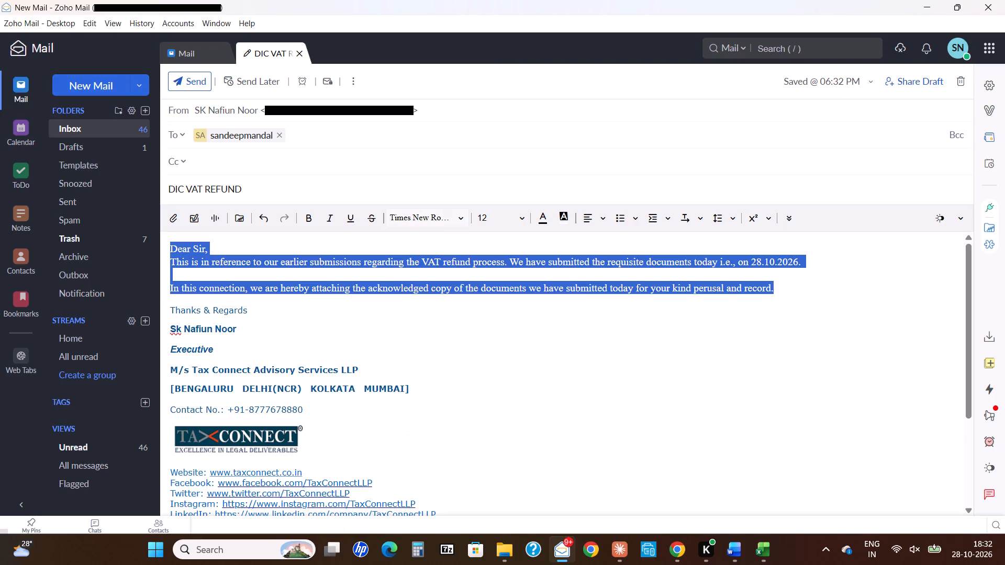
# Justify the message text above the signature and set its line spacing to 1.5.
pyautogui.click(607, 215)
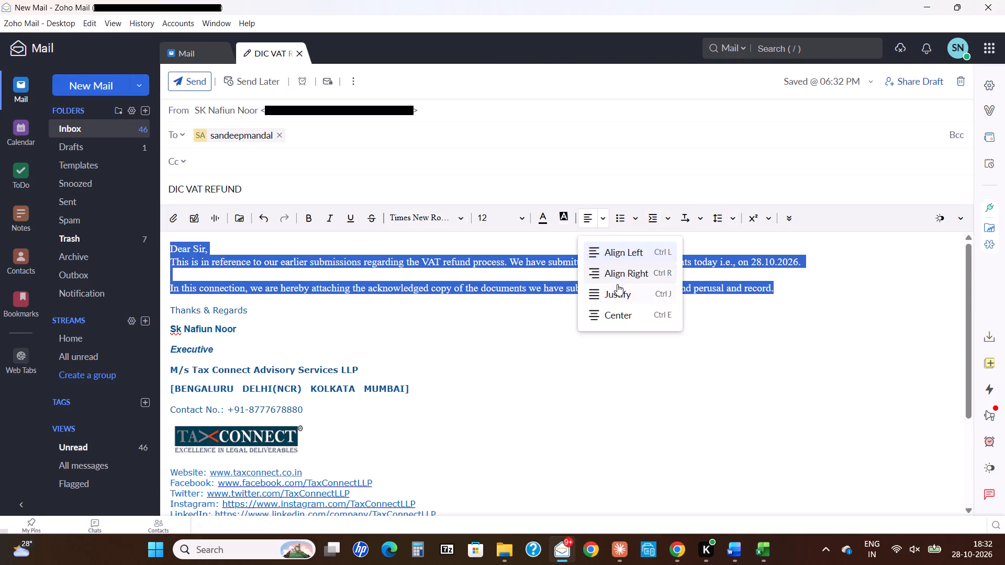
pyautogui.click(617, 284)
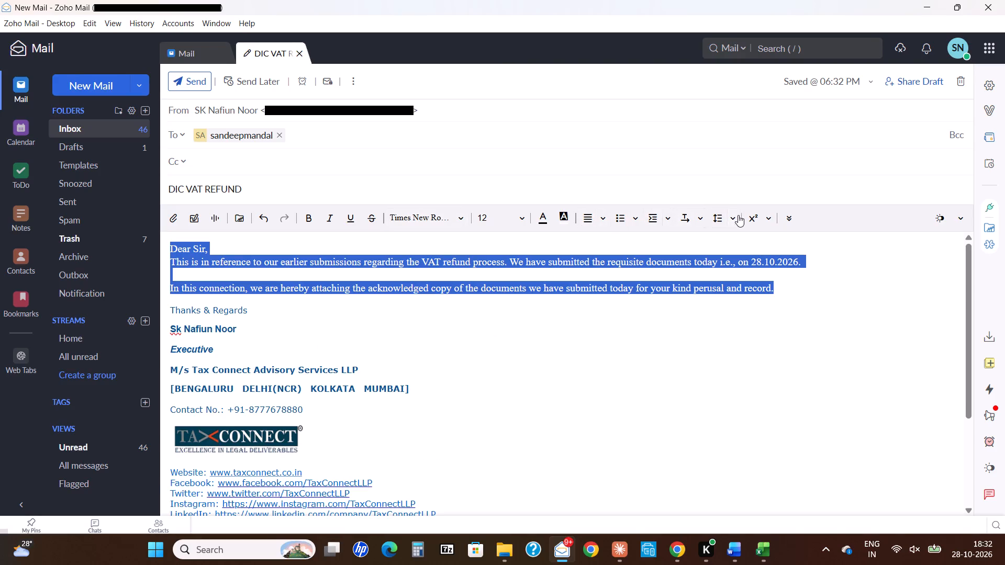
pyautogui.click(736, 216)
pyautogui.click(739, 281)
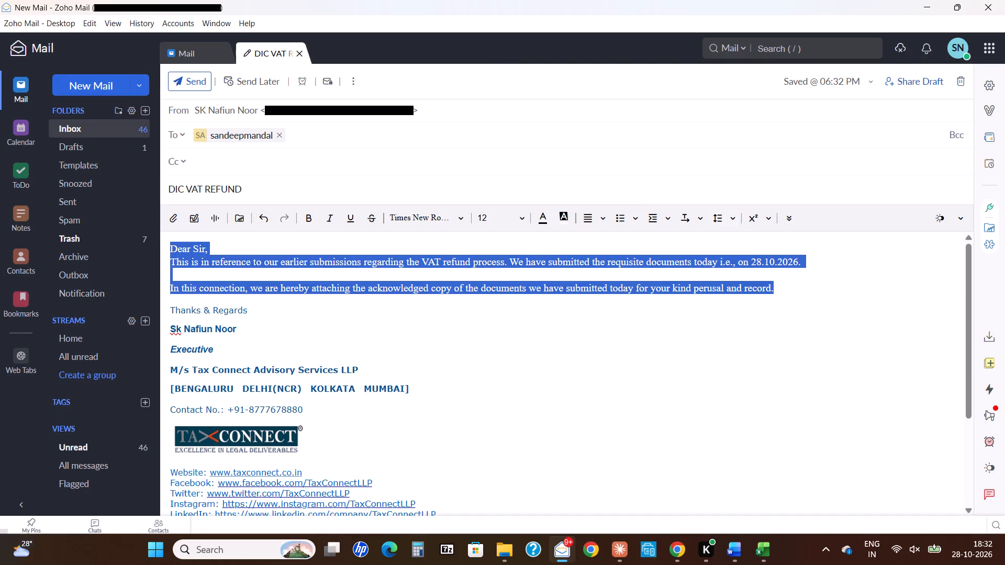
pyautogui.click(738, 227)
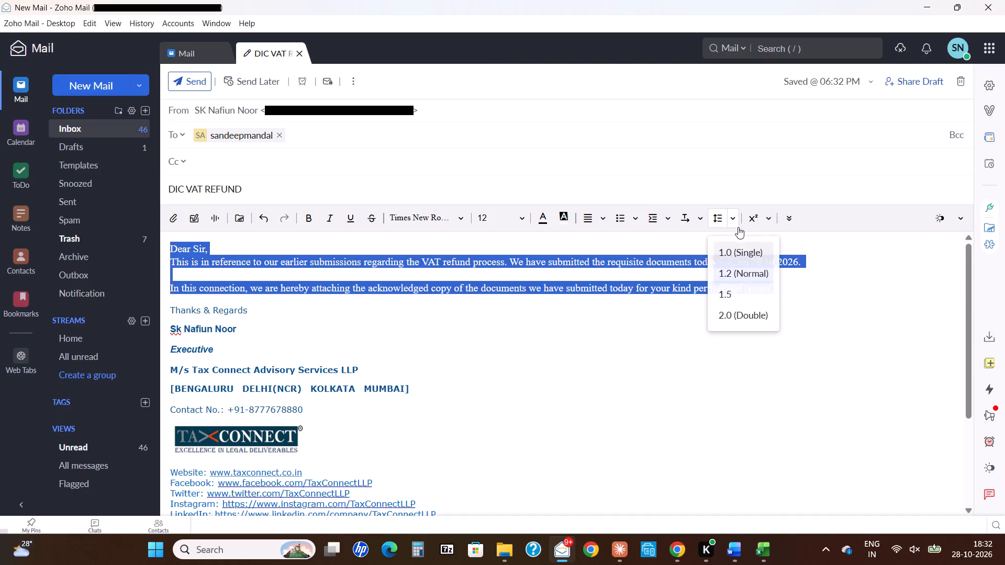
pyautogui.click(740, 291)
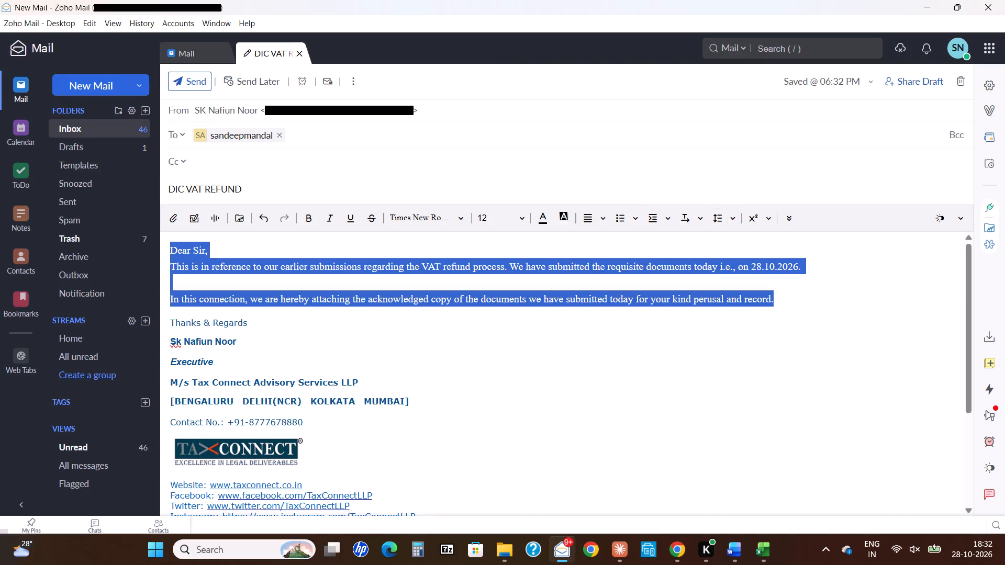
# Insert a blank line after the "Dear Sir," greeting.
pyautogui.click(273, 254)
pyautogui.press('Return')
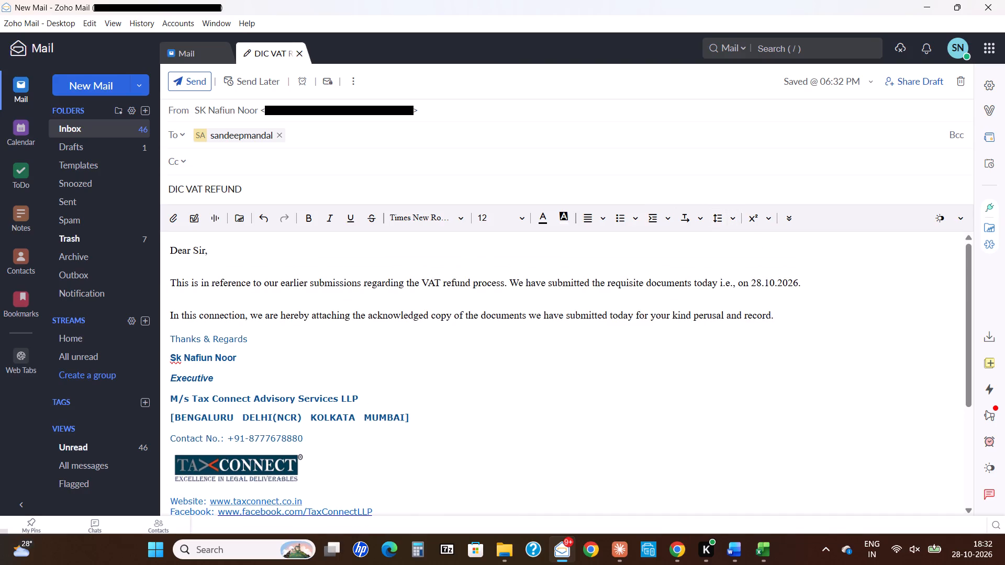
# Remove the blank line between the submission sentence and the "In this connection" sentence.
pyautogui.click(262, 301)
pyautogui.press('Print')
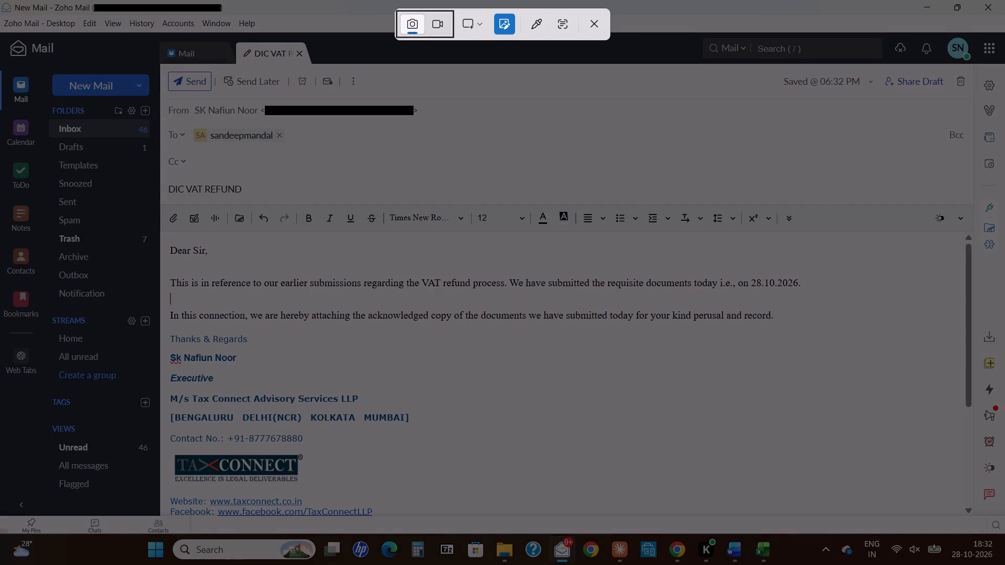
pyautogui.press('Escape')
pyautogui.press('Delete')
pyautogui.press('Up')
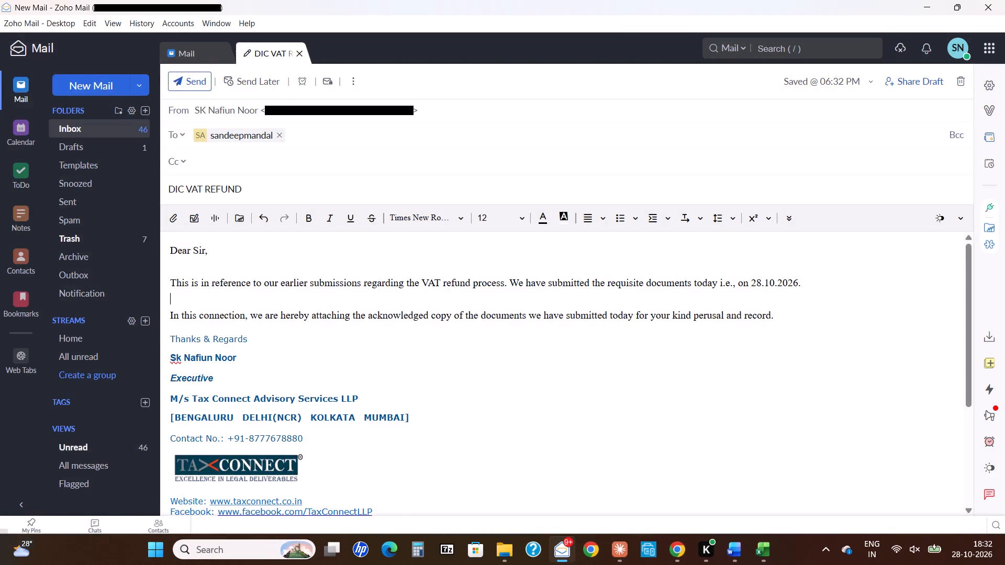
pyautogui.press('Delete')
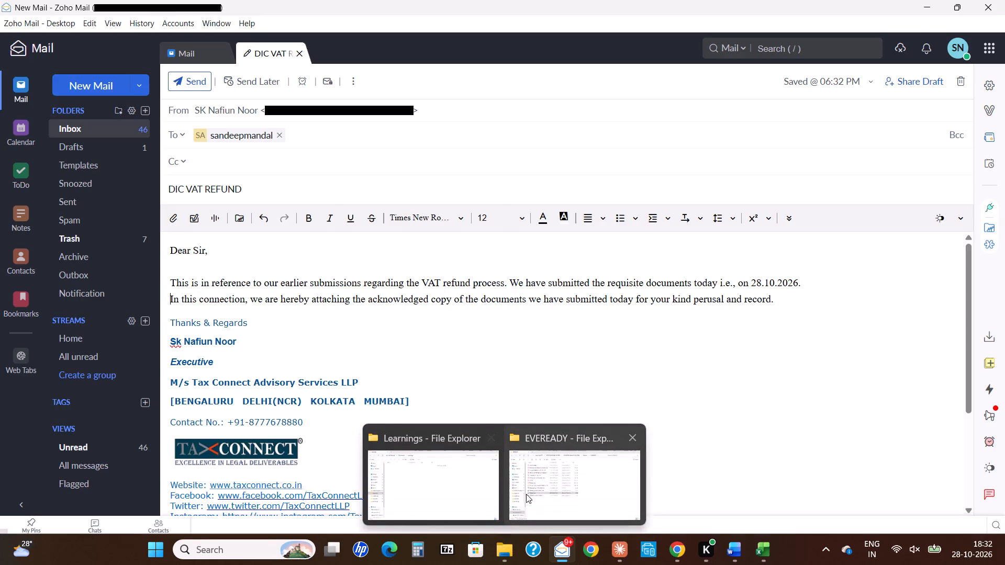
# In File Explorer, open the SUBMISSION folder inside LITIGATION dated 07-08-2026, DIC, VAT Refund, TO BE SENT TO OFFICER.
pyautogui.click(438, 493)
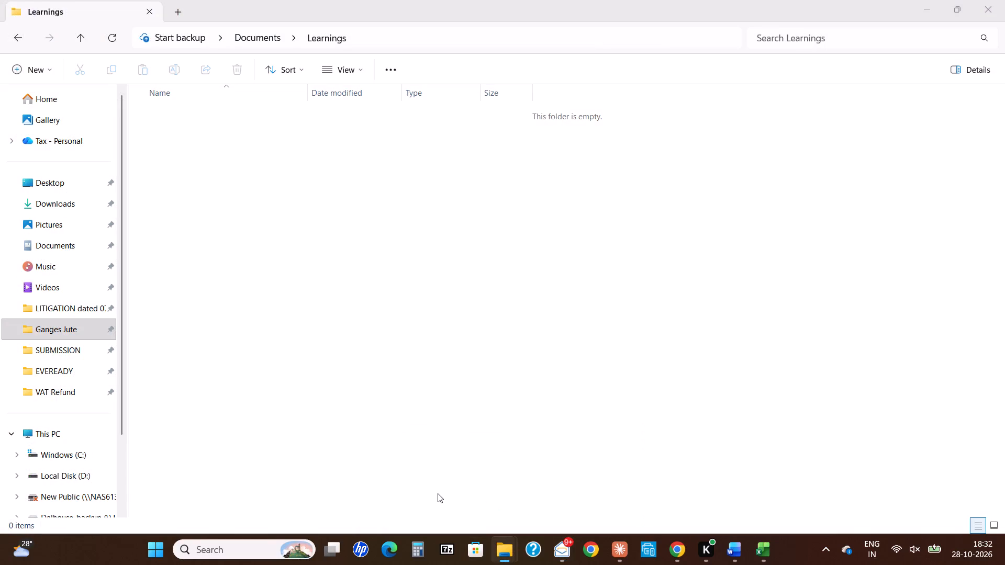
pyautogui.click(72, 311)
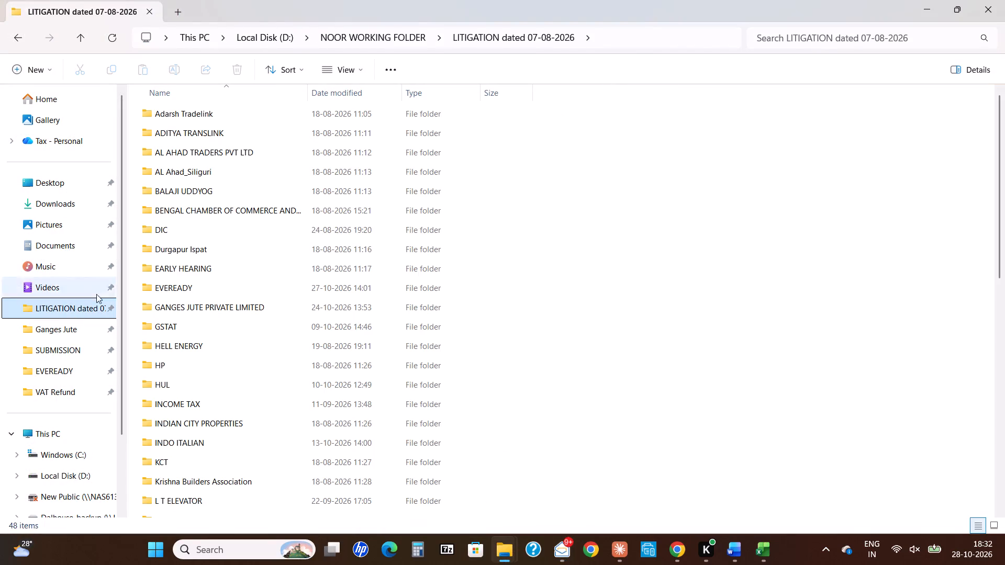
pyautogui.click(289, 228)
pyautogui.click(289, 228)
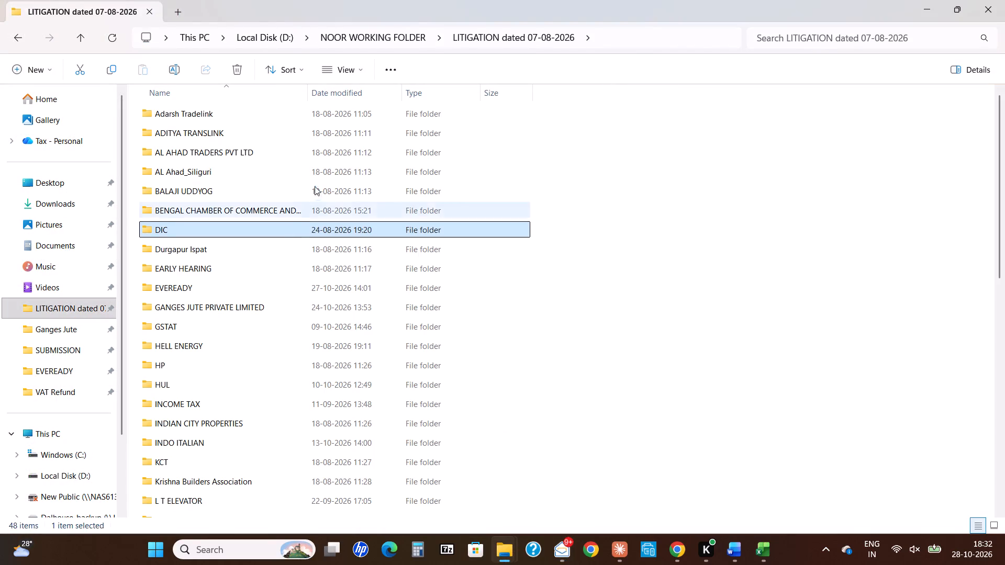
pyautogui.press('Escape')
pyautogui.doubleClick(299, 231)
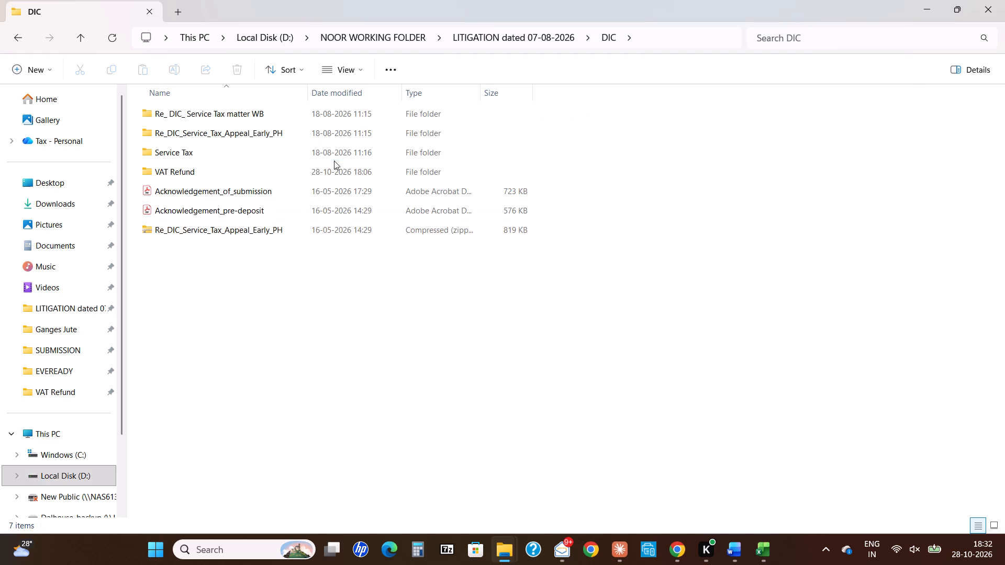
pyautogui.doubleClick(330, 171)
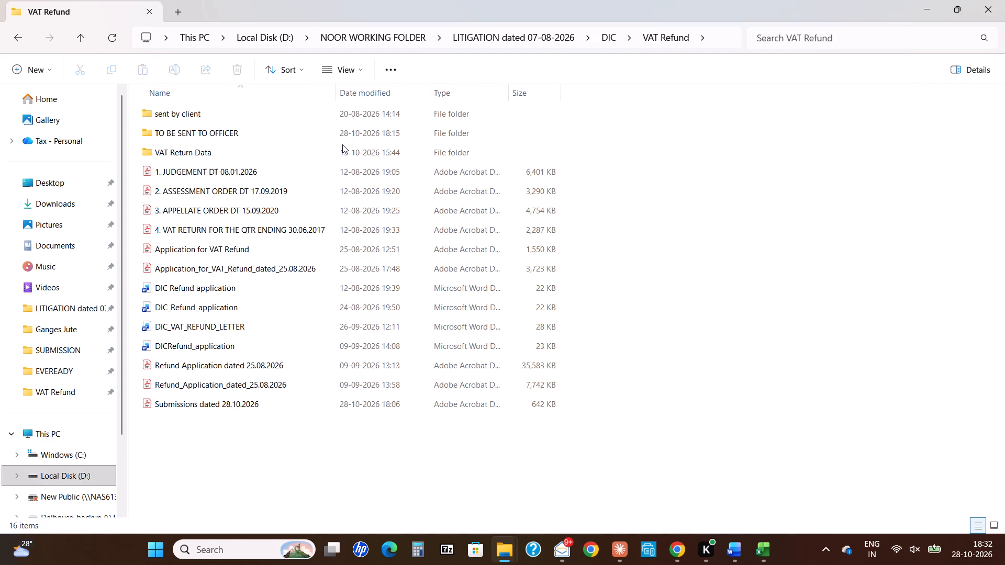
pyautogui.doubleClick(345, 139)
pyautogui.doubleClick(375, 117)
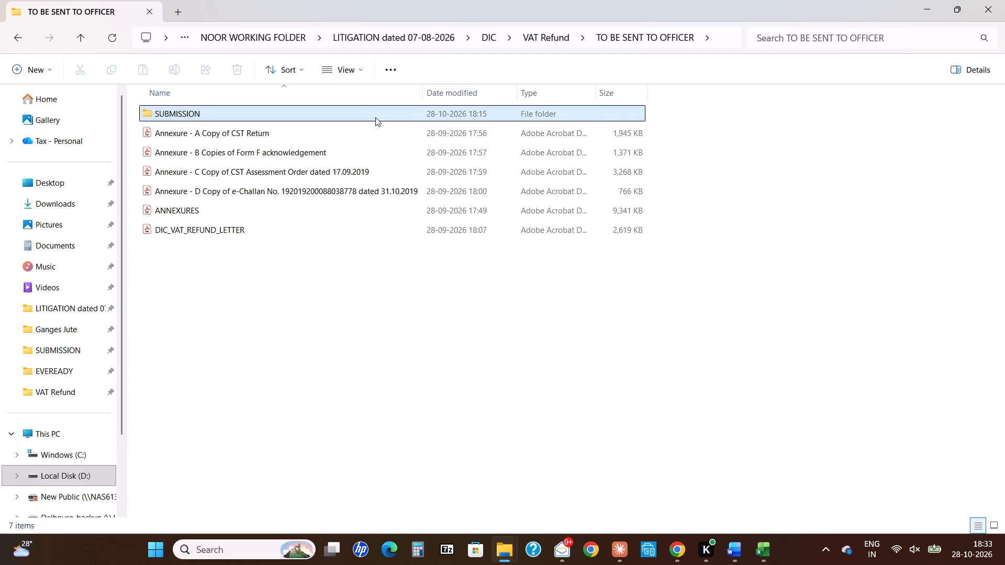
# Copy the DIC_VAT_REFUND_DOCS PDF and attach it to the DIC VAT REFUND draft in Zoho Mail.
pyautogui.click(332, 392)
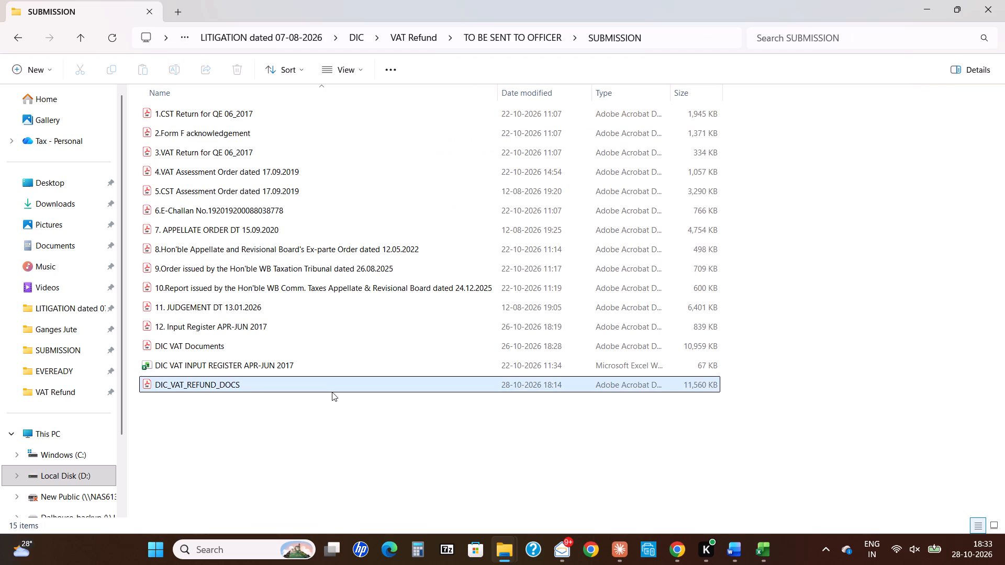
pyautogui.hotkey('ctrl', 'c')
pyautogui.hotkey('alt', 'Tab')
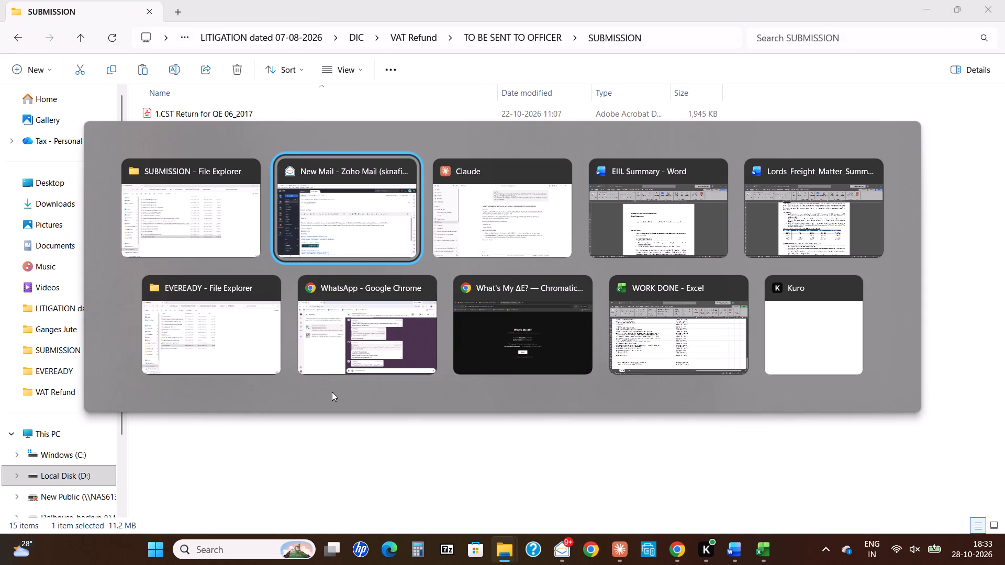
pyautogui.hotkey('alt', 'Left')
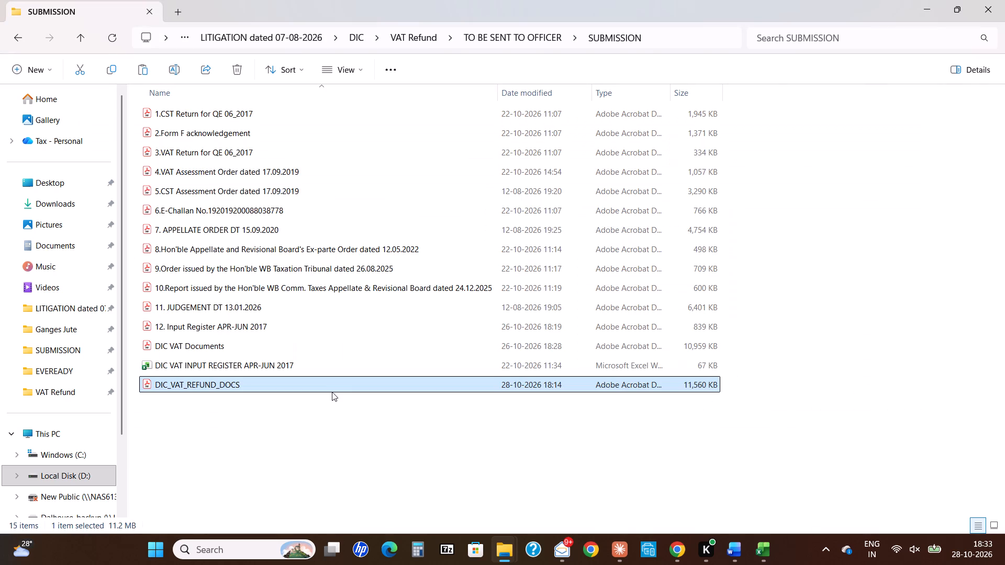
pyautogui.hotkey('ctrl', 'c')
pyautogui.hotkey('ctrl', 'c')
pyautogui.hotkey('alt', 'Tab')
pyautogui.hotkey('alt', 'Tab')
pyautogui.hotkey('alt', 'Left')
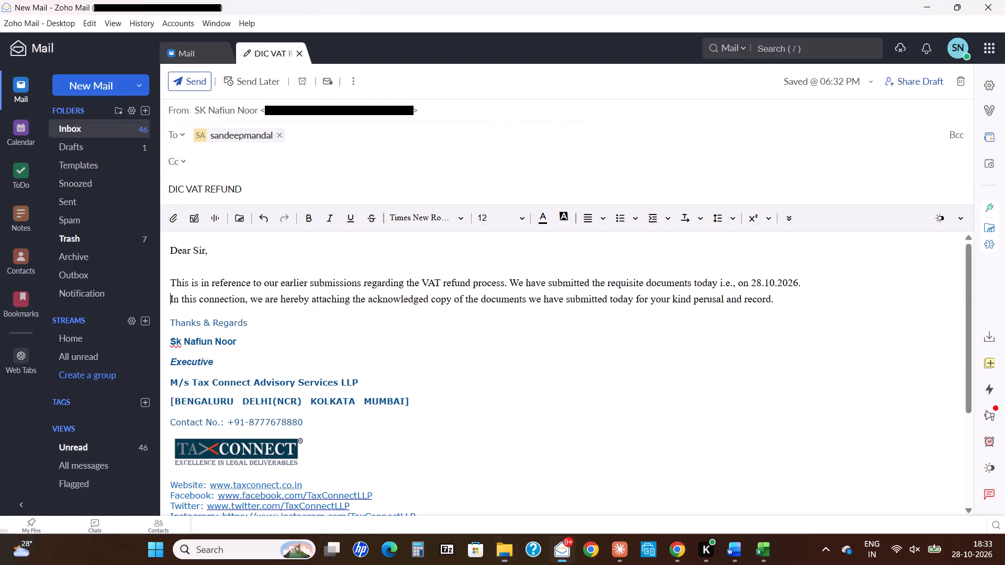
pyautogui.hotkey('ctrl', 'v')
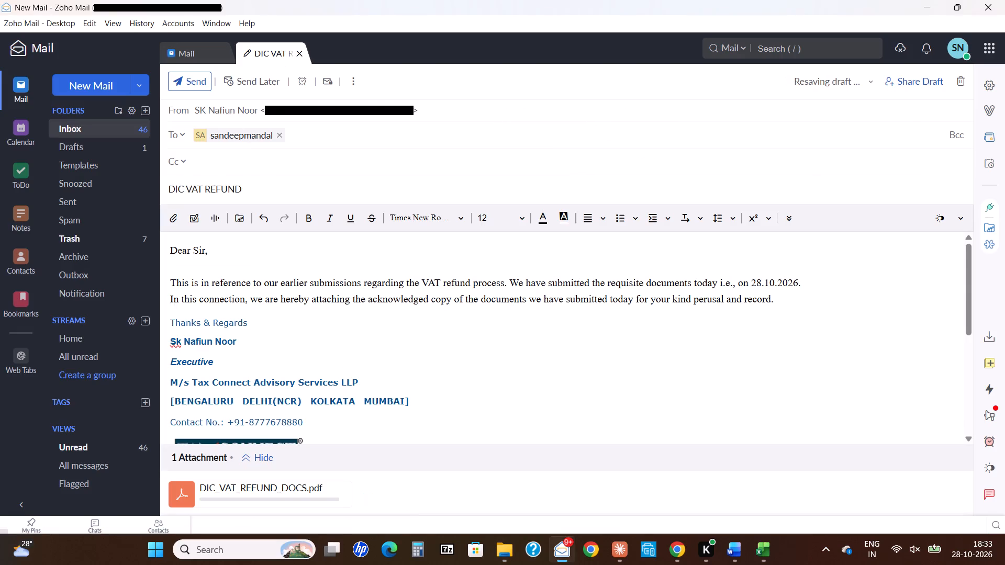
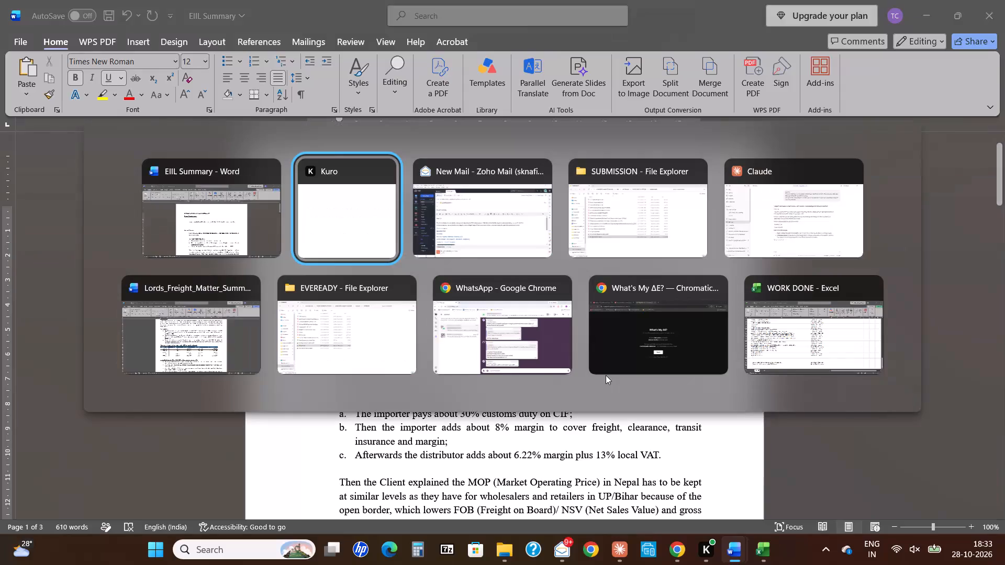
# In Zoho Mail, open the earliest message, received on 27 Oct at 1:14 PM, of the "Fwd: Re: Nepal Taxation Impact on Pricing" thread.
pyautogui.hotkey('alt', 'Tab')
pyautogui.click(200, 53)
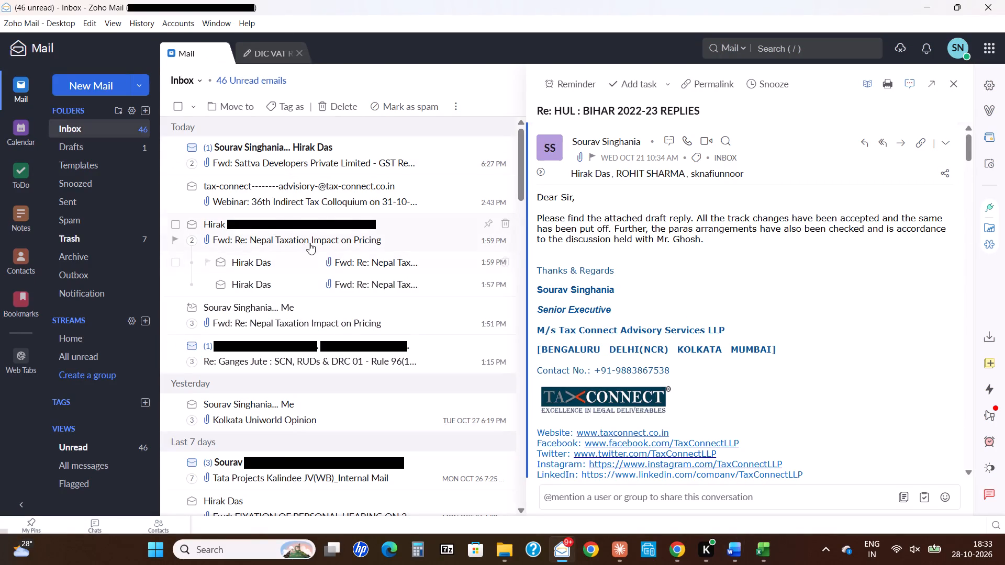
pyautogui.click(299, 314)
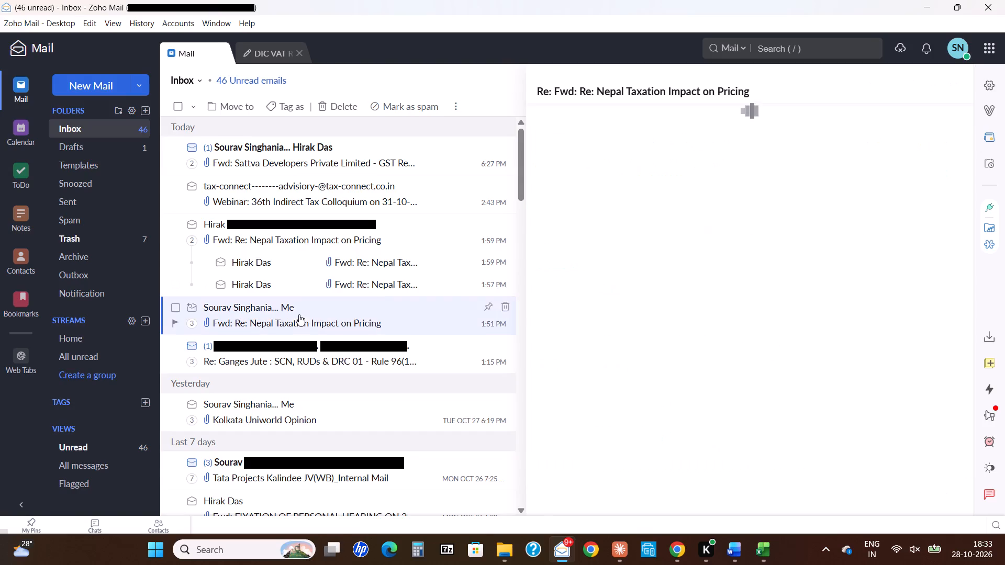
pyautogui.scroll(-18, 705, 358)
pyautogui.scroll(-7, 705, 358)
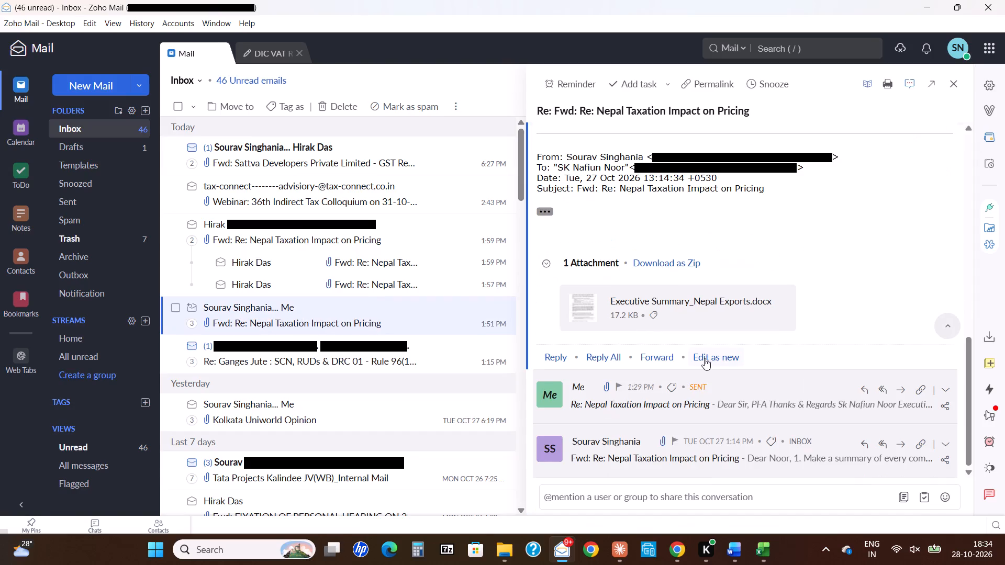
pyautogui.scroll(-8, 705, 358)
pyautogui.click(682, 448)
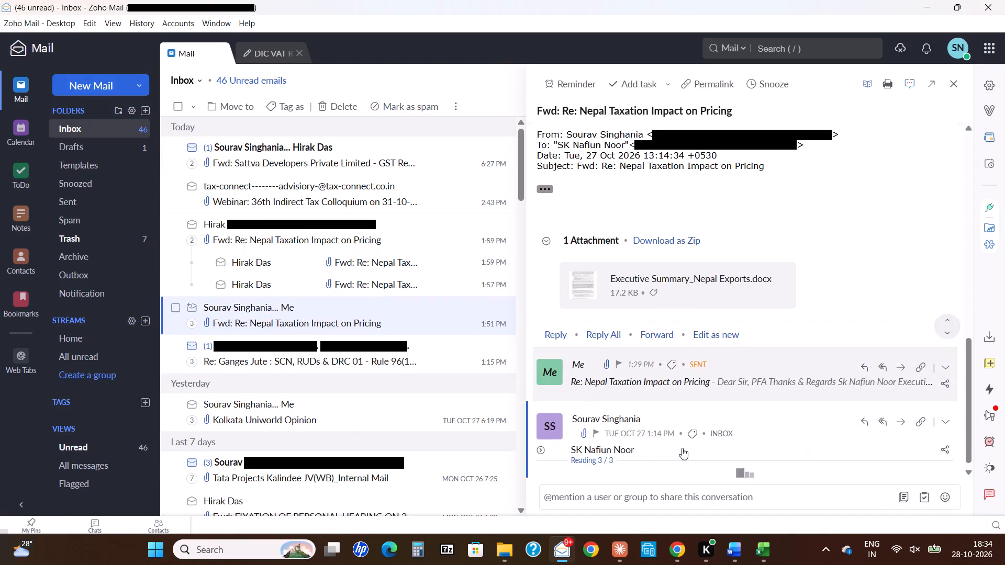
# Copy the client's forwarded 31 Aug 2026 email text from "This is in reference to our discussion" through "while we maintain the same MOP.".
pyautogui.scroll(-15, 732, 373)
pyautogui.scroll(-7, 732, 373)
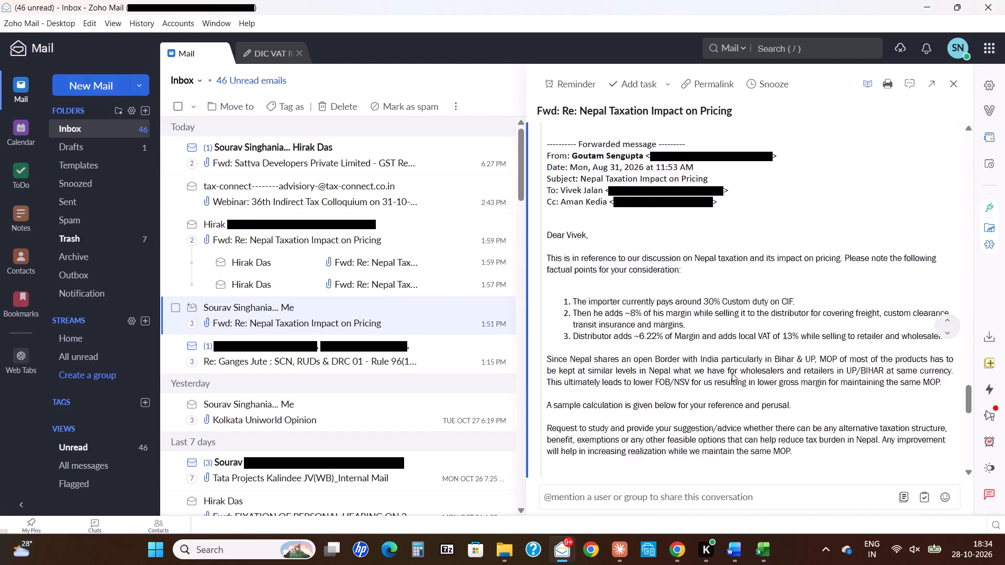
pyautogui.scroll(-5, 732, 373)
pyautogui.scroll(3, 732, 373)
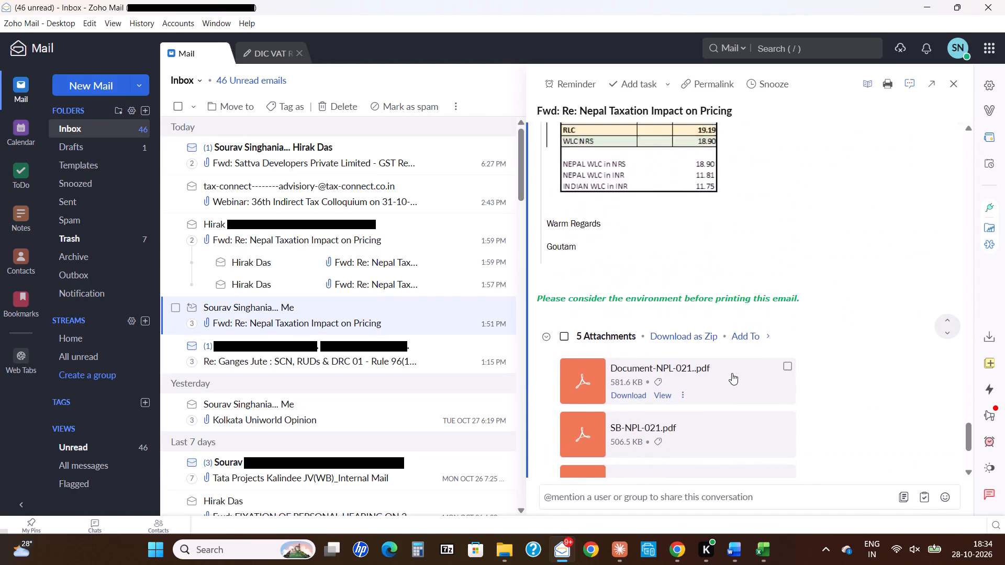
pyautogui.scroll(4, 732, 373)
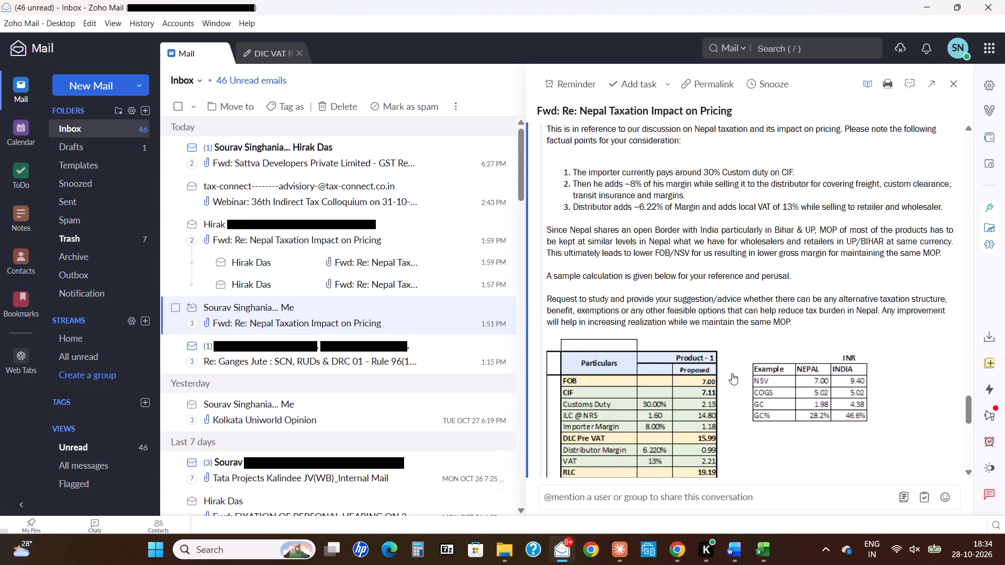
pyautogui.scroll(2, 732, 373)
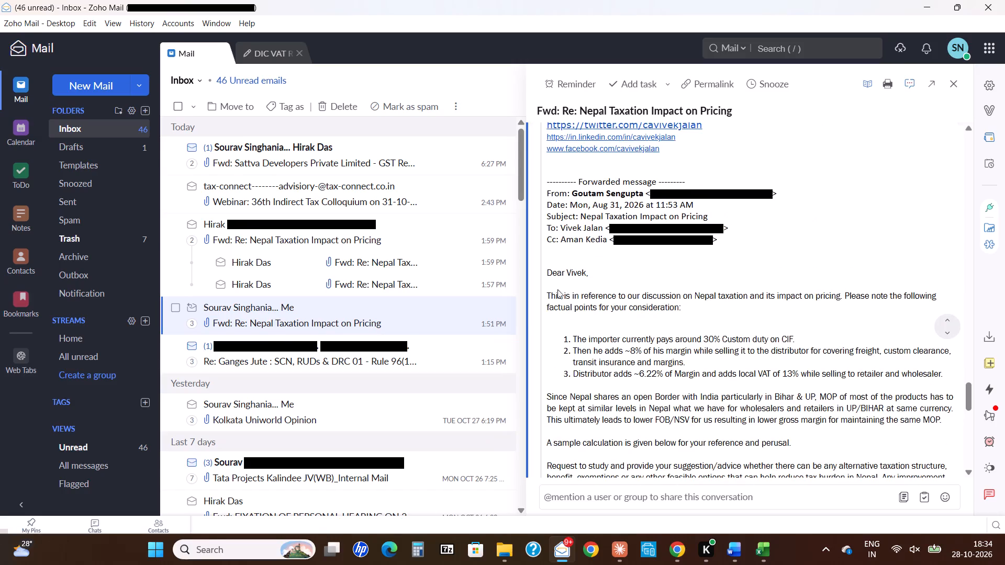
pyautogui.moveTo(547, 293); pyautogui.dragTo(790, 461)
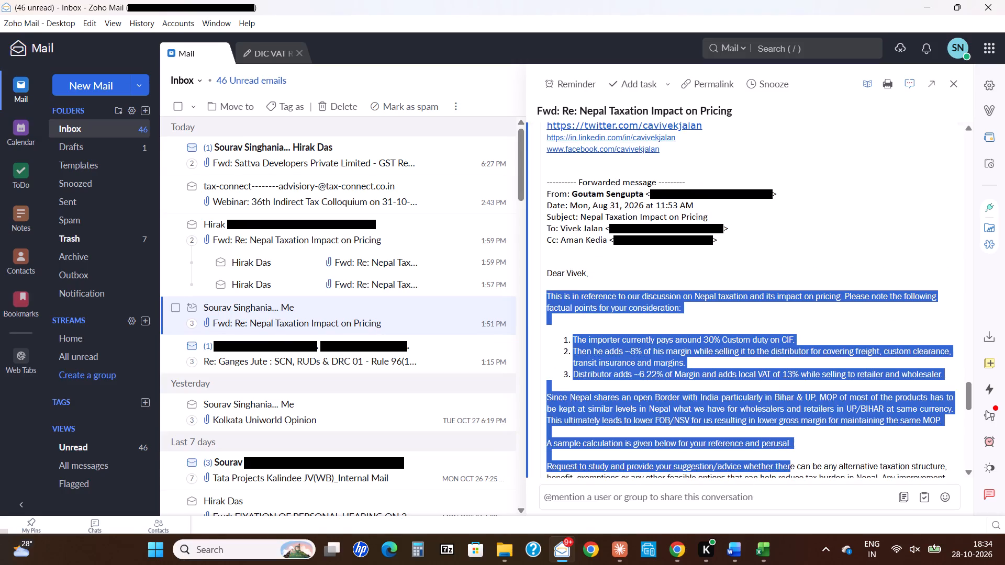
pyautogui.moveTo(790, 461); pyautogui.dragTo(803, 180)
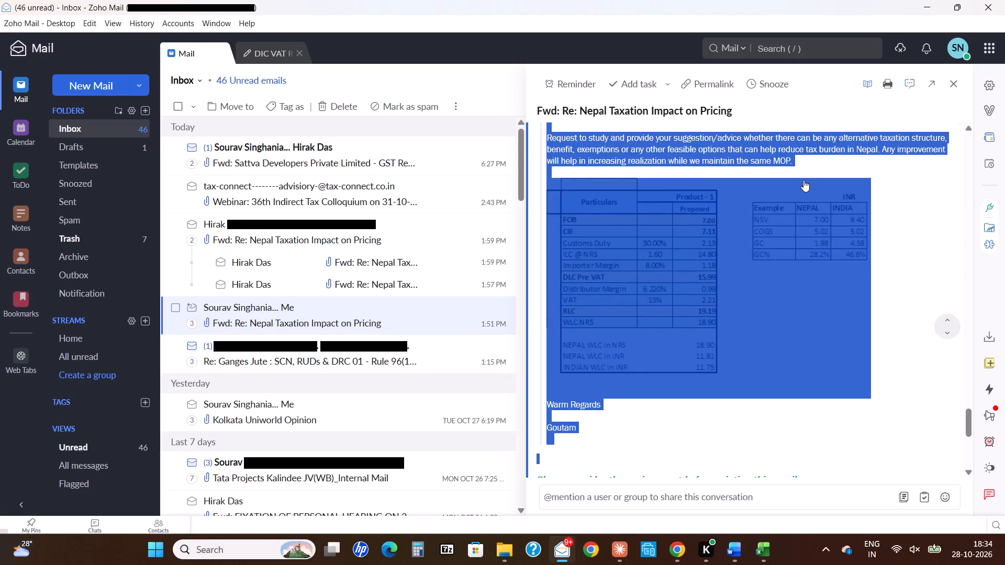
pyautogui.moveTo(803, 180); pyautogui.dragTo(794, 160)
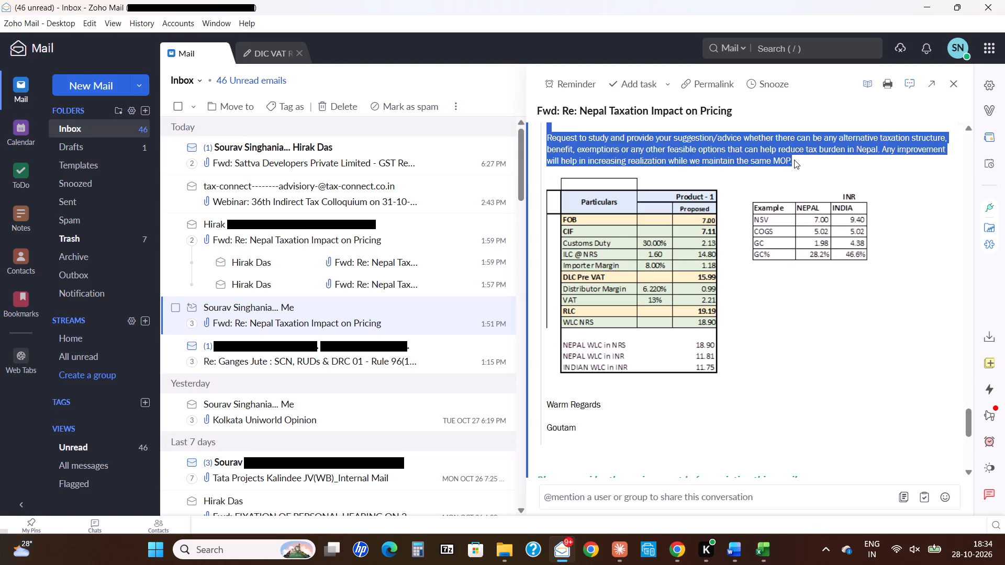
pyautogui.hotkey('ctrl', 'c')
pyautogui.hotkey('ctrl', 'c')
# In the EIIL Summary Word document, paste the copied text under "Requirement of the Client" without bold or underline, preceded by an opening quotation mark.
pyautogui.hotkey('alt', 'Tab')
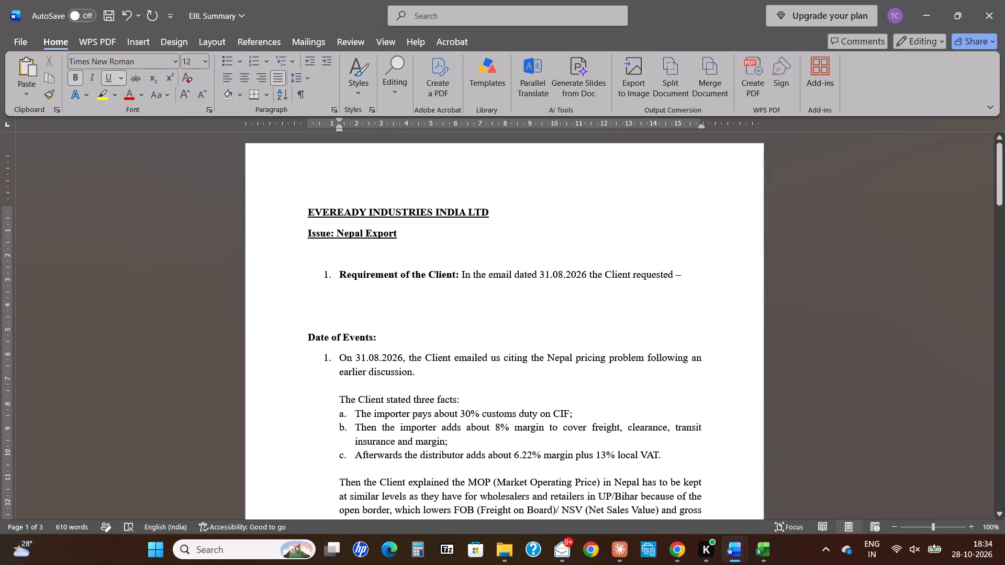
pyautogui.hotkey('shift', '"')
pyautogui.press('BackSpace')
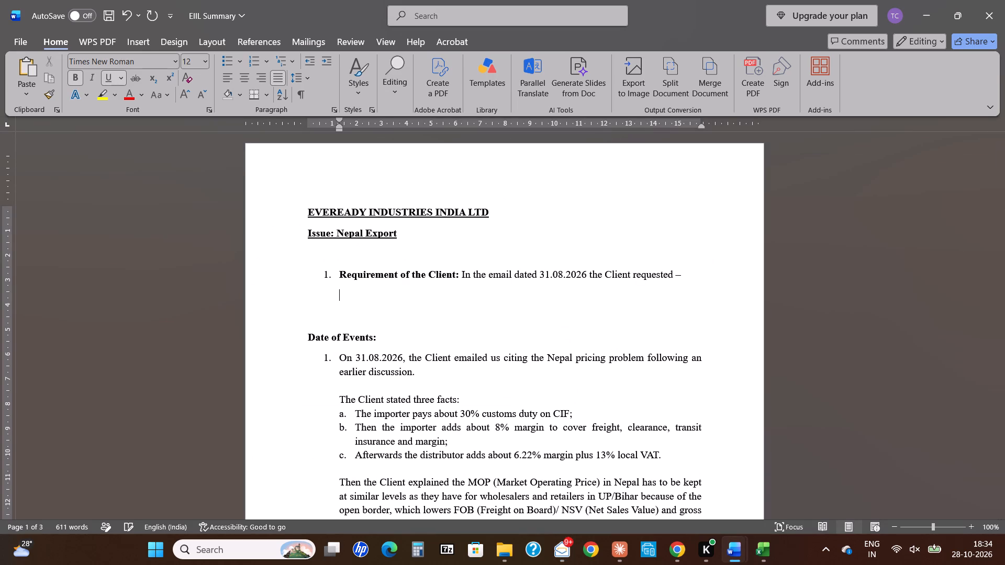
pyautogui.hotkey('ctrl', 'b')
pyautogui.hotkey('ctrl', 'u')
pyautogui.hotkey('shift', ':')
pyautogui.press('BackSpace')
pyautogui.hotkey('shift', '"')
pyautogui.hotkey('ctrl', 'v')
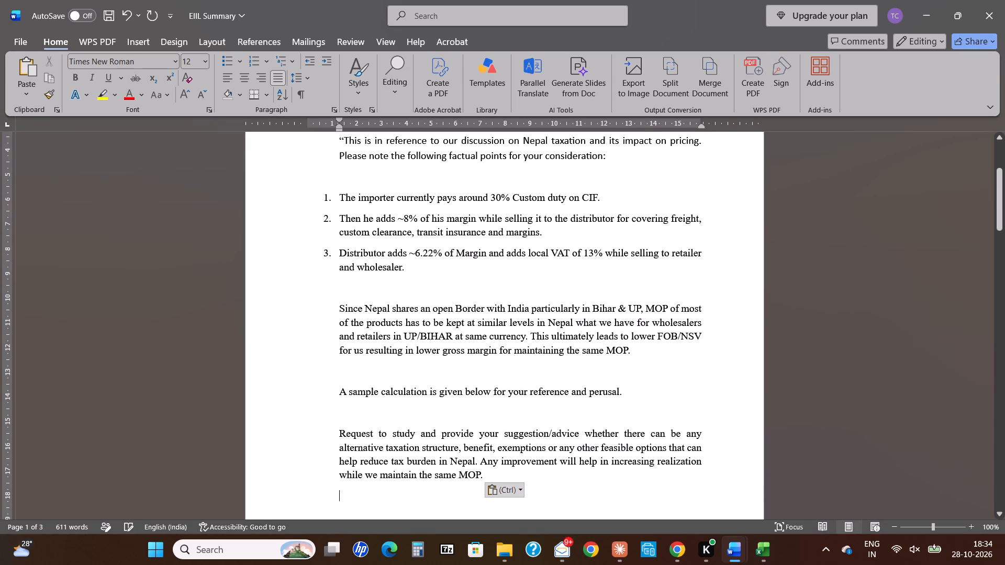
# Remove the blank lines above the pasted paragraphs starting "Since Nepal shares", "A sample calculation" and "Request to study".
pyautogui.hotkey('ctrl', 'Up')
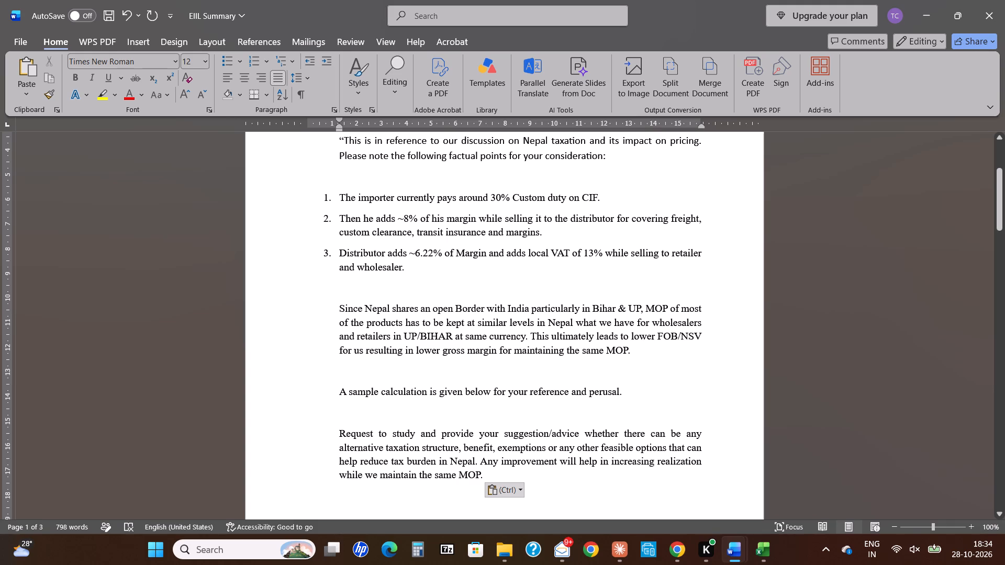
pyautogui.press('Up')
pyautogui.press('Delete')
pyautogui.press('Up')
pyautogui.press('Down')
pyautogui.press('Delete')
pyautogui.press('Up')
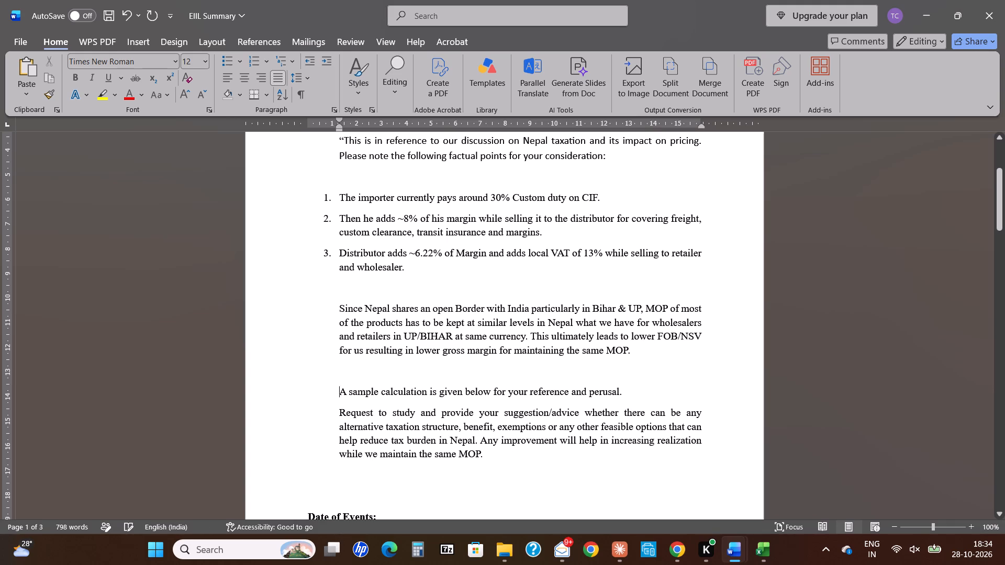
pyautogui.press('Up')
pyautogui.press('Delete')
pyautogui.press('Delete')
pyautogui.press('Up')
pyautogui.hotkey('ctrl', 'Up')
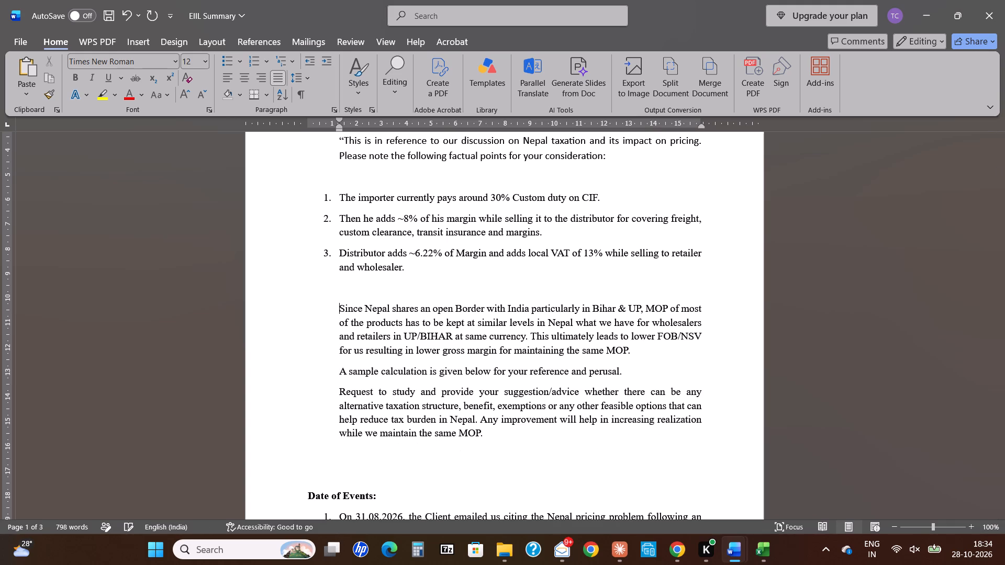
pyautogui.press('Up')
pyautogui.press('Delete')
pyautogui.press('Delete')
# Remove the numbering from the three pasted factual points and the blank line above "The importer currently pays around 30% Custom duty on CIF.".
pyautogui.press('Up')
pyautogui.press('Up')
pyautogui.press('BackSpace')
pyautogui.press('Up')
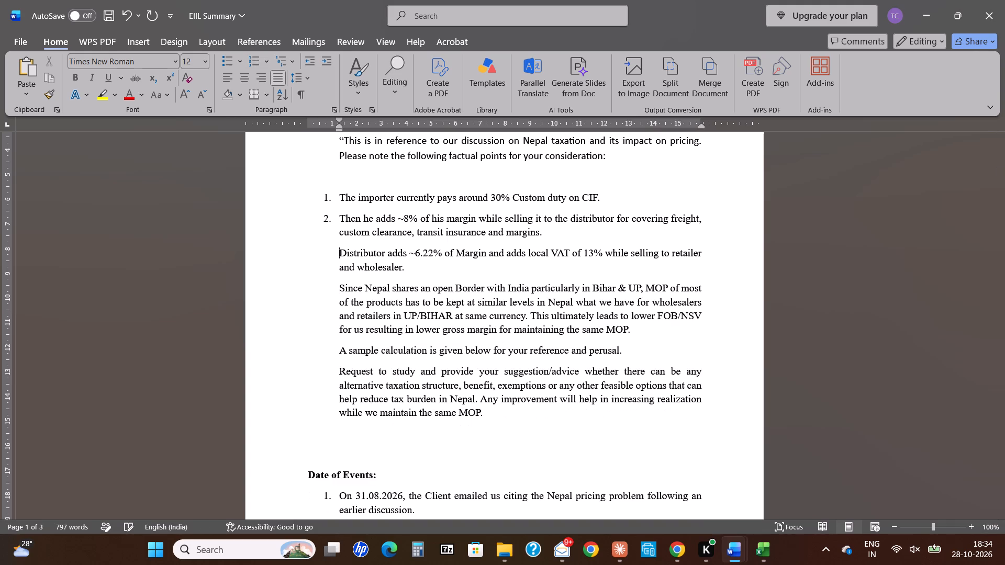
pyautogui.press('Up')
pyautogui.press('Up')
pyautogui.press('Up')
pyautogui.press('Down')
pyautogui.press('Down')
pyautogui.press('Down')
pyautogui.press('Up')
pyautogui.press('BackSpace')
pyautogui.press('Up')
pyautogui.press('BackSpace')
pyautogui.press('Up')
pyautogui.press('Delete')
pyautogui.press('Delete')
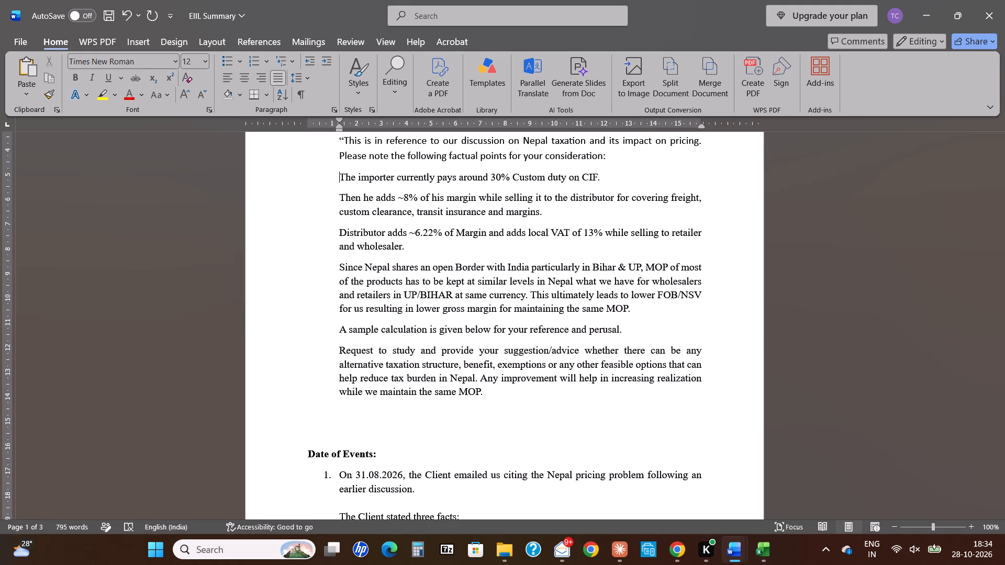
# Set the font of the whole document to Times New Roman.
pyautogui.press('Up')
pyautogui.press('Up')
pyautogui.hotkey('shift', 'Down')
pyautogui.hotkey('ctrl', 'shift', 'Down')
pyautogui.hotkey('ctrl', 'shift', 'Down')
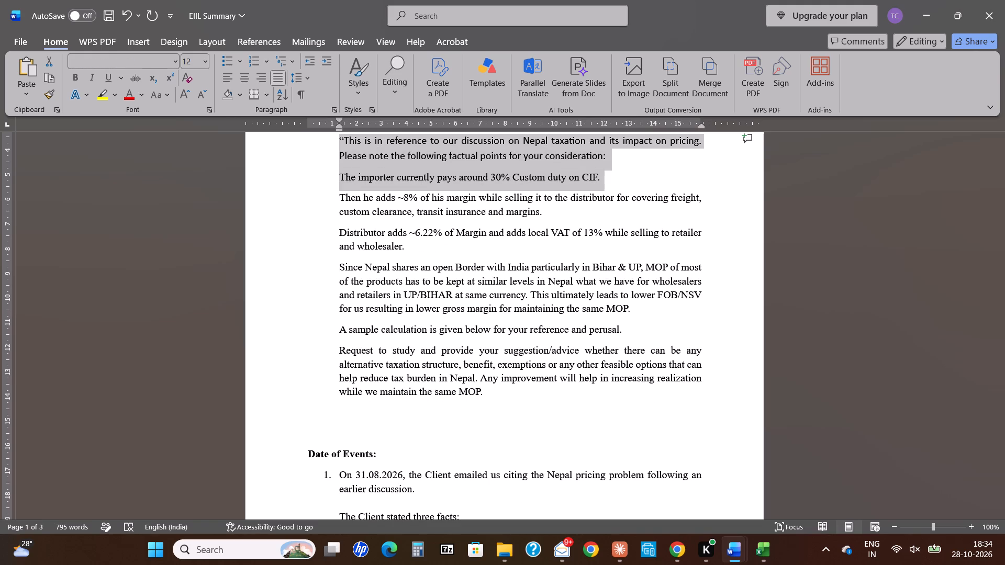
pyautogui.hotkey('ctrl', 'shift', 'Down')
pyautogui.hotkey('ctrl', 'shift', 'Down')
pyautogui.hotkey('ctrl', 'shift', 'Down')
pyautogui.hotkey('ctrl', 'shift', 'Down')
pyautogui.hotkey('ctrl', 'shift', 'Down')
pyautogui.hotkey('ctrl', 'a')
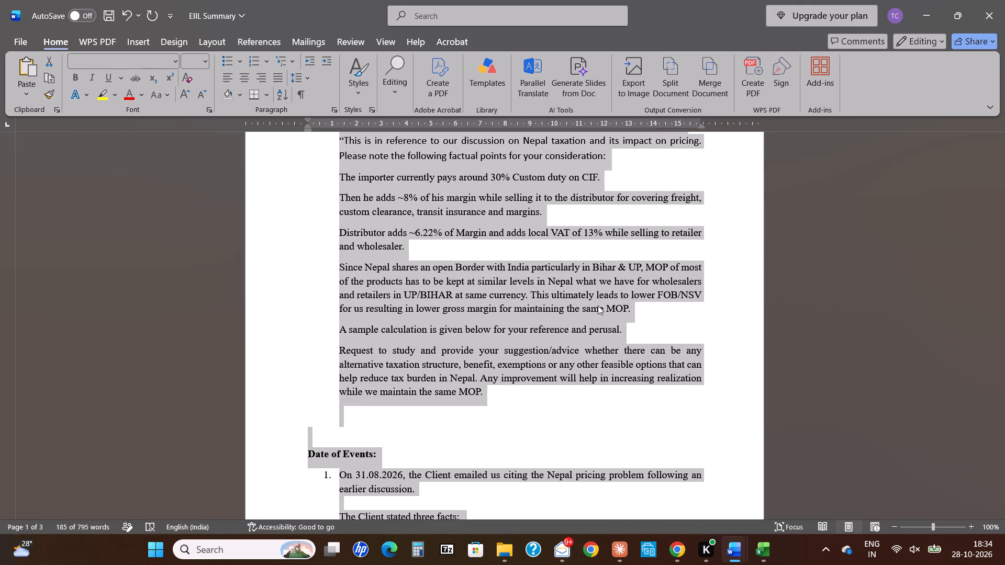
pyautogui.write('hfftime')
pyautogui.press('Return')
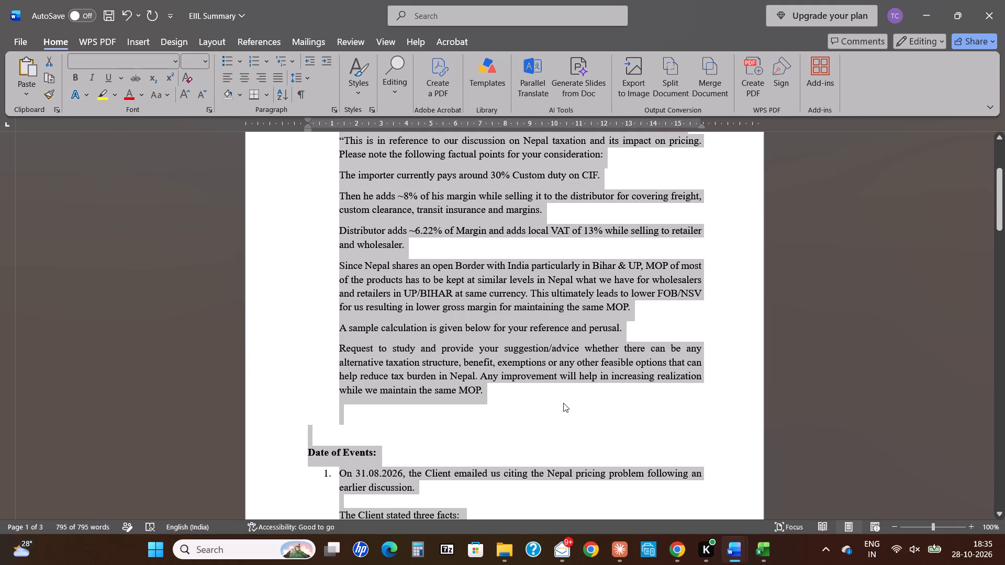
# Justify the text of the whole document and reapply Times New Roman to it.
pyautogui.write('haj')
pyautogui.write('haj')
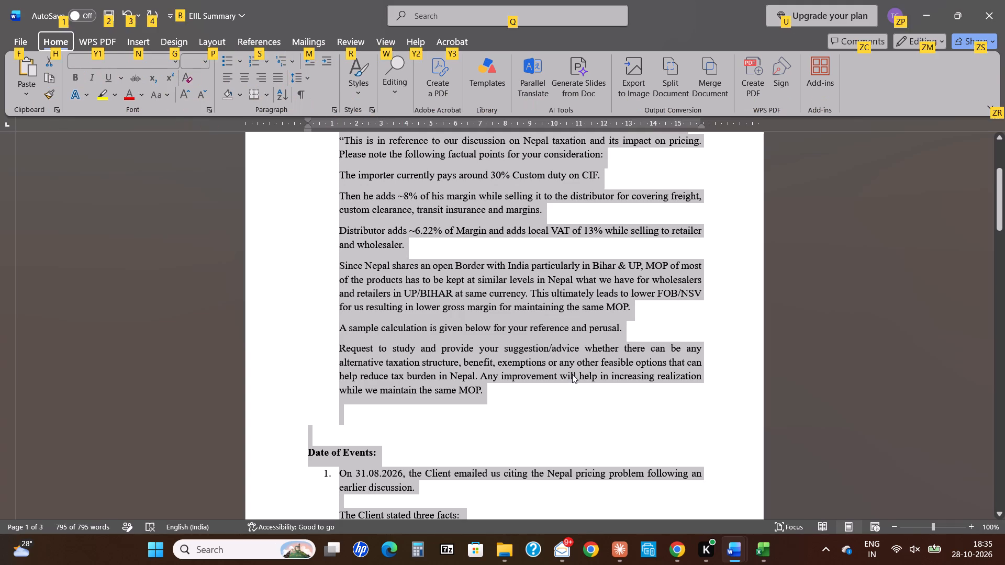
pyautogui.hotkey('ctrl', 'a')
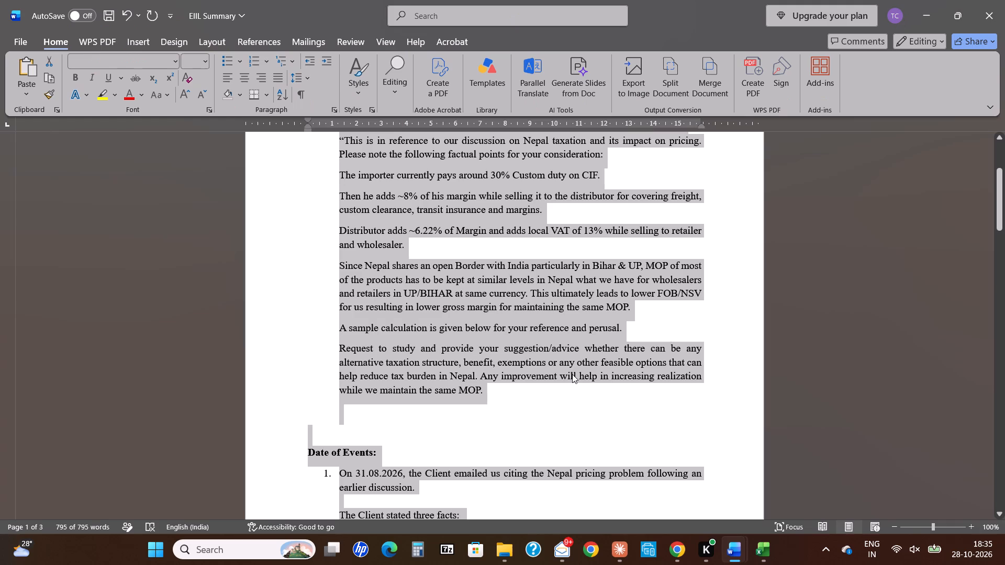
pyautogui.write('hfftime')
pyautogui.press('Return')
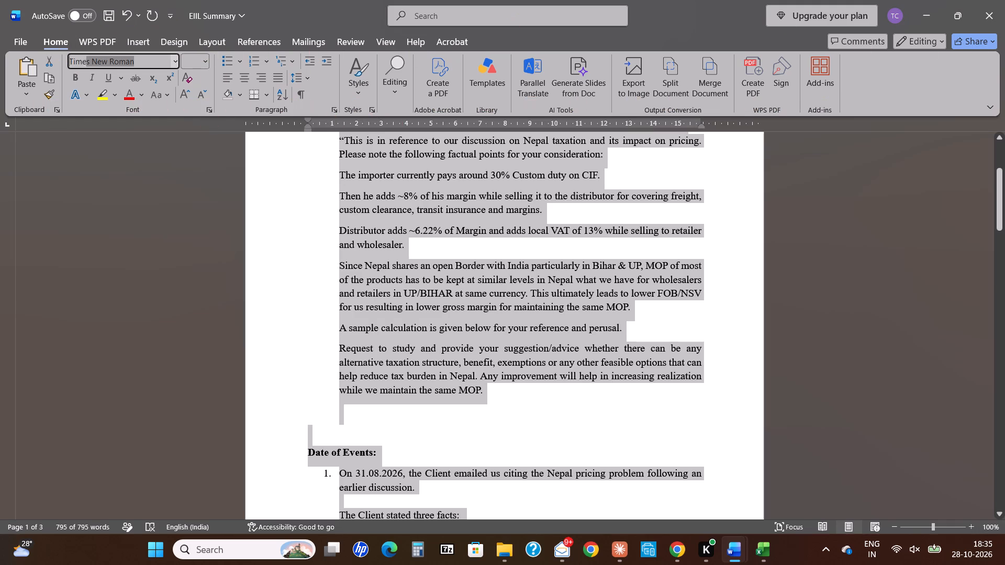
pyautogui.click(592, 310)
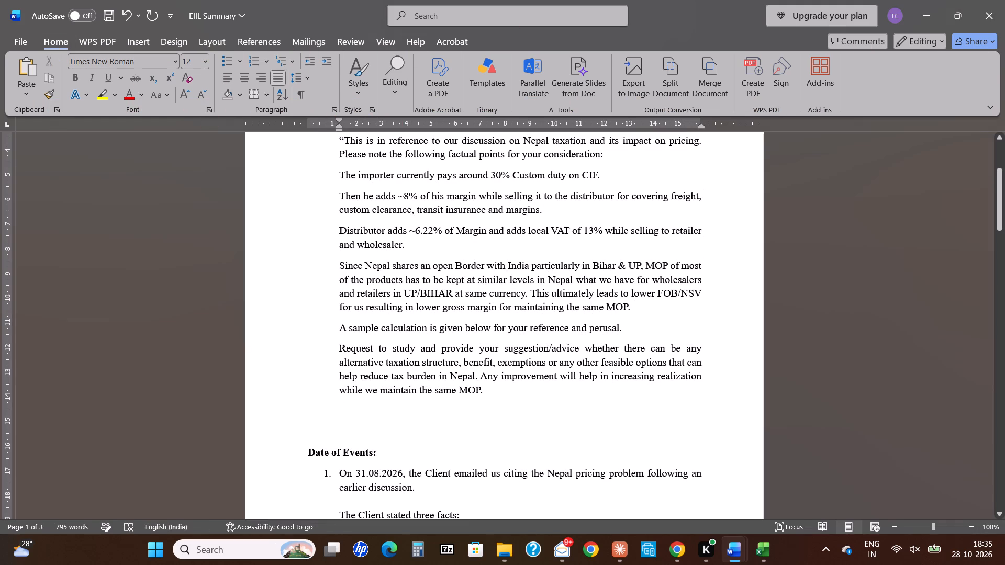
pyautogui.hotkey('ctrl', 'a')
pyautogui.write('haj')
pyautogui.write('haj')
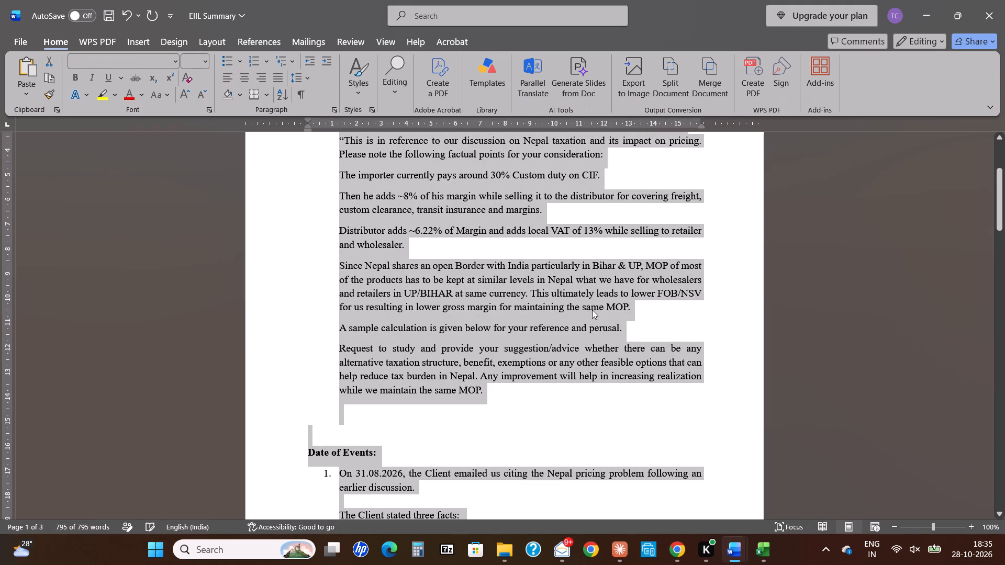
pyautogui.click(546, 324)
# Add a new line after the pasted paragraph ending "while we maintain the same MOP.".
pyautogui.click(537, 395)
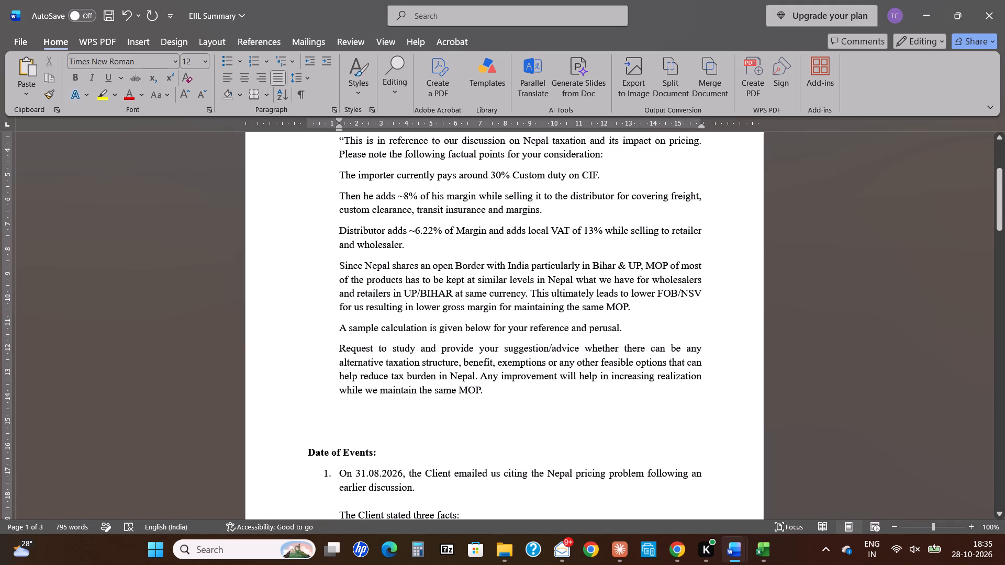
pyautogui.press('Return')
# Consult the sample calculation in the Nepal pricing email, and insert a new worksheet in the WORK DONE Excel workbook.
pyautogui.hotkey('alt', 'Tab')
pyautogui.hotkey('alt', 'Tab')
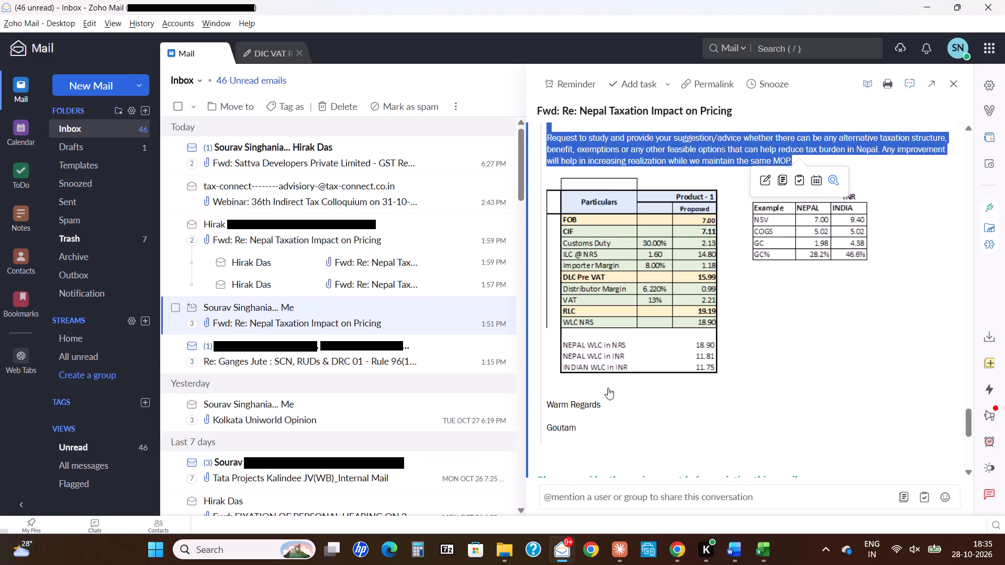
pyautogui.hotkey('alt', 'Tab')
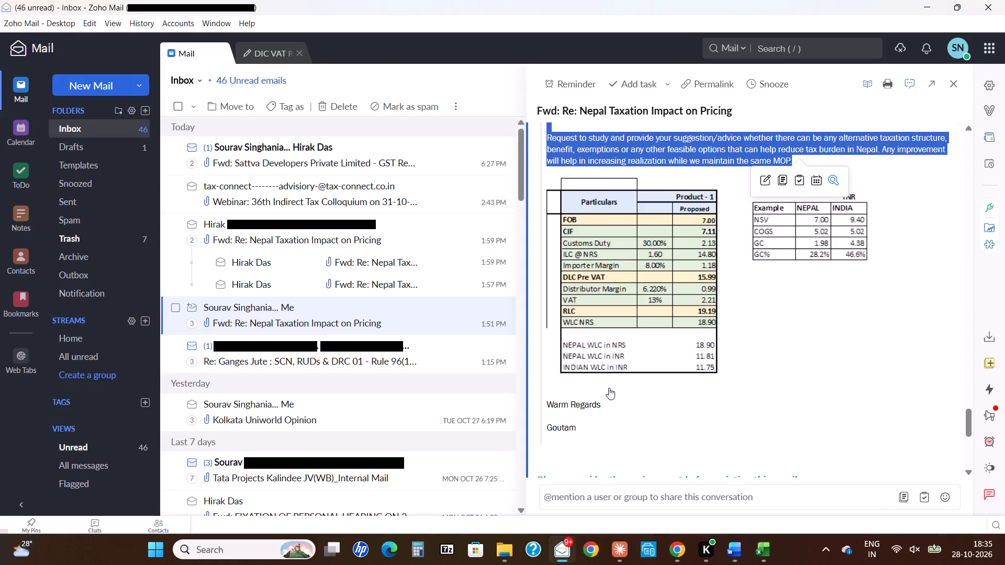
pyautogui.scroll(-6, 609, 388)
pyautogui.scroll(5, 609, 388)
pyautogui.scroll(-2, 609, 388)
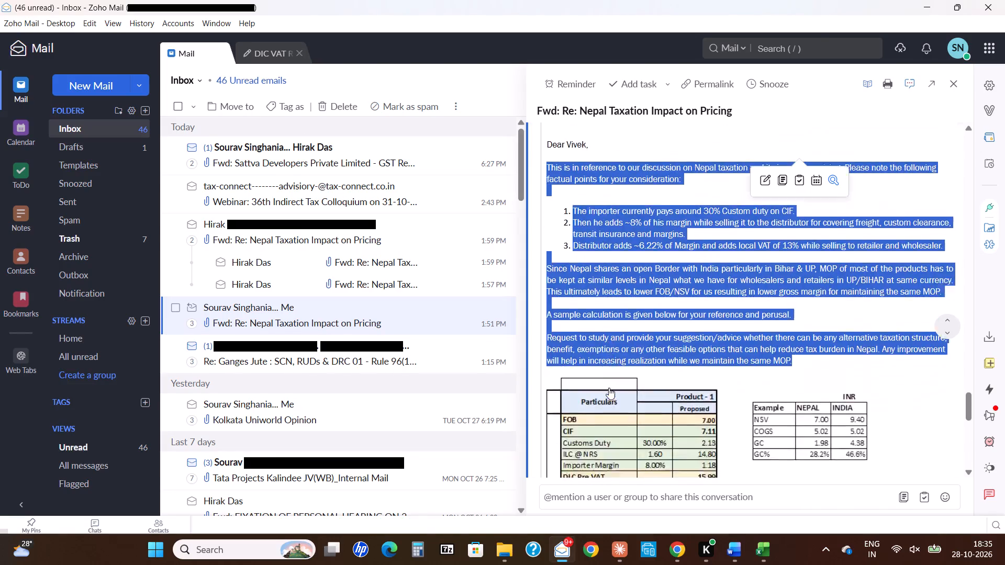
pyautogui.scroll(-1, 609, 388)
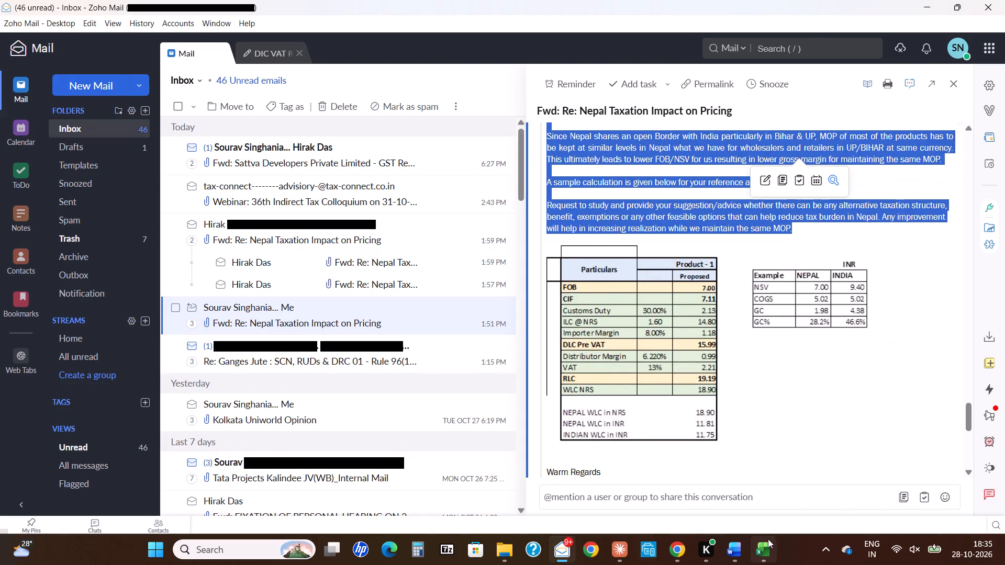
pyautogui.click(784, 485)
pyautogui.write('his')
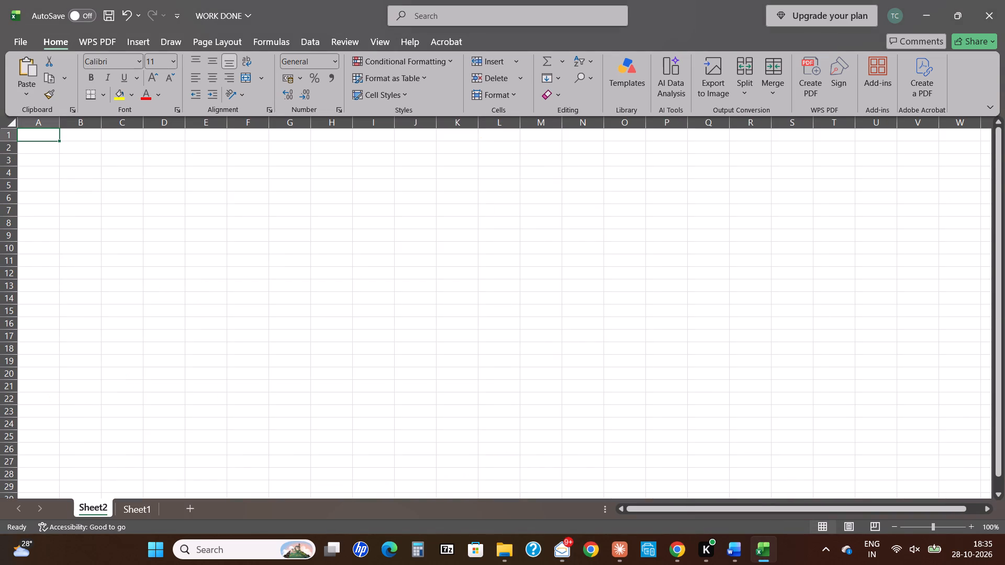
# Enter the table header "Particulars" in cell B2 of the new sheet and autofit column B to it.
pyautogui.hotkey('alt', 'Tab')
pyautogui.hotkey('alt', 'Tab')
pyautogui.press('Down')
pyautogui.press('Down')
pyautogui.press('Right')
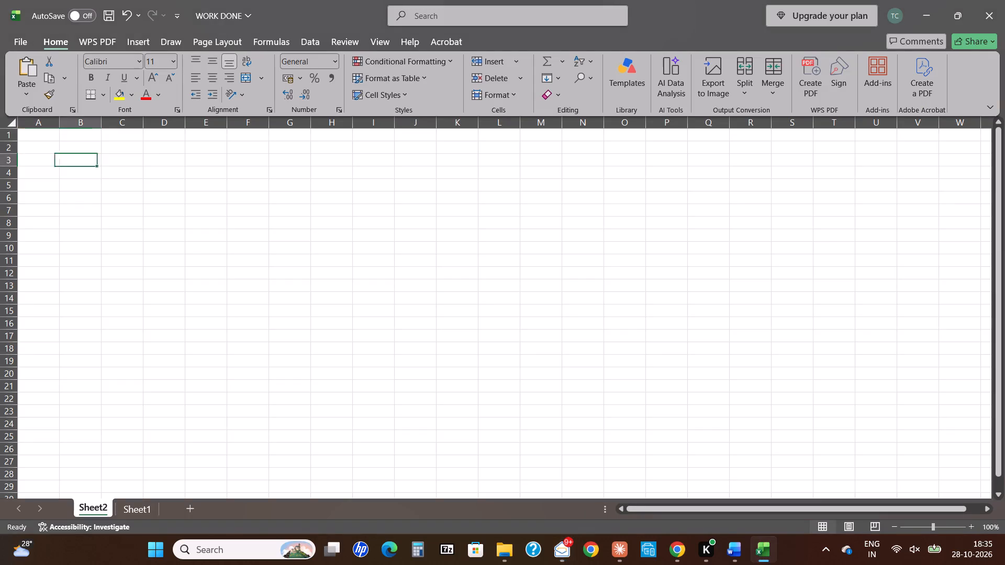
pyautogui.press('Up')
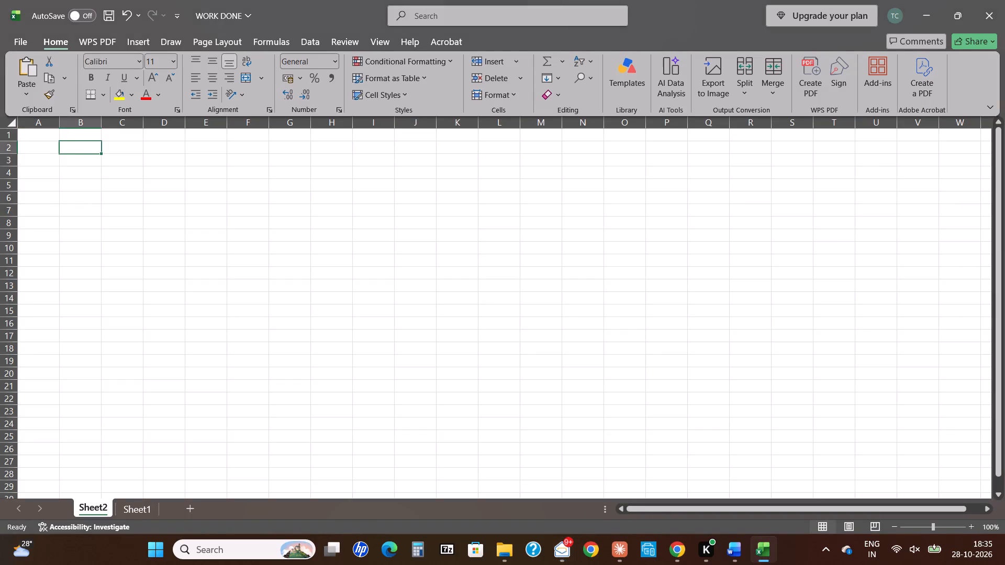
pyautogui.write('Particulars')
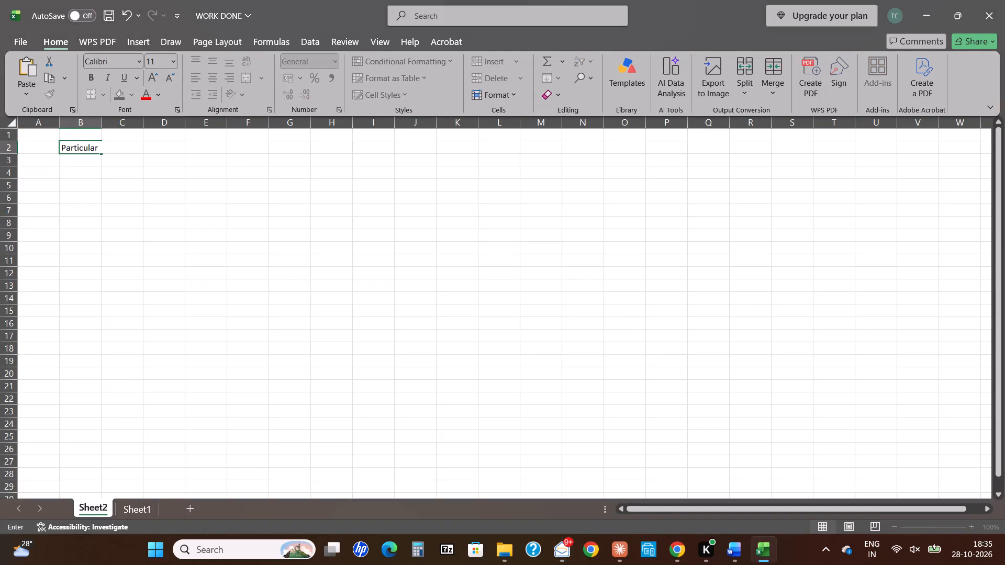
pyautogui.press('Tab')
pyautogui.hotkey('alt', 'Tab')
pyautogui.hotkey('alt', 'Tab')
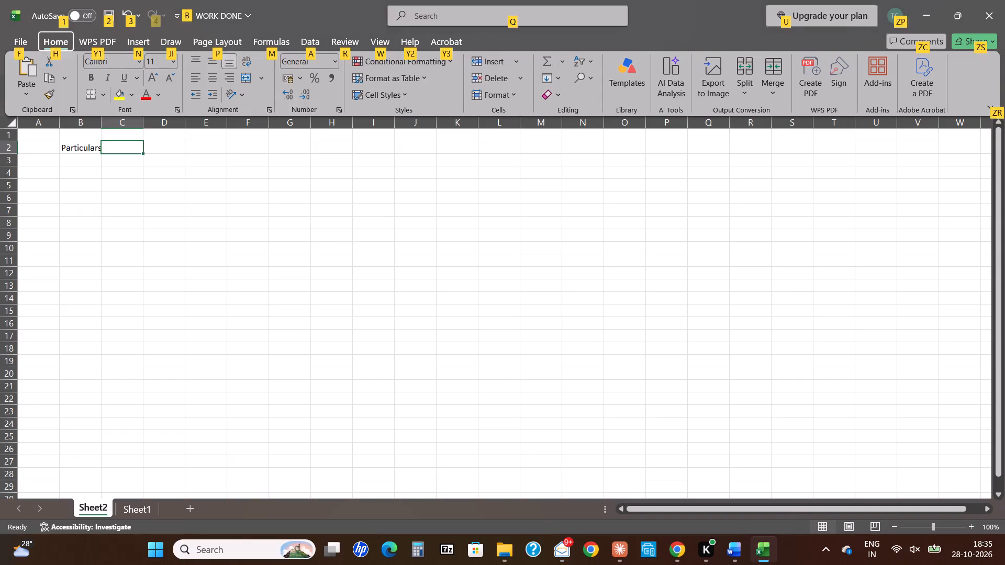
pyautogui.press('Left')
pyautogui.write('hoi')
pyautogui.press('Right')
# Enter the email table's header "Product - 1" in cell C2, beside Particulars.
pyautogui.hotkey('alt', 'Tab')
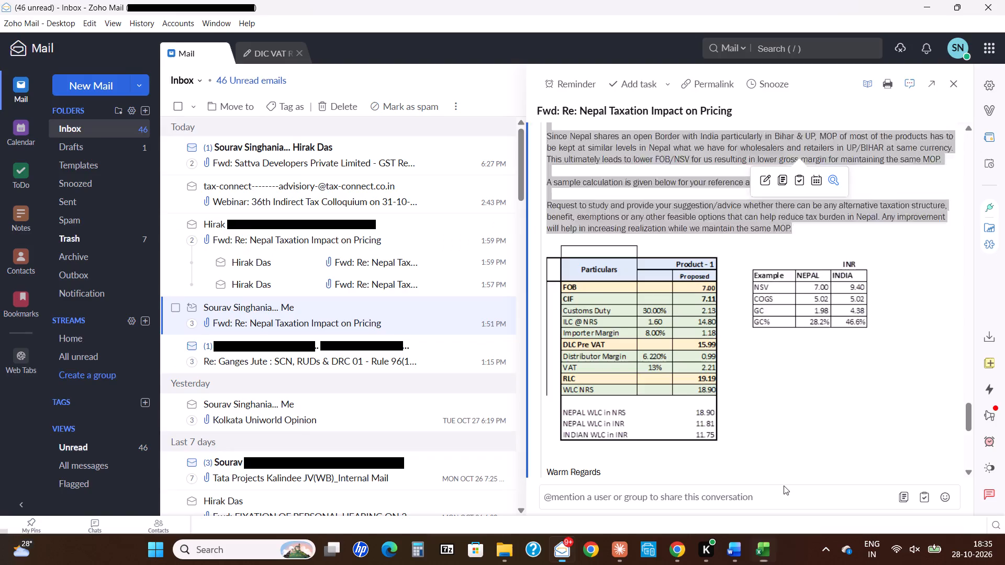
pyautogui.hotkey('alt', 'Tab')
pyautogui.hotkey('alt', 'Tab')
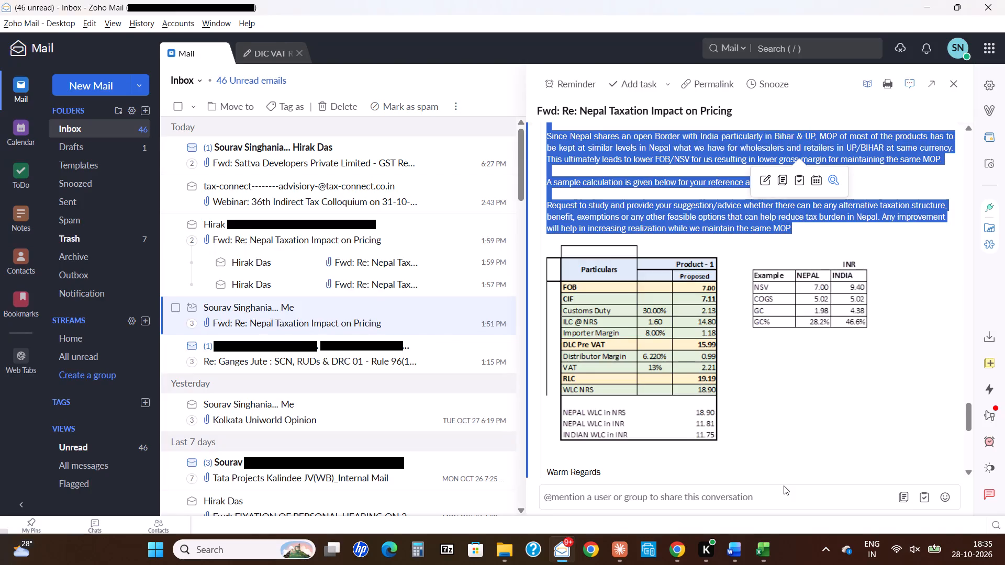
pyautogui.hotkey('alt', 'Tab')
pyautogui.write('Product-')
pyautogui.press('BackSpace')
pyautogui.press('space')
pyautogui.write('- 1')
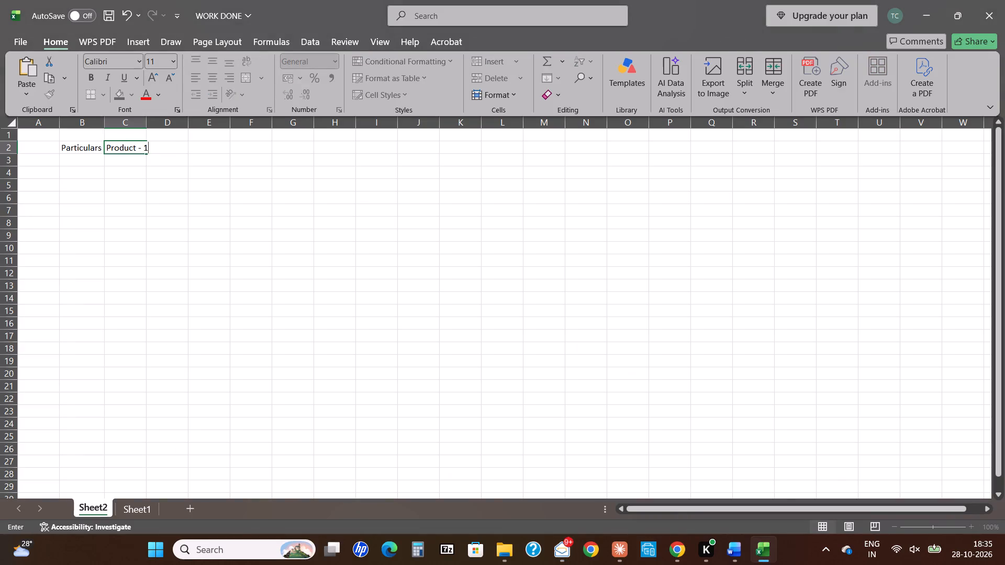
pyautogui.hotkey('alt', 'Tab')
pyautogui.hotkey('alt', 'Tab')
pyautogui.press('Return')
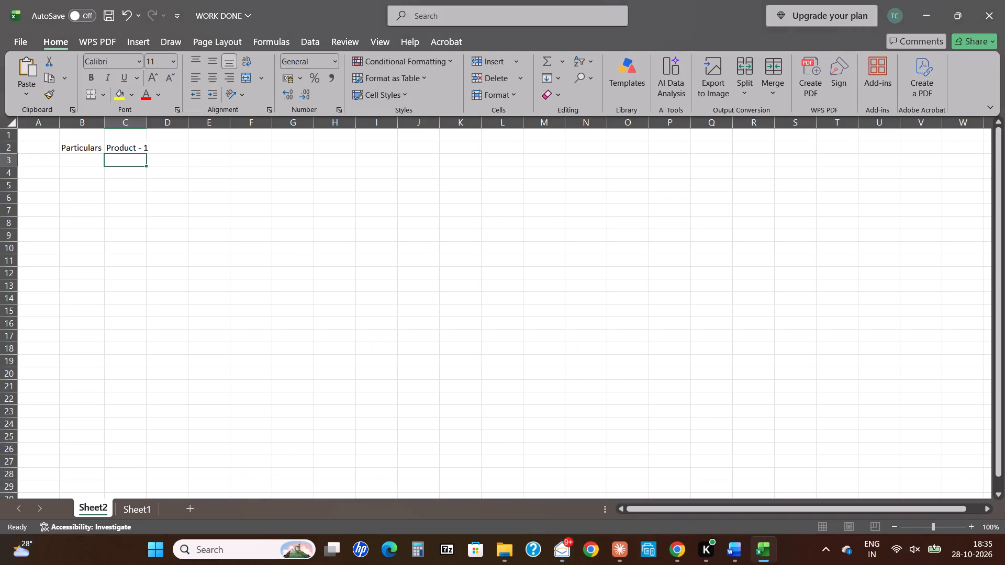
# Enter the subheader "Proposed" in cell D3.
pyautogui.hotkey('alt', 'Tab')
pyautogui.hotkey('alt', 'Tab')
pyautogui.press('Right')
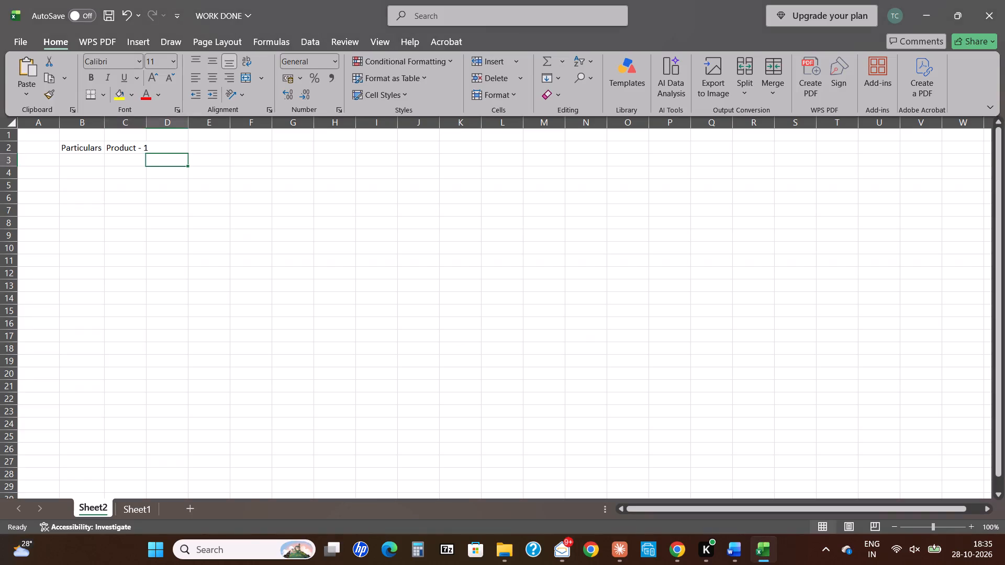
pyautogui.write('Propoe')
pyautogui.press('BackSpace')
pyautogui.write('sed')
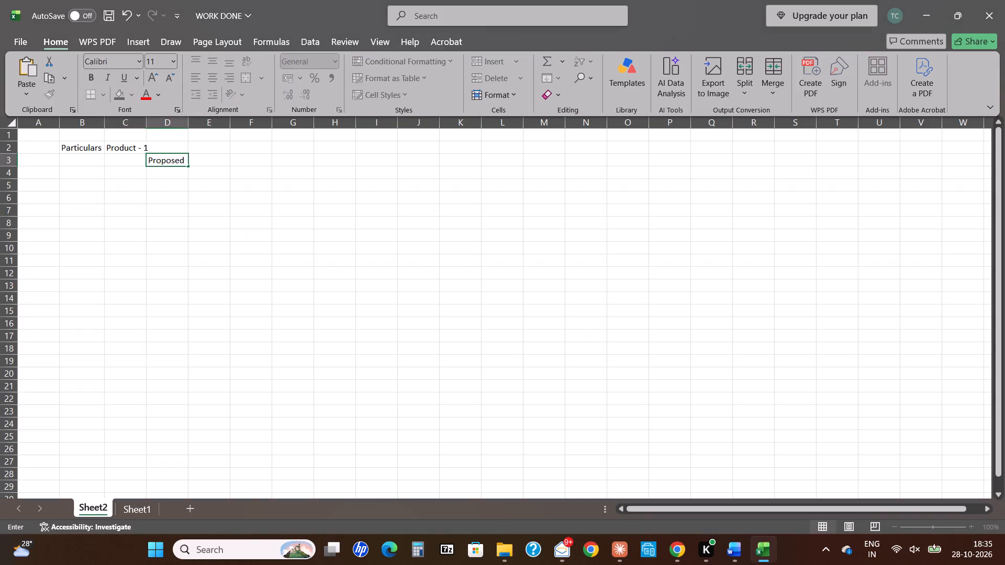
pyautogui.press('Return')
# Merge cells C2:D2 and align the "Product - 1" header to the right and top.
pyautogui.press('Up')
pyautogui.press('Up')
pyautogui.hotkey('shift', 'Left')
pyautogui.write('hmm')
pyautogui.hotkey('alt', 'Tab')
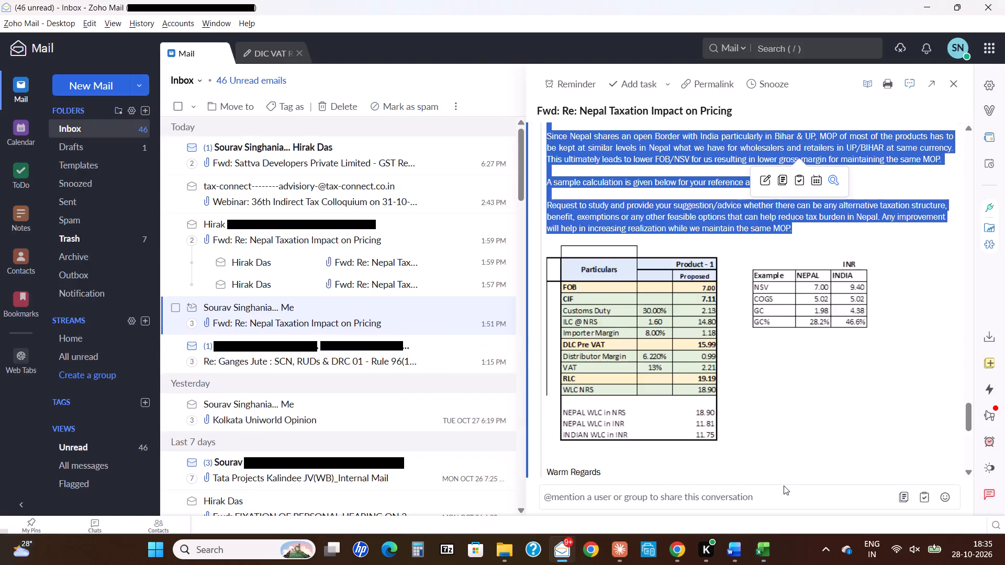
pyautogui.hotkey('alt', 'Tab')
pyautogui.press('h')
pyautogui.press('Escape')
pyautogui.press('h')
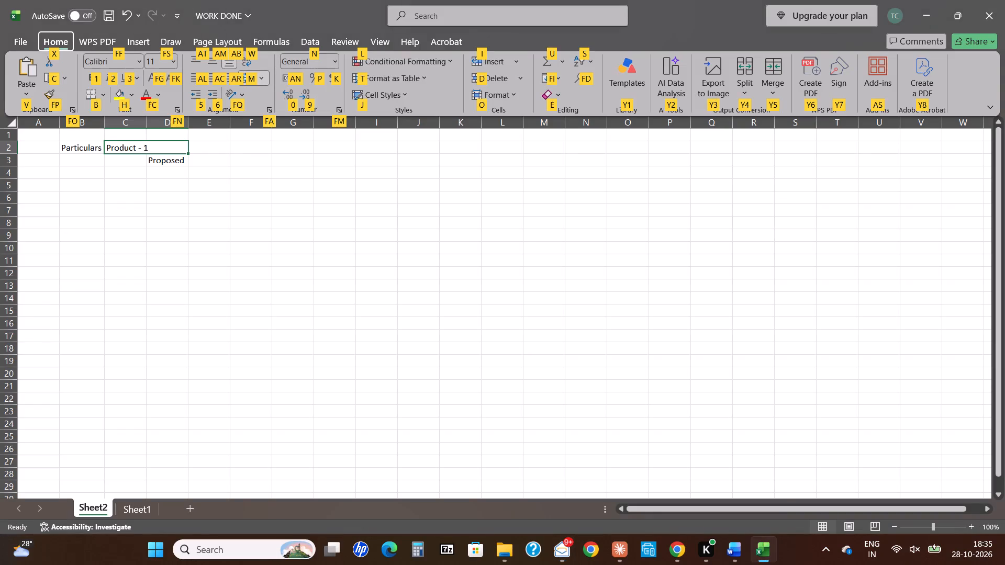
pyautogui.write('arhat')
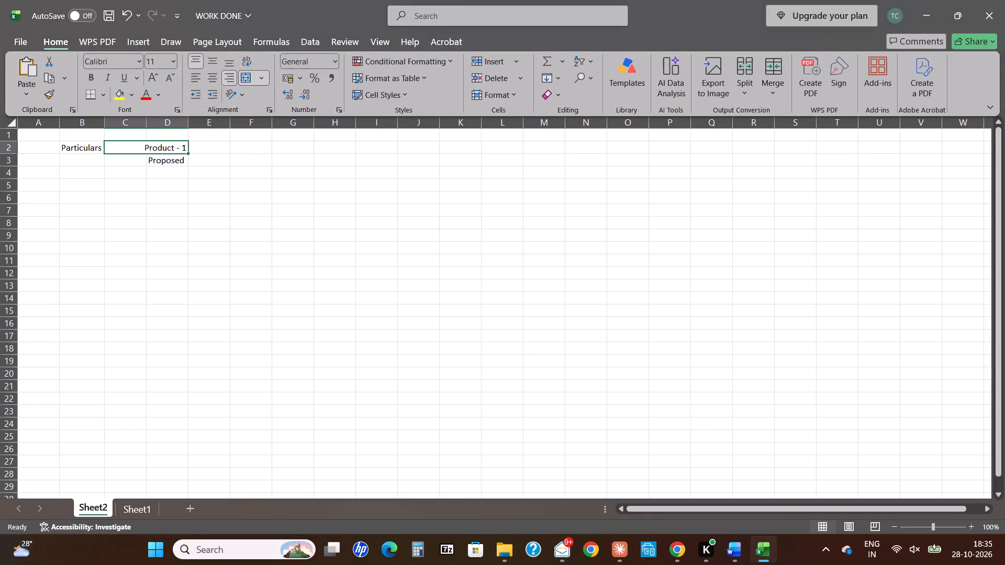
# Merge cells B2:B3 and centre the "Particulars" header horizontally and vertically.
pyautogui.press('Down')
pyautogui.hotkey('alt', 'Tab')
pyautogui.hotkey('alt', 'Tab')
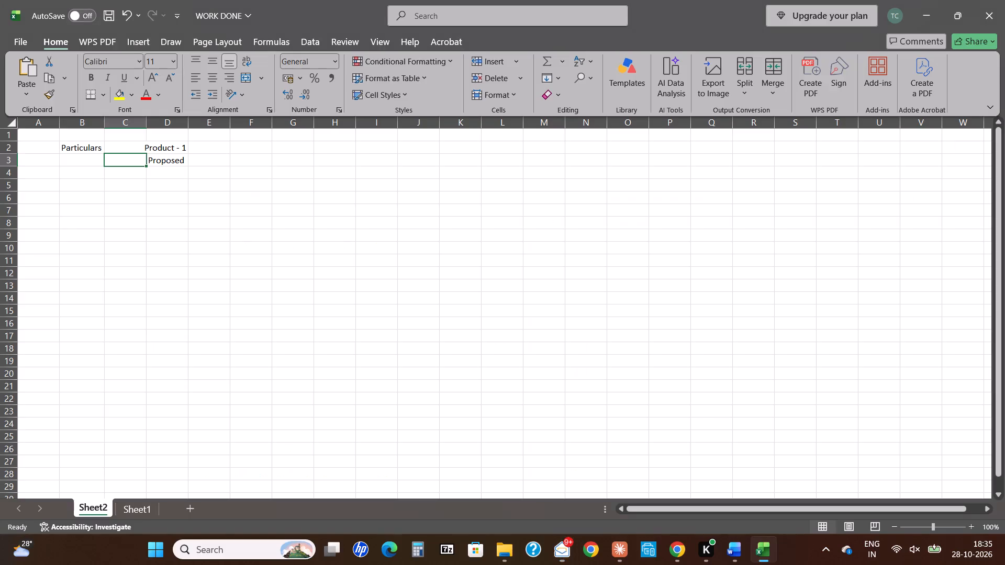
pyautogui.press('Left')
pyautogui.press('Up')
pyautogui.hotkey('shift', 'Down')
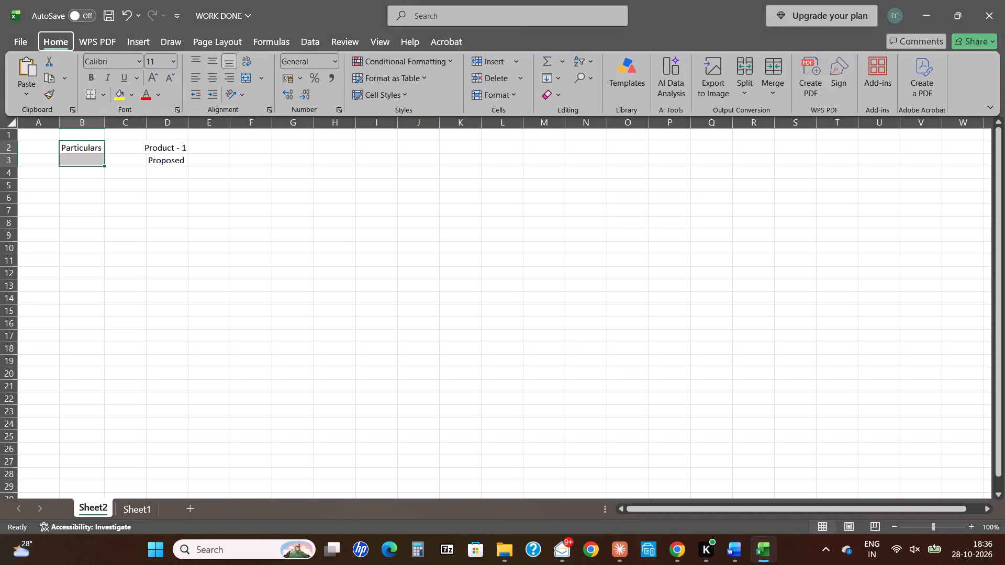
pyautogui.write('hmm')
pyautogui.hotkey('alt', 'Tab')
pyautogui.hotkey('alt', 'Tab')
pyautogui.write('ah')
pyautogui.press('Escape')
pyautogui.press('Escape')
pyautogui.write('hac')
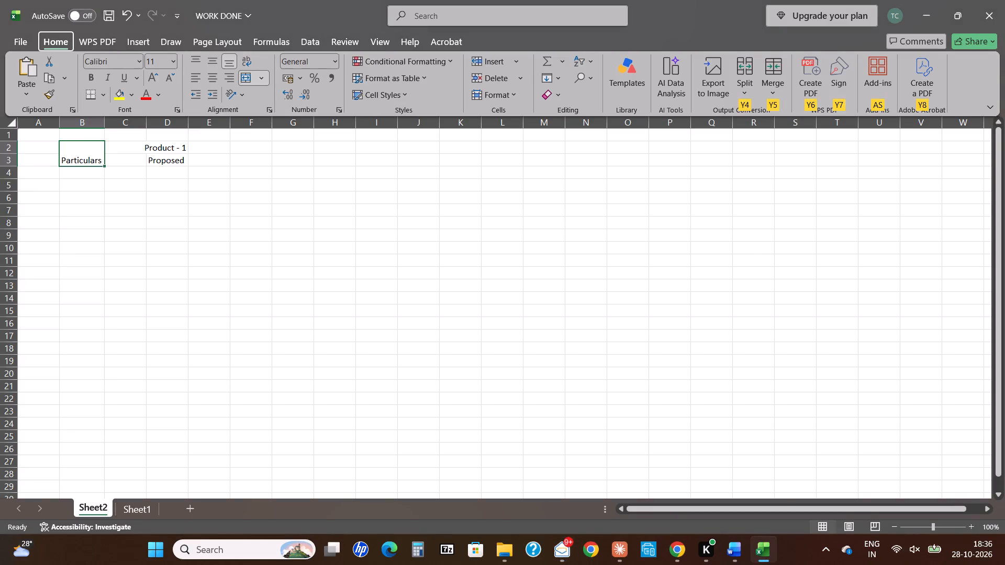
pyautogui.write('ham')
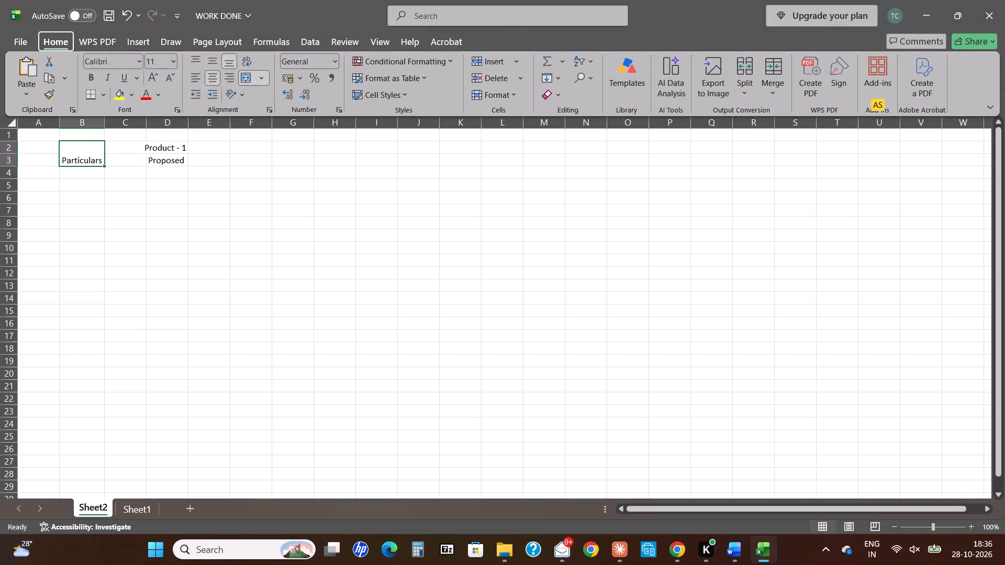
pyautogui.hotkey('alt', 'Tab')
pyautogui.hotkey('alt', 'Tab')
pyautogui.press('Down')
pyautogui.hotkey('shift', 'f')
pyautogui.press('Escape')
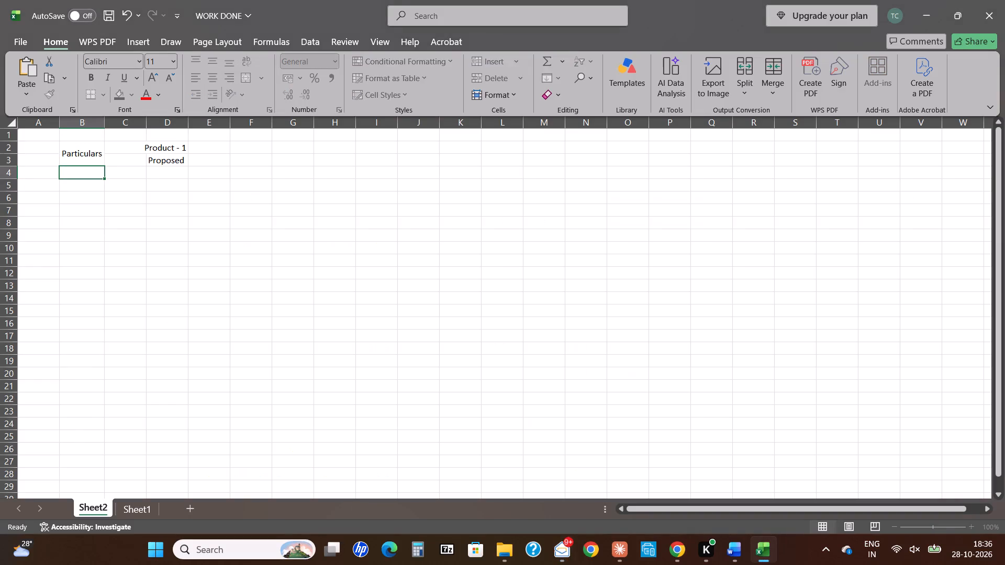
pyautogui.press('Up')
# Apply all borders and bold to the header block B2:D3.
pyautogui.hotkey('shift', 'Right')
pyautogui.hotkey('shift', 'Right')
pyautogui.hotkey('shift', 'Left')
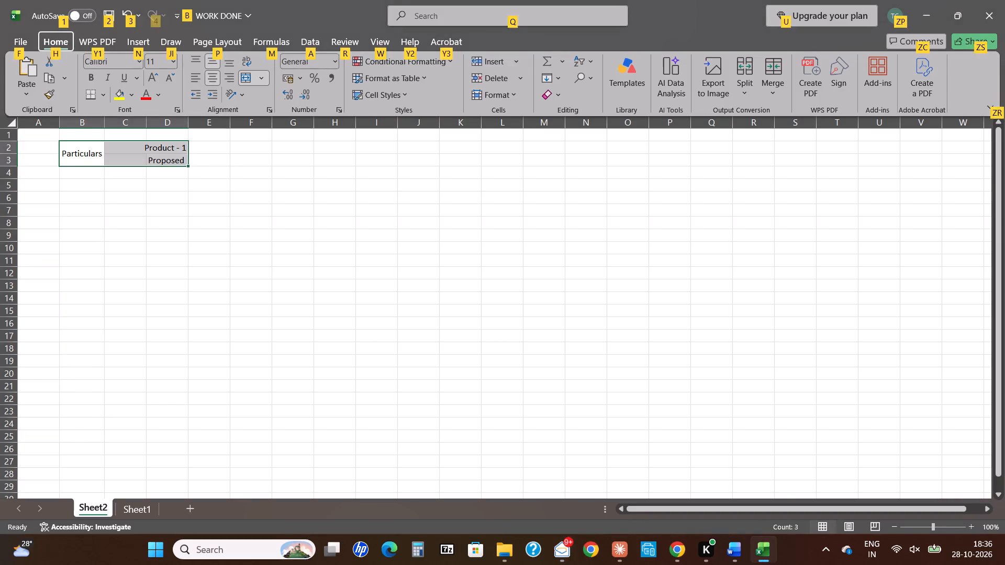
pyautogui.write('hba')
pyautogui.hotkey('ctrl', 'b')
# Fill the header block B2:D3 with a light blue theme colour, following the email table's shading.
pyautogui.hotkey('alt', 'Tab')
pyautogui.hotkey('alt', 'Tab')
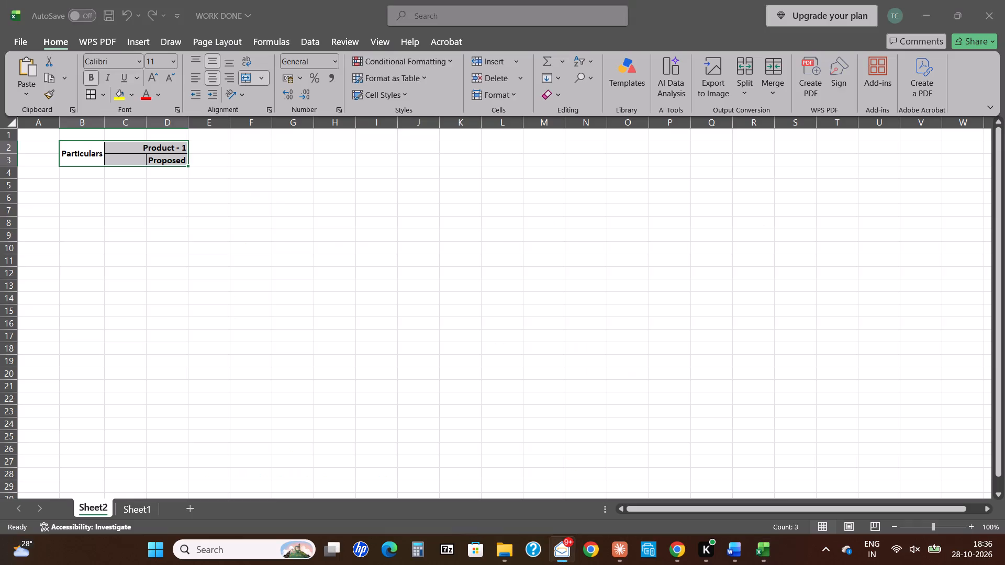
pyautogui.write('hh')
pyautogui.press('Down')
pyautogui.press('Right')
pyautogui.press('Right')
pyautogui.press('Right')
pyautogui.press('Right')
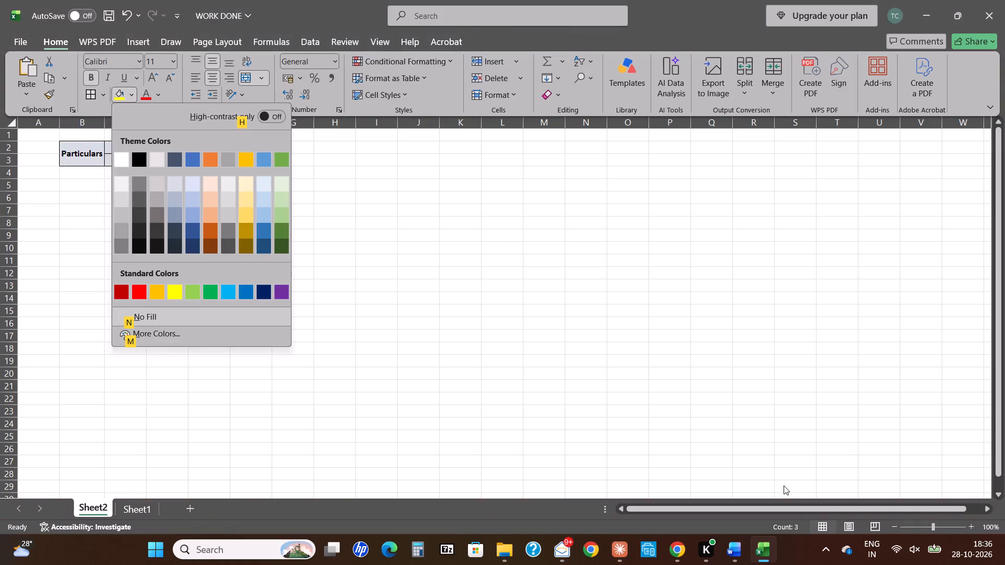
pyautogui.press('Down')
pyautogui.press('Return')
# Enter the first data row from the email table: FOB in B4 with the Proposed value 7.00 in D4.
pyautogui.hotkey('alt', 'Tab')
pyautogui.hotkey('alt', 'Tab')
pyautogui.press('Down')
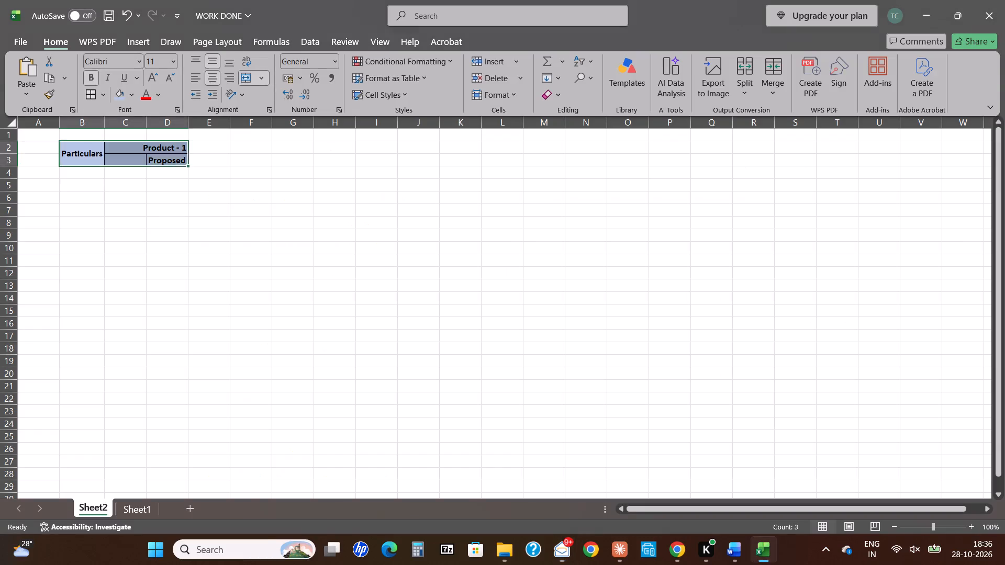
pyautogui.write('FOB')
pyautogui.hotkey('alt', 'Tab')
pyautogui.hotkey('alt', 'Tab')
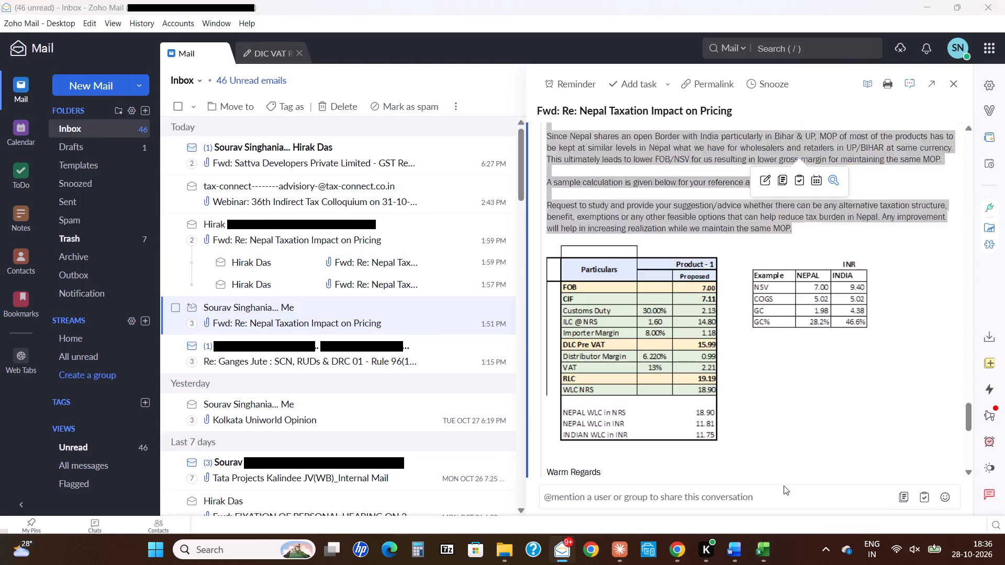
pyautogui.press('Tab')
pyautogui.press('Tab')
pyautogui.write('730')
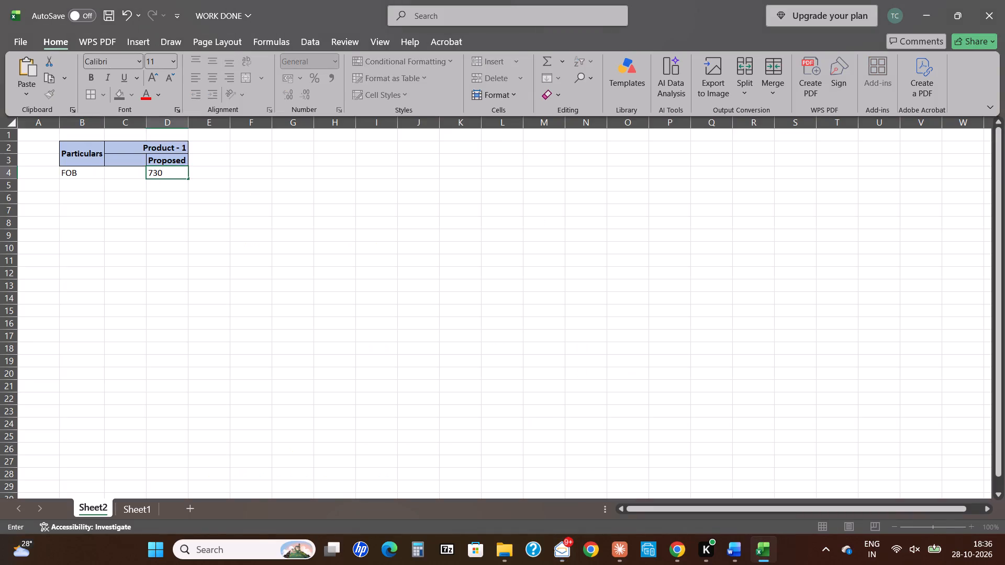
pyautogui.press('Escape')
pyautogui.write('7.00')
pyautogui.press('Return')
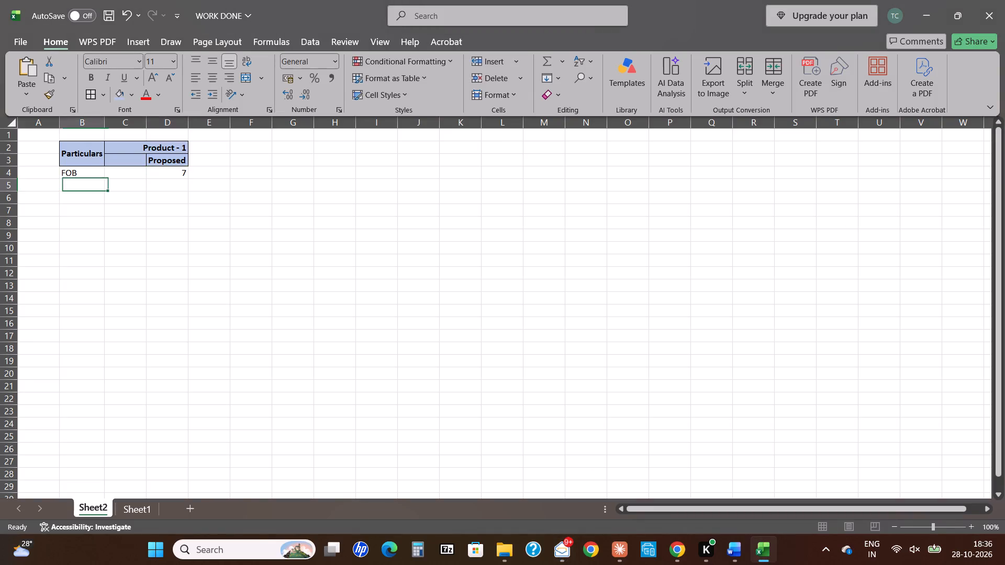
# Apply the comma number style with two decimals to the FOB value in D4.
pyautogui.press('Right')
pyautogui.press('Up')
pyautogui.press('Right')
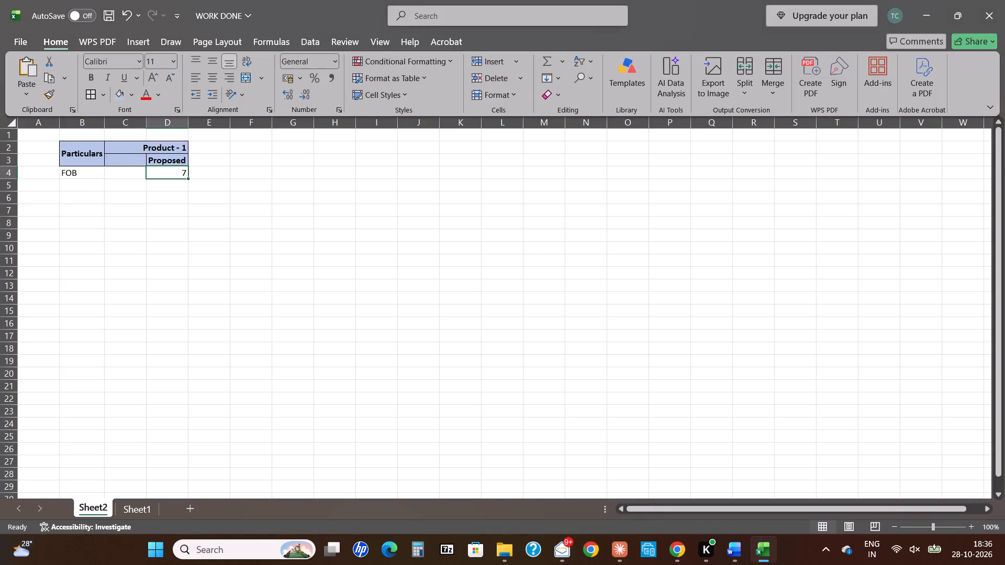
pyautogui.press('h')
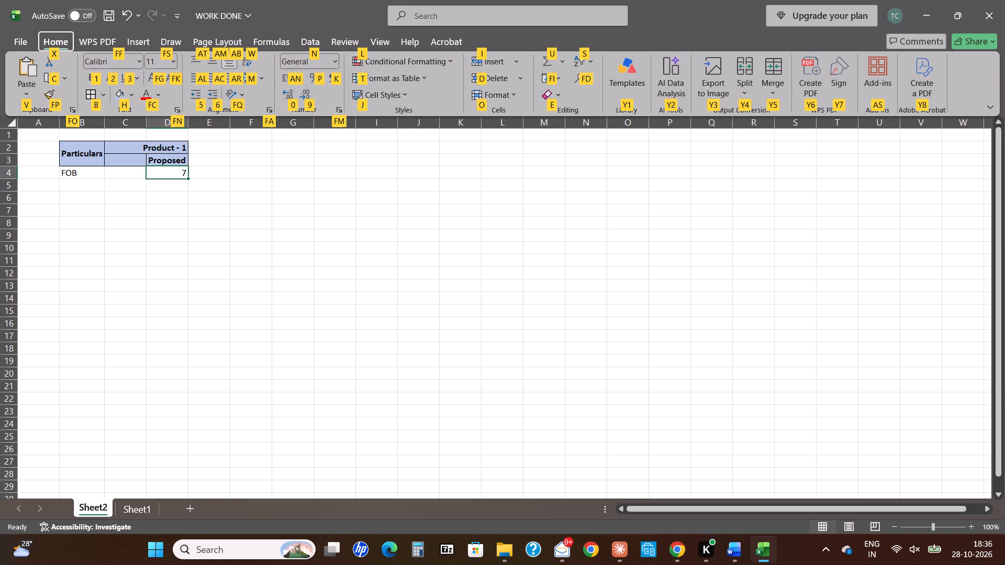
pyautogui.press('k')
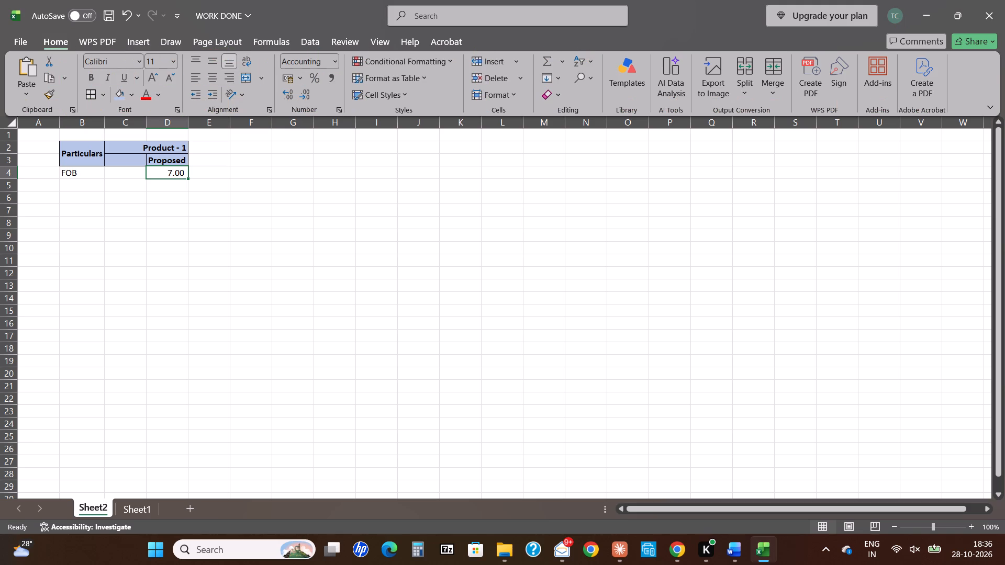
# Apply all borders to the FOB row, cells B4:D4.
pyautogui.hotkey('alt', 'Tab')
pyautogui.hotkey('alt', 'Tab')
pyautogui.hotkey('shift', 'Left')
pyautogui.hotkey('shift', 'Left')
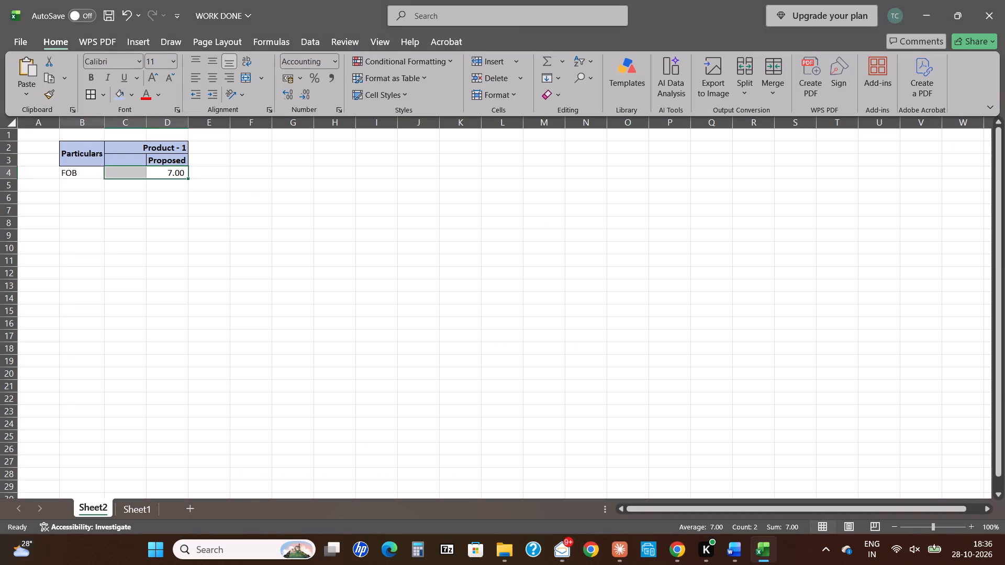
pyautogui.write('hba')
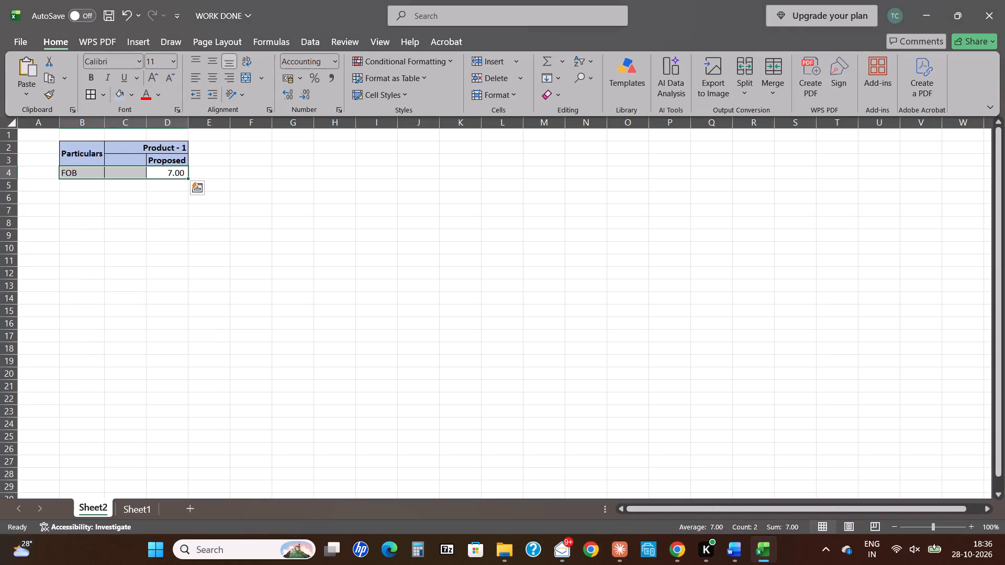
# Fill the FOB row B4:D4 with a light gold theme colour, following the email table's shading.
pyautogui.write('hh')
pyautogui.hotkey('alt', 'Tab')
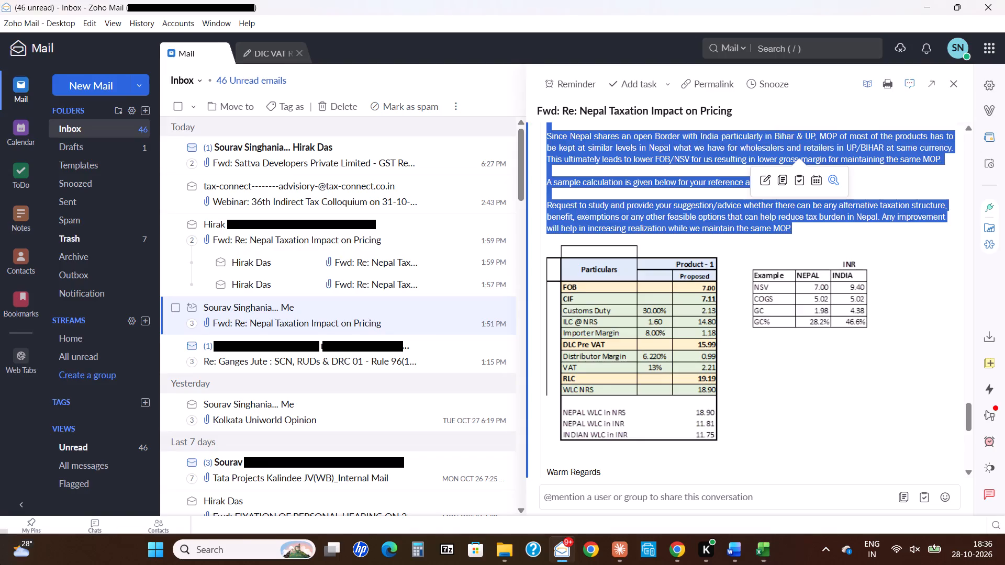
pyautogui.hotkey('alt', 'Tab')
pyautogui.write('hh')
pyautogui.press('Up')
pyautogui.press('Up')
pyautogui.press('Up')
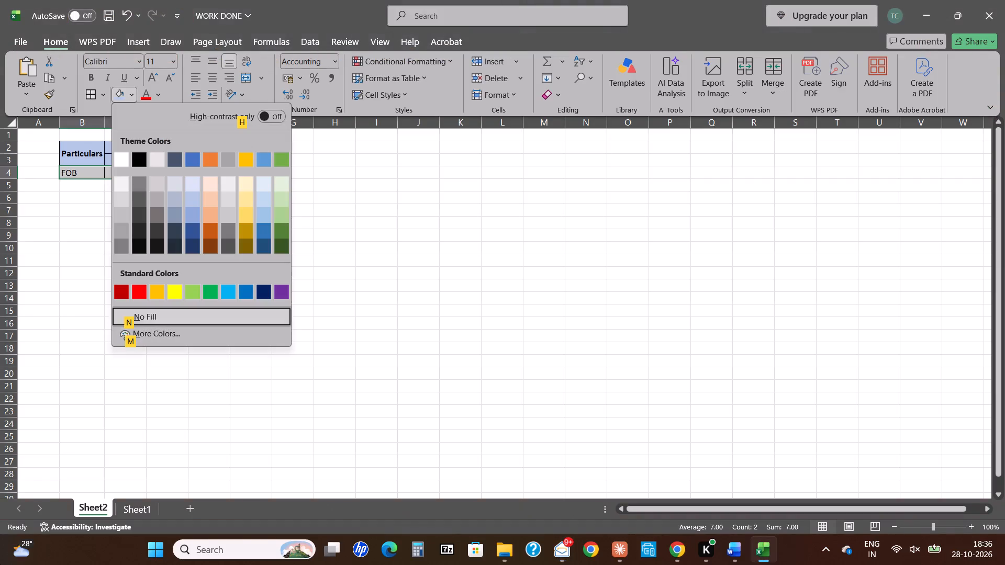
pyautogui.press('Up')
pyautogui.press('Up')
pyautogui.press('Up')
pyautogui.press('Up')
pyautogui.press('Left')
pyautogui.press('Up')
pyautogui.press('Left')
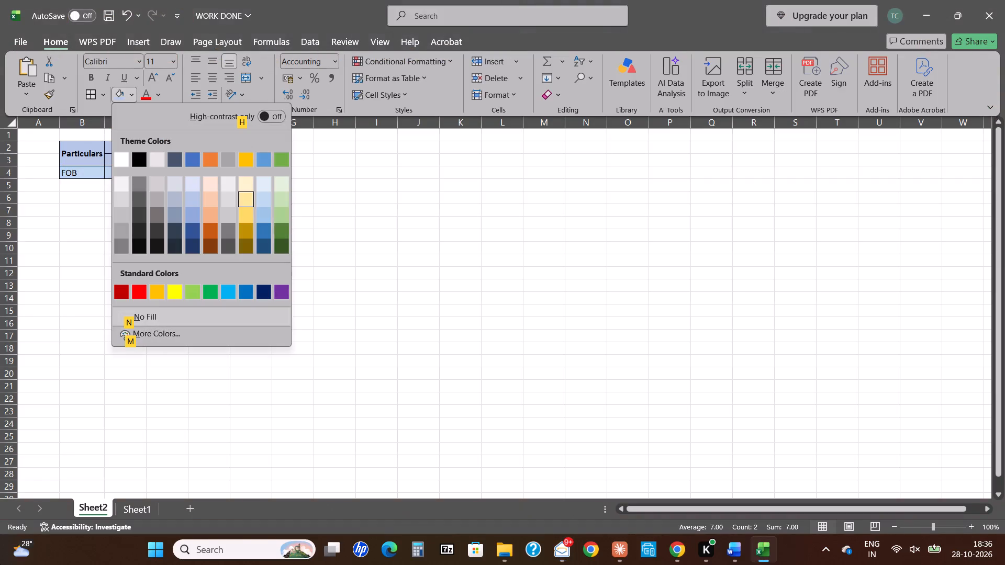
pyautogui.press('Return')
# Enter the CIF row from the email table: CIF in B5 and the Proposed value 7.11 in D5.
pyautogui.press('Down')
pyautogui.press('Left')
pyautogui.press('Left')
pyautogui.hotkey('alt', 'Tab')
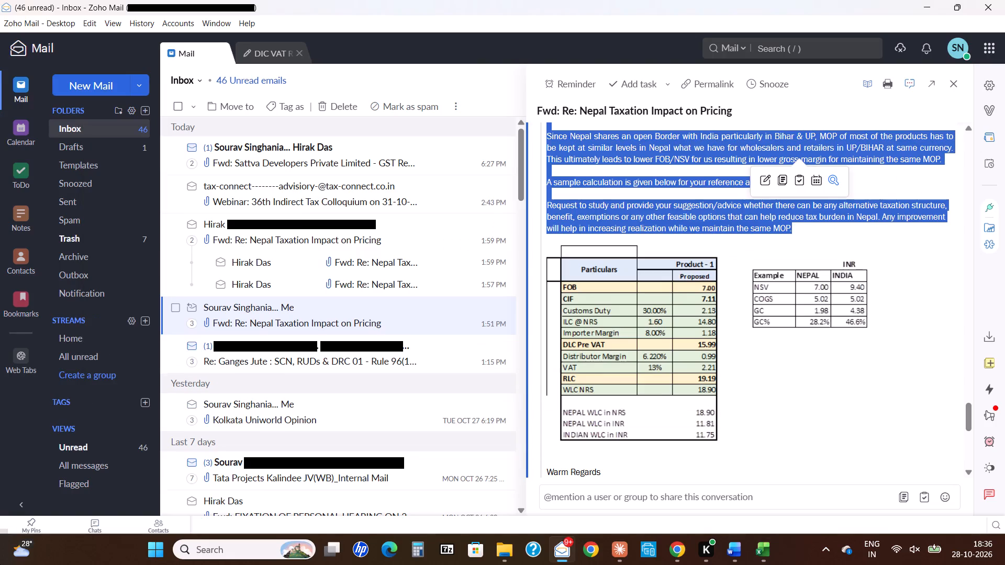
pyautogui.hotkey('alt', 'Tab')
pyautogui.write('CIG')
pyautogui.press('Tab')
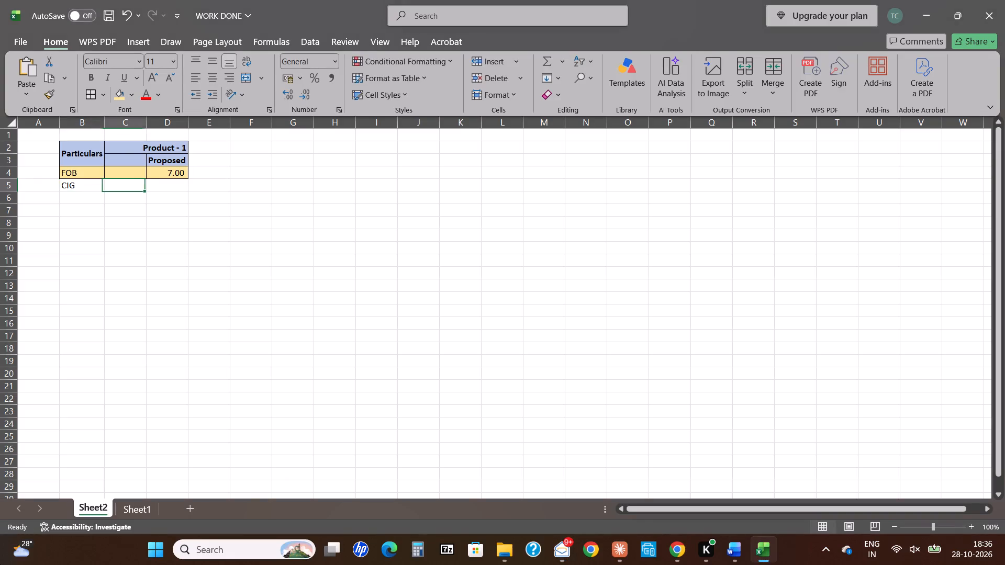
pyautogui.press('Left')
pyautogui.write('CIG')
pyautogui.hotkey('shift', 'BackSpace')
pyautogui.hotkey('shift', 'f')
pyautogui.press('Tab')
pyautogui.hotkey('alt', 'Tab')
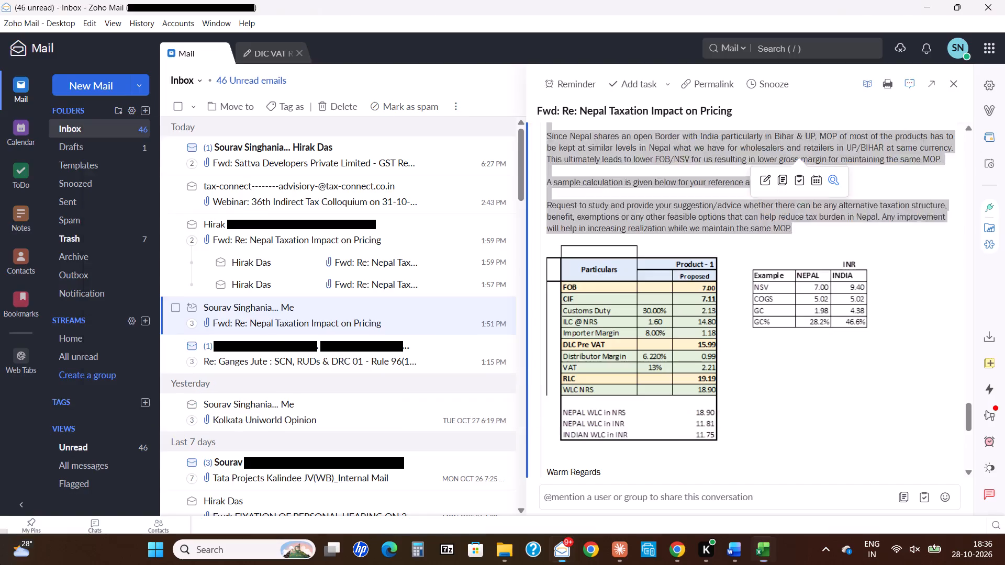
pyautogui.hotkey('alt', 'Tab')
pyautogui.press('Tab')
pyautogui.write('7.11')
pyautogui.press('Return')
# Enter the Customs Duty row from the email table: label in B6, 30.00% in C6 and 2.13 in D6.
pyautogui.hotkey('alt', 'Tab')
pyautogui.hotkey('alt', 'Tab')
pyautogui.press('Up')
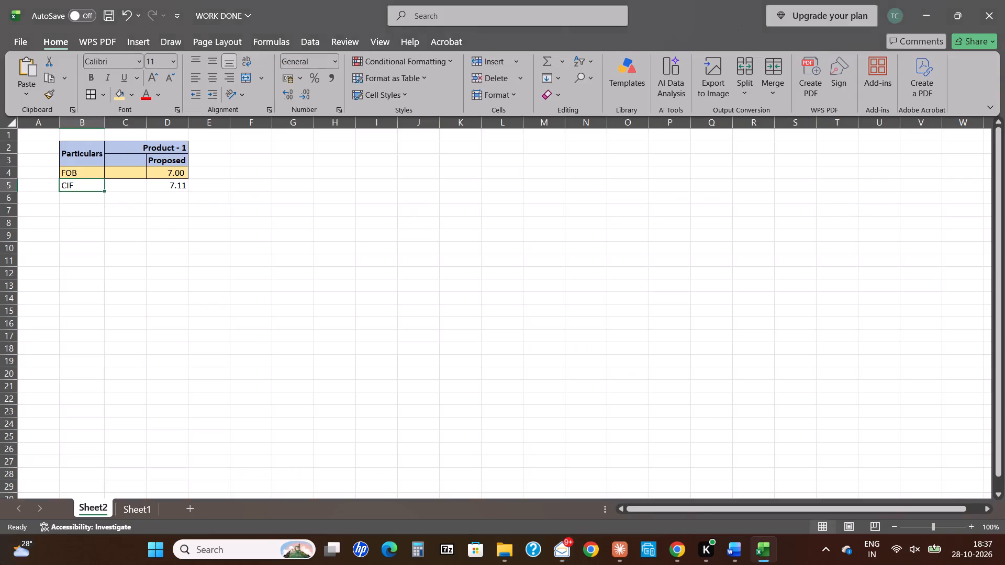
pyautogui.hotkey('alt', 'Tab')
pyautogui.hotkey('alt', 'Tab')
pyautogui.press('Return')
pyautogui.write('Customs Duty')
pyautogui.hotkey('alt', 'Tab')
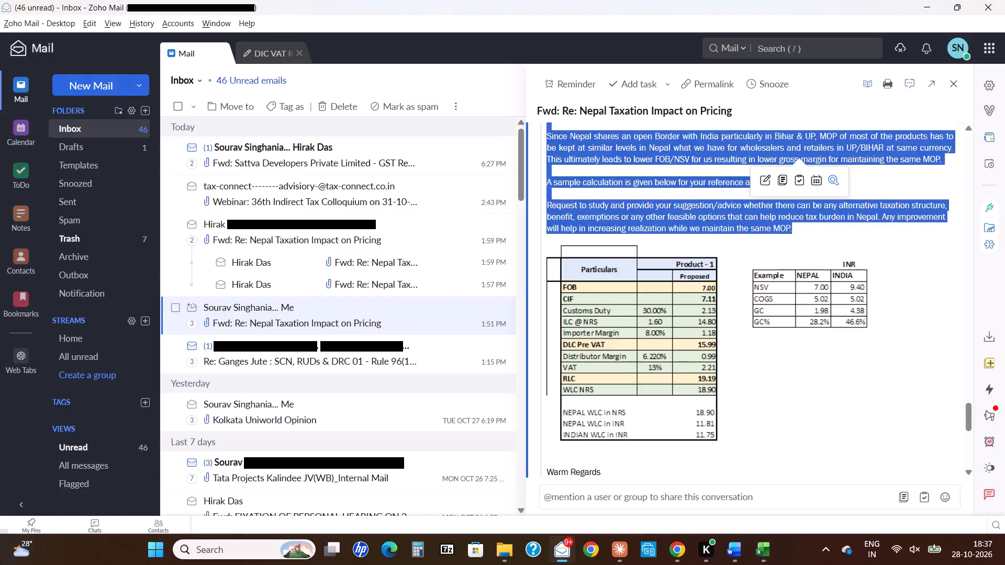
pyautogui.hotkey('alt', 'Tab')
pyautogui.hotkey('alt', 'Tab')
pyautogui.hotkey('alt', 'Tab')
pyautogui.press('Tab')
pyautogui.write('30.00%')
pyautogui.press('Return')
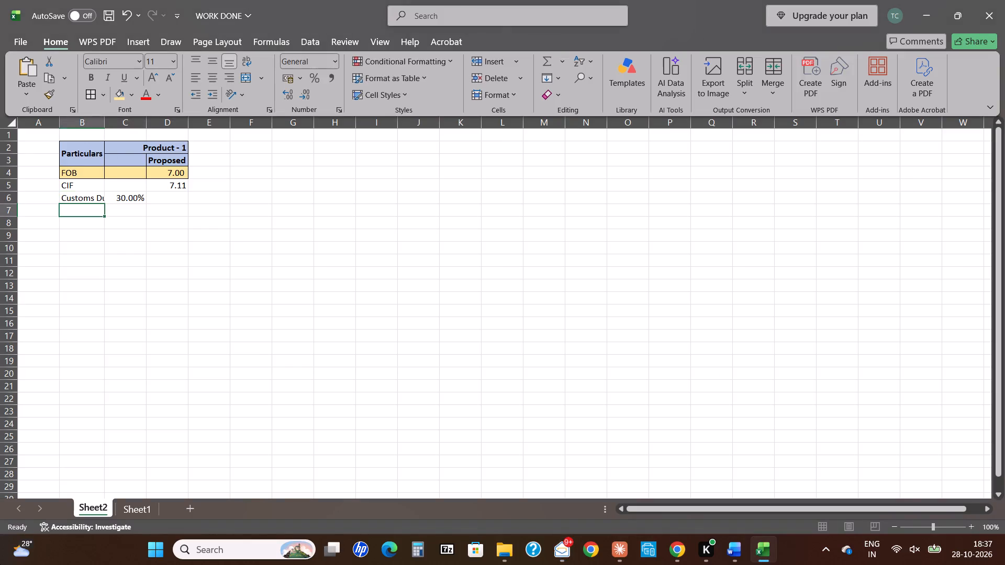
pyautogui.press('Right')
pyautogui.press('Right')
pyautogui.press('Up')
pyautogui.hotkey('alt', 'Tab')
pyautogui.hotkey('alt', 'Tab')
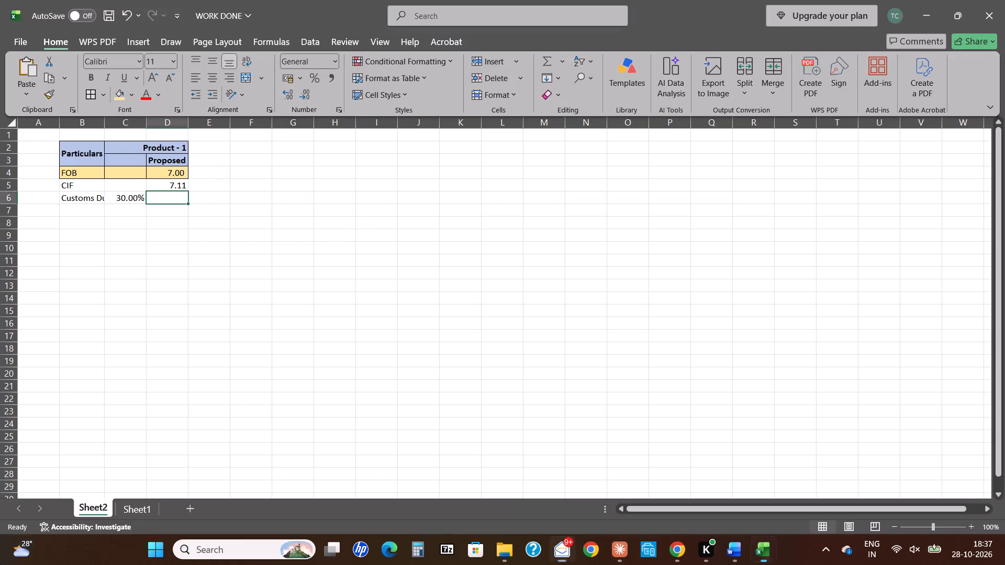
pyautogui.write('2.13')
pyautogui.press('Return')
# AutoFit the width of column B to the Customs Duty label.
pyautogui.press('Left')
pyautogui.press('Left')
pyautogui.hotkey('alt', 'Tab')
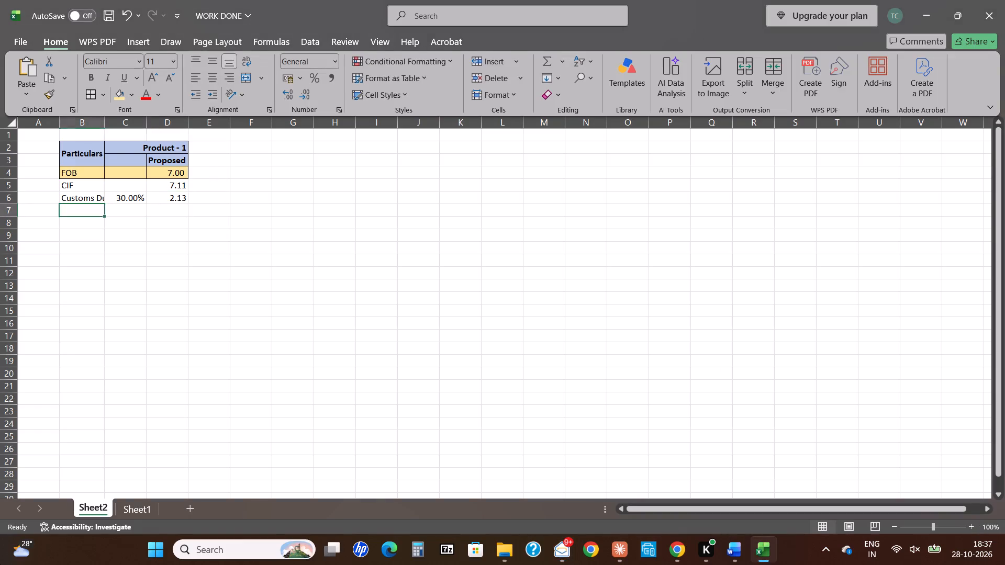
pyautogui.hotkey('alt', 'Tab')
pyautogui.press('Up')
pyautogui.write('hoi')
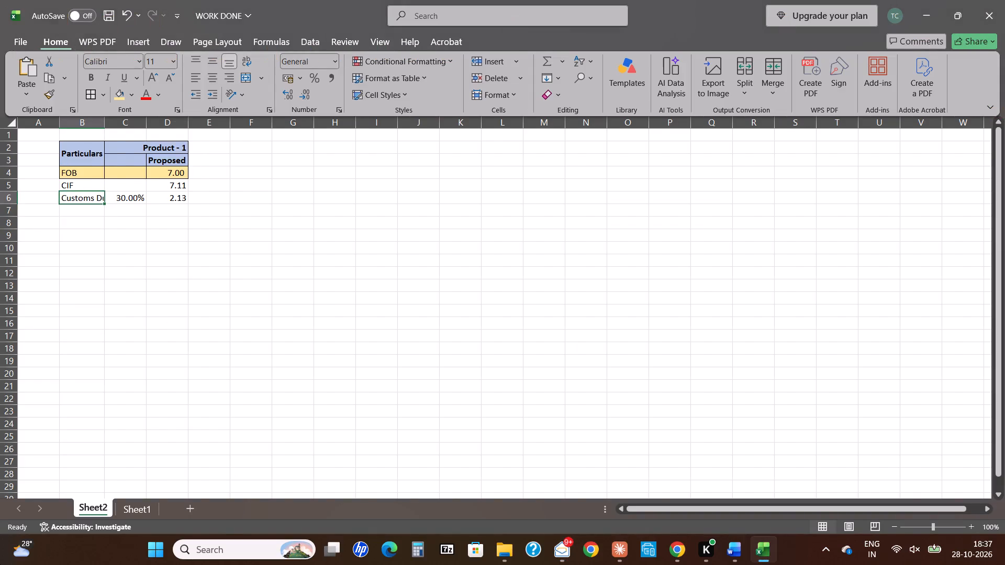
pyautogui.hotkey('alt', 'Tab')
pyautogui.hotkey('alt', 'Tab')
pyautogui.press('Down')
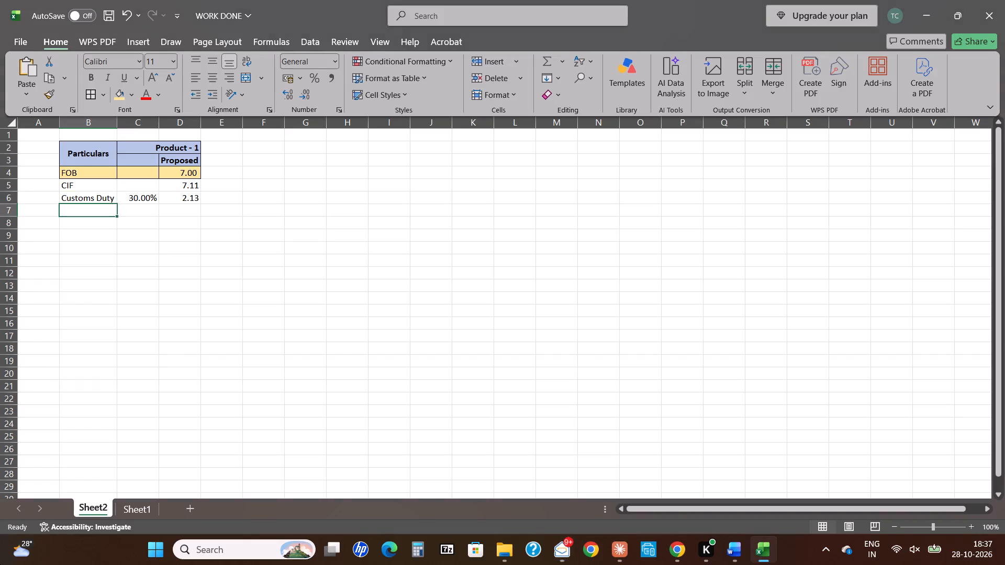
pyautogui.write('ILC')
pyautogui.hotkey('alt', 'Tab')
pyautogui.hotkey('alt', 'Tab')
pyautogui.press('space')
pyautogui.write('@')
pyautogui.press('space')
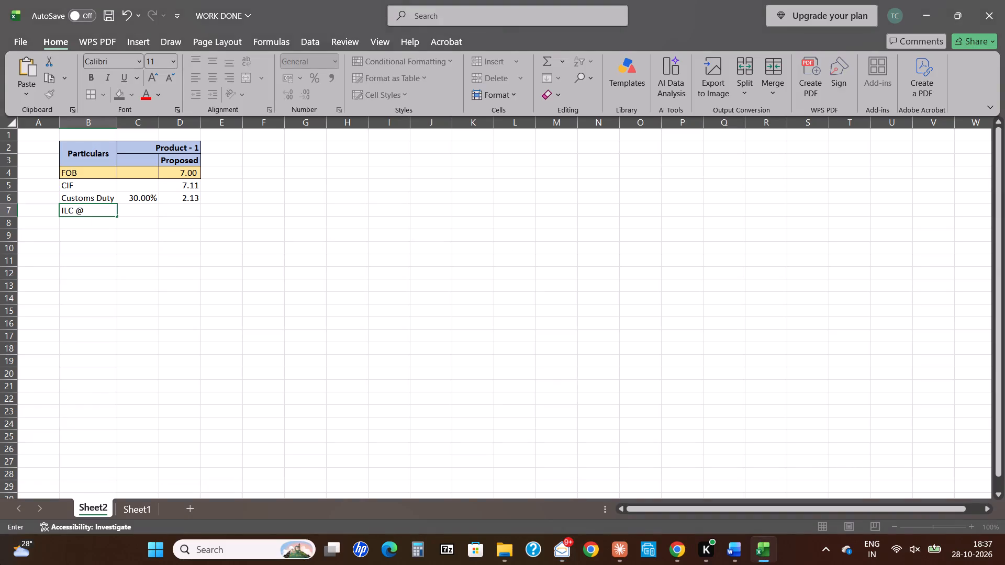
pyautogui.hotkey('shift', 'BackSpace')
pyautogui.write('NRS')
pyautogui.hotkey('alt', 'Tab')
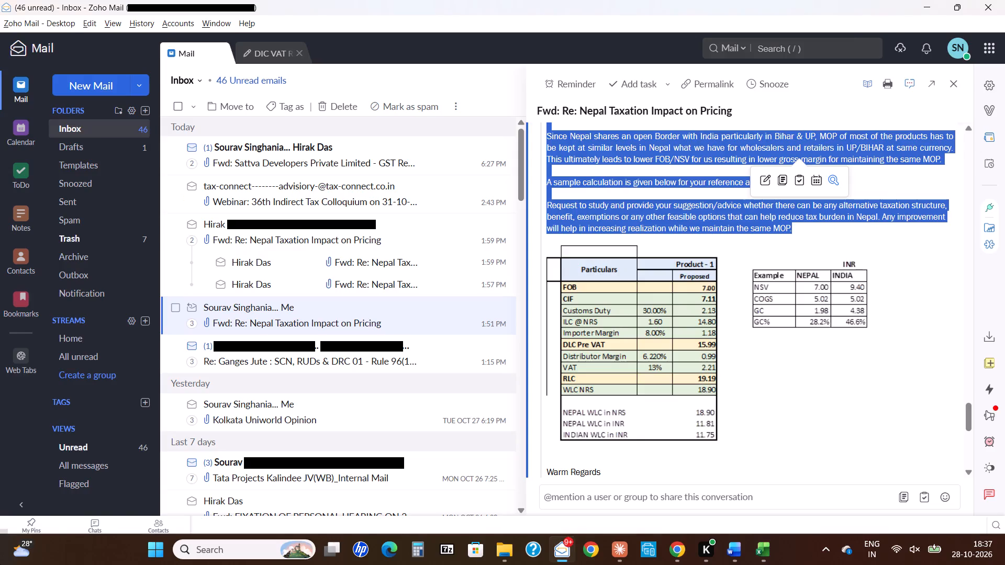
pyautogui.hotkey('alt', 'Tab')
pyautogui.press('Tab')
pyautogui.write('1.60')
pyautogui.press('Tab')
# Apply the comma number style with two decimals to the ILC rate in C7.
pyautogui.hotkey('alt', 'Tab')
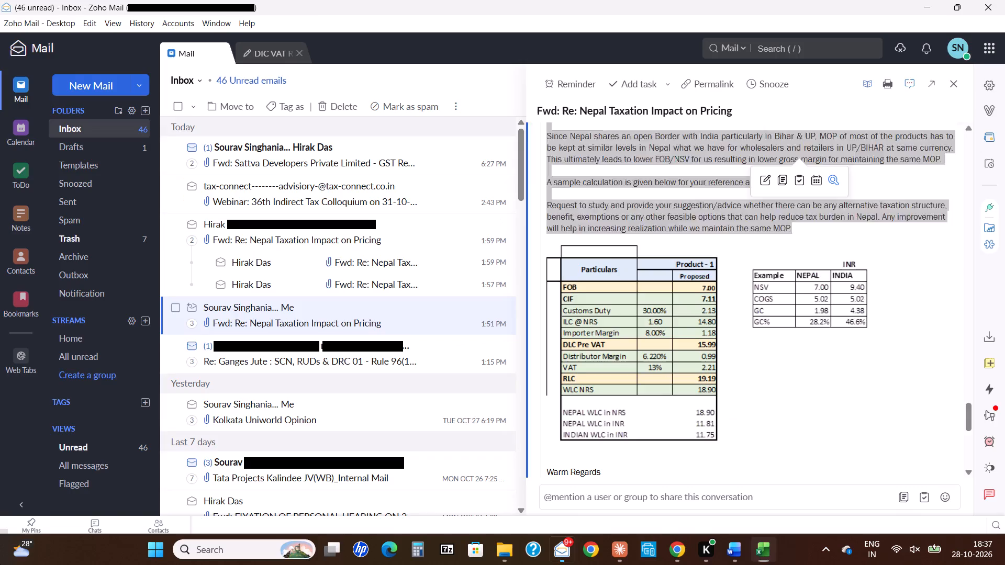
pyautogui.hotkey('alt', 'Tab')
pyautogui.press('Left')
pyautogui.write('hk')
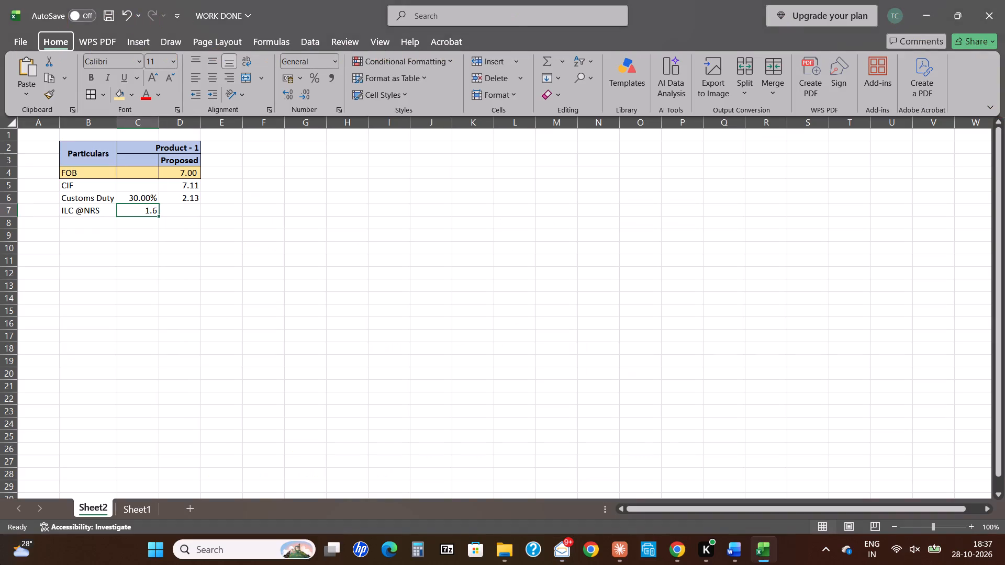
# Enter the ILC Proposed value 14.80 in D7 from the email table.
pyautogui.press('Right')
pyautogui.press('Tab')
pyautogui.press('Left')
pyautogui.hotkey('alt', 'Tab')
pyautogui.hotkey('alt', 'Tab')
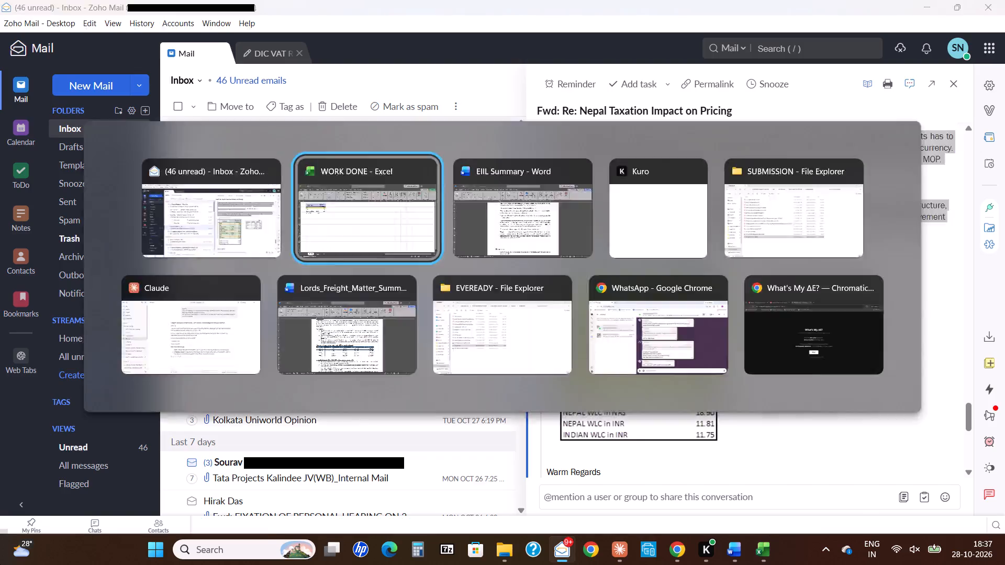
pyautogui.write('14.80')
pyautogui.press('Return')
# Apply the comma number style with two decimals to the Proposed values D4:D7.
pyautogui.press('Left')
pyautogui.press('Up')
pyautogui.press('Right')
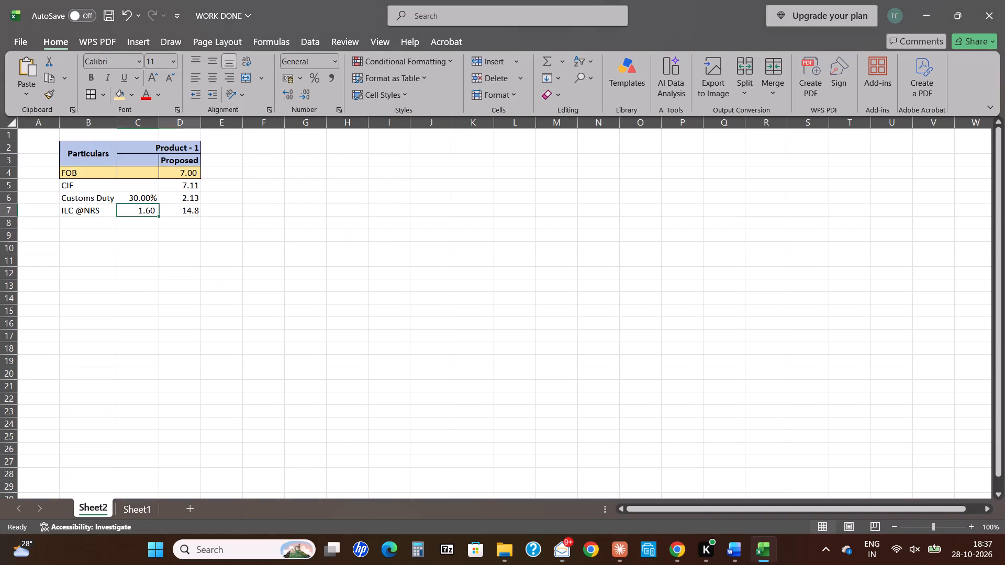
pyautogui.press('Escape')
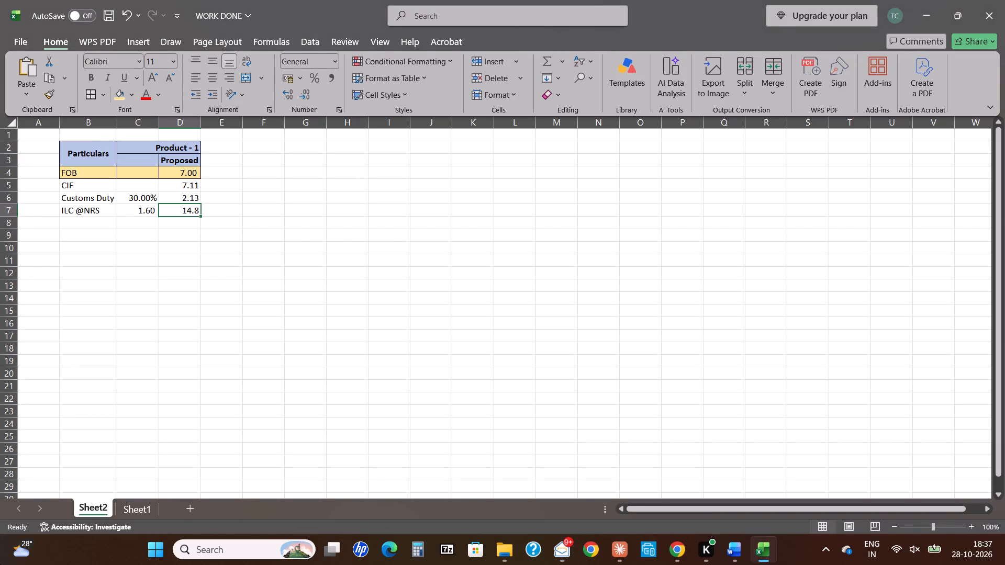
pyautogui.hotkey('shift', 'Up')
pyautogui.hotkey('shift', 'Up')
pyautogui.hotkey('shift', 'Up')
pyautogui.write('hk')
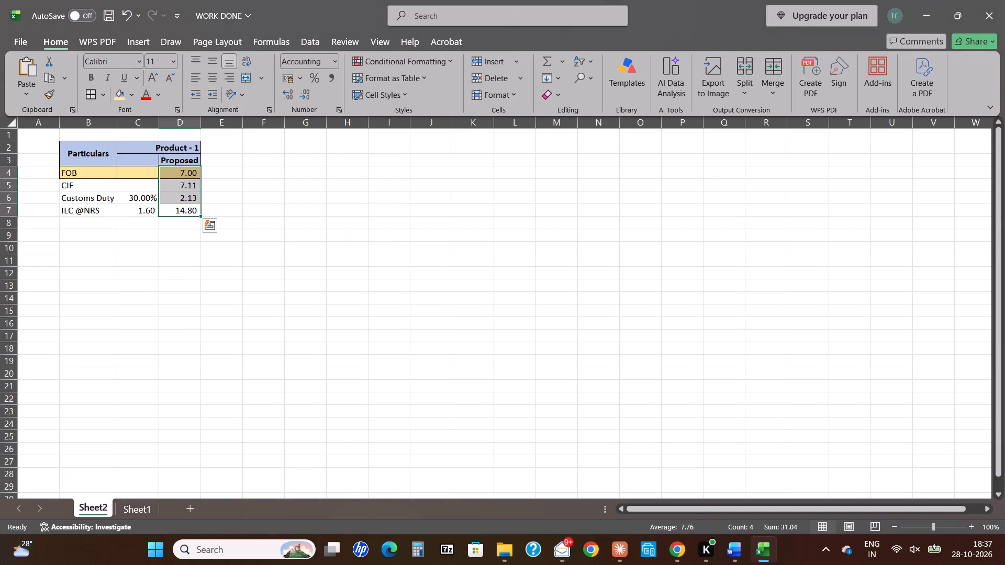
# Enter the label Importer Margin in B8, following the email table.
pyautogui.press('Down')
pyautogui.press('Left')
pyautogui.press('Left')
pyautogui.hotkey('alt', 'Tab')
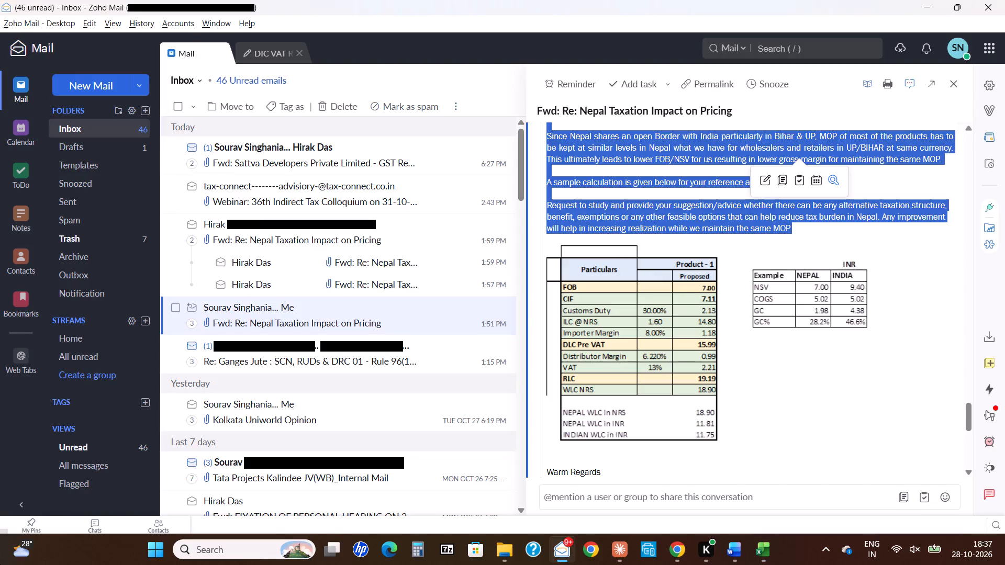
pyautogui.hotkey('alt', 'Tab')
pyautogui.write('Impotr')
pyautogui.press('BackSpace')
pyautogui.press('BackSpace')
pyautogui.write('rter Margin')
pyautogui.press('Tab')
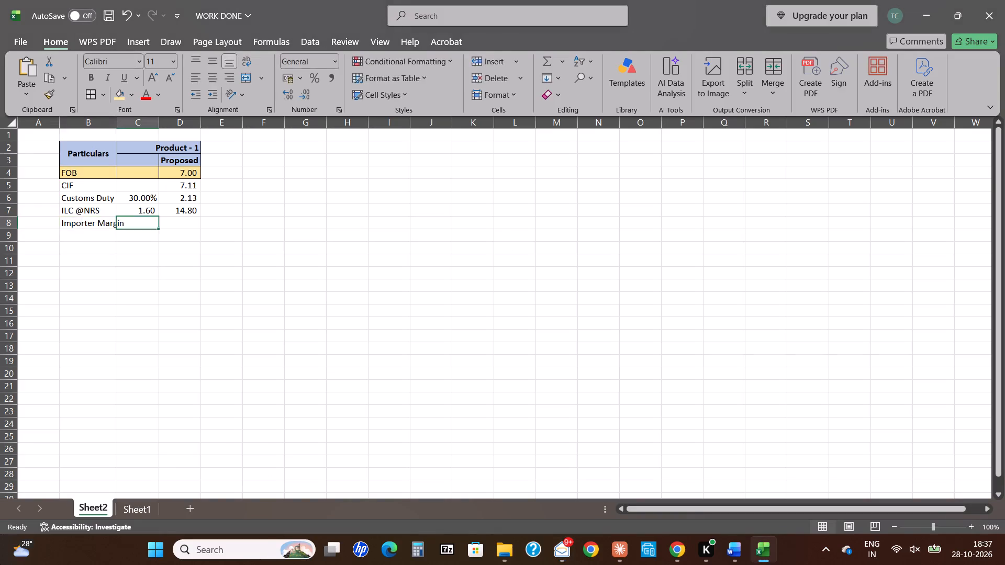
# AutoFit the width of column B to the Importer Margin label.
pyautogui.hotkey('alt', 'Tab')
pyautogui.hotkey('alt', 'Tab')
pyautogui.press('Left')
pyautogui.write('hoi')
# Enter the Importer Margin figures from the email table: 8.00% in C8 and 1.18 in D8.
pyautogui.press('Tab')
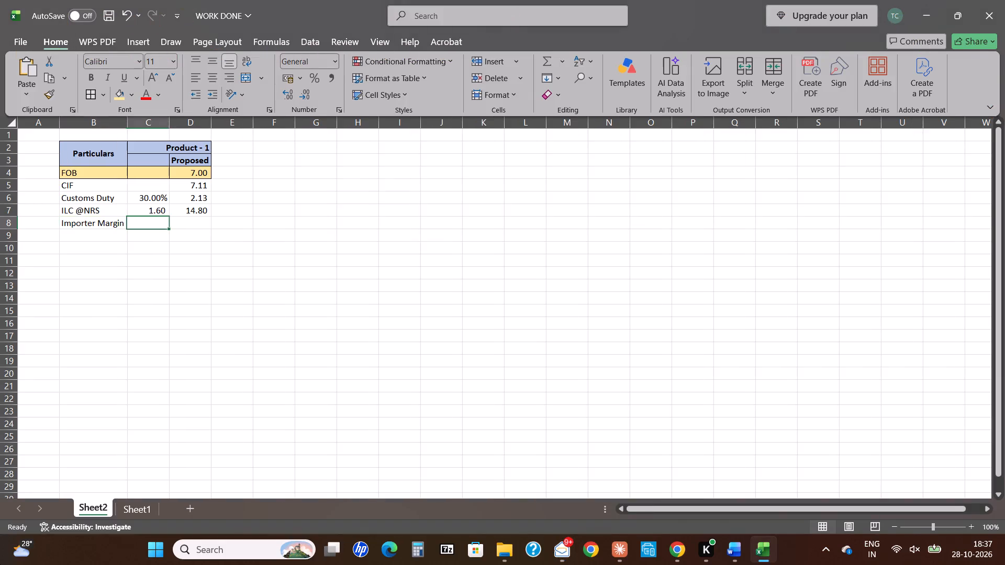
pyautogui.hotkey('alt', 'Tab')
pyautogui.hotkey('alt', 'Tab')
pyautogui.write('8.00')
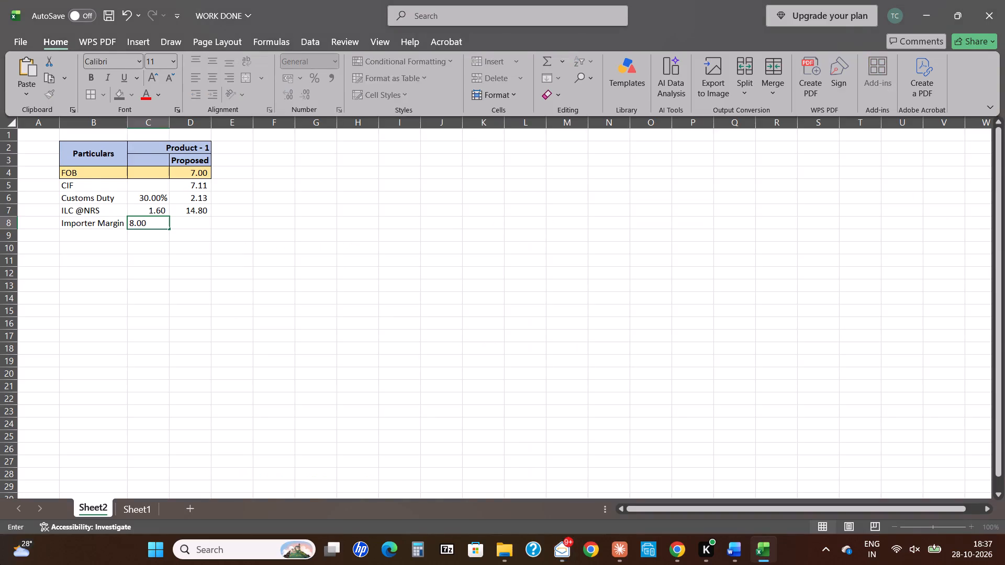
pyautogui.hotkey('shift', '%')
pyautogui.press('Tab')
pyautogui.hotkey('alt', 'Tab')
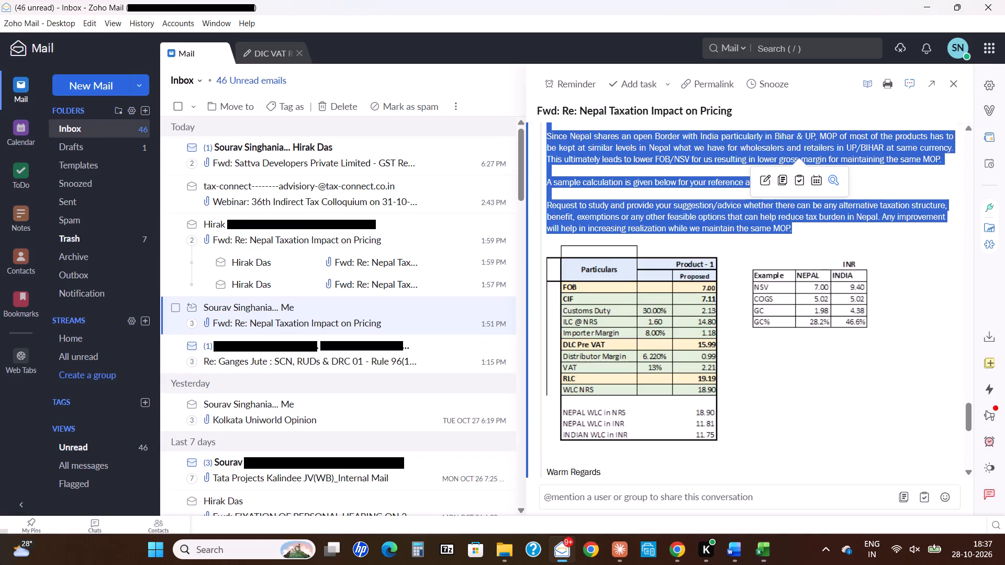
pyautogui.hotkey('alt', 'Tab')
pyautogui.write('1.18')
pyautogui.press('Return')
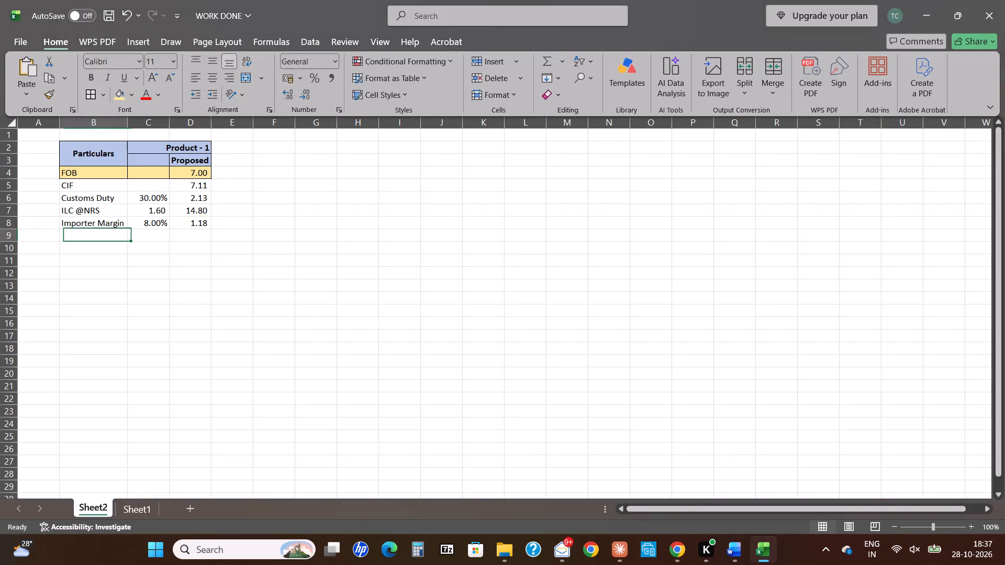
# Enter the next row from the email table: DLC Pre VAT in B9 and the Proposed value 15.99 in D9.
pyautogui.hotkey('alt', 'Tab')
pyautogui.hotkey('alt', 'Tab')
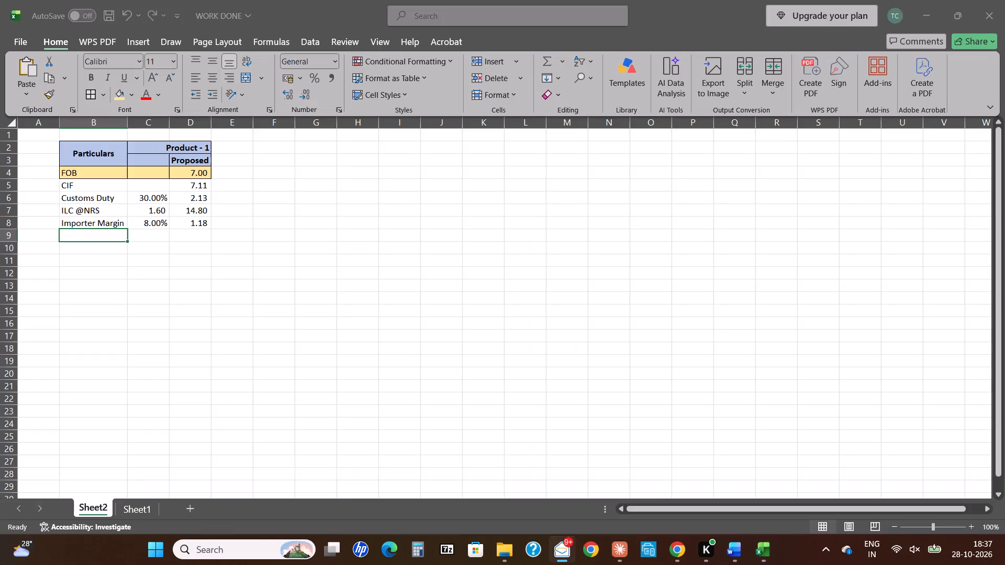
pyautogui.write('D:C')
pyautogui.hotkey('shift', 'BackSpace')
pyautogui.hotkey('shift', 'BackSpace')
pyautogui.write('LC pre')
pyautogui.hotkey('alt', 'Tab')
pyautogui.hotkey('alt', 'Tab')
pyautogui.press('space')
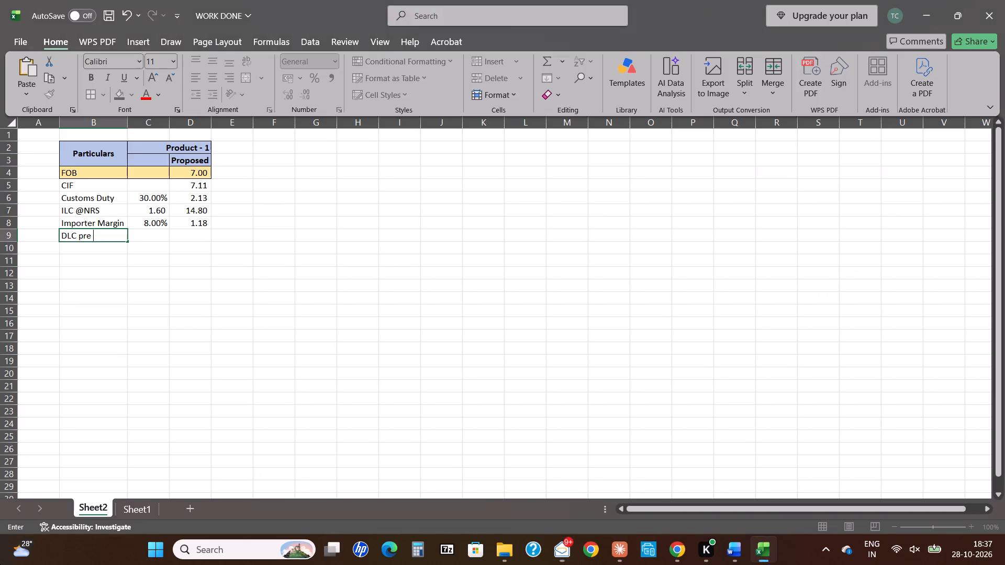
pyautogui.press('BackSpace')
pyautogui.press('BackSpace')
pyautogui.press('BackSpace')
pyautogui.press('BackSpace')
pyautogui.write('Pre VAT')
pyautogui.press('Tab')
pyautogui.hotkey('alt', 'Tab')
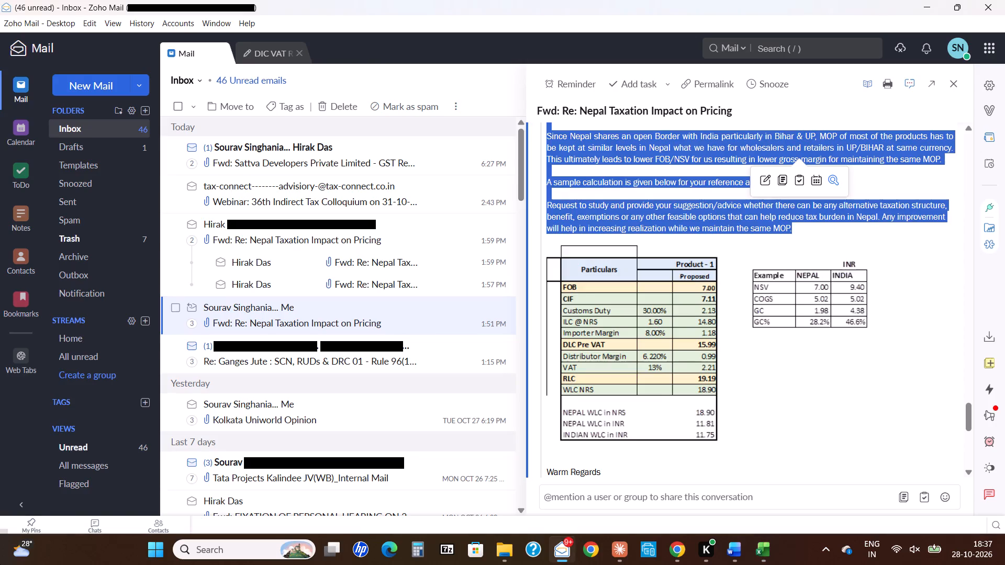
pyautogui.hotkey('alt', 'Tab')
pyautogui.press('Tab')
pyautogui.write('15.99')
pyautogui.press('Return')
# Enter the label Distributor Margin in B10, following the email table.
pyautogui.hotkey('alt', 'Tab')
pyautogui.hotkey('alt', 'Tab')
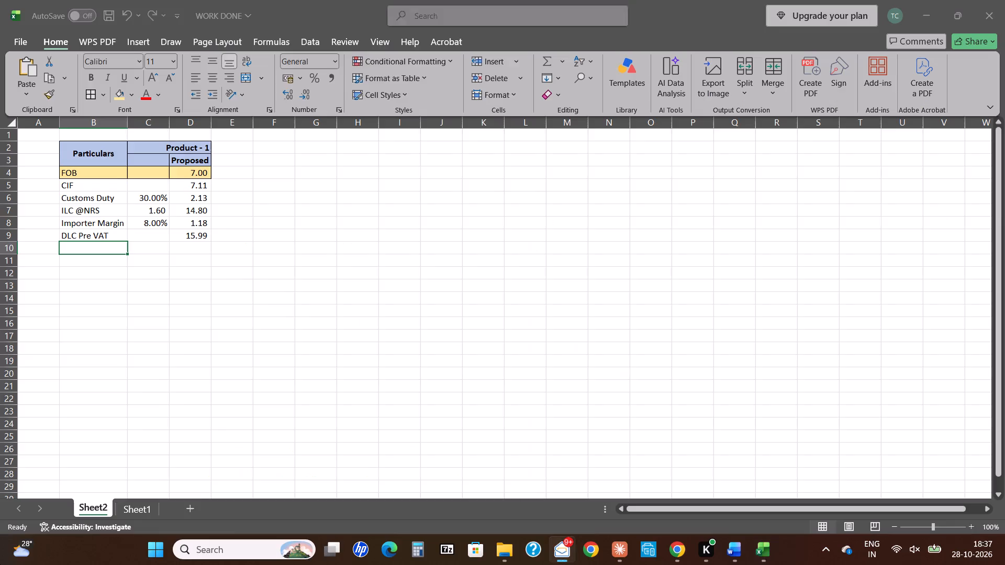
pyautogui.write('Dsi')
pyautogui.press('BackSpace')
pyautogui.press('BackSpace')
pyautogui.write('istributor')
pyautogui.hotkey('alt', 'Tab')
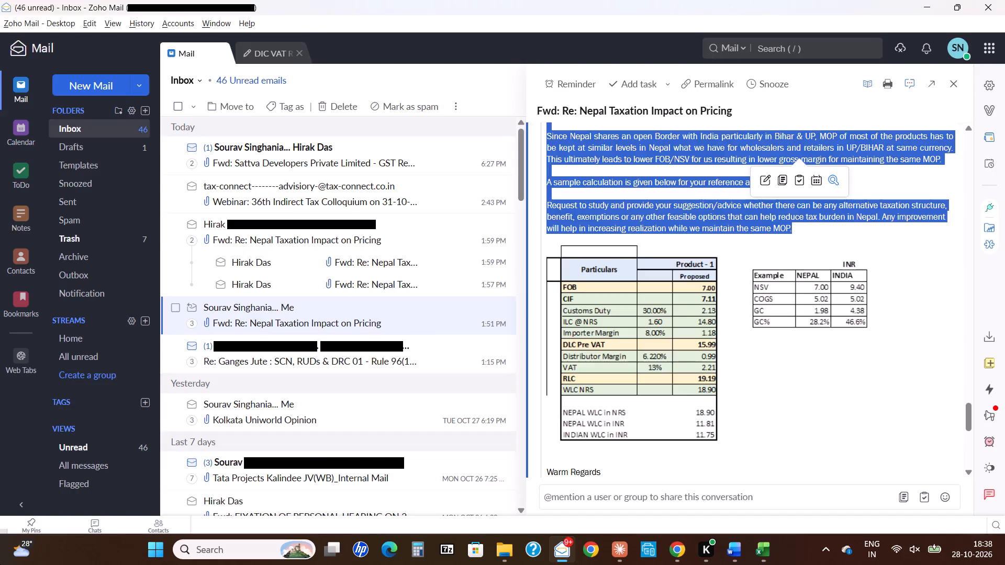
pyautogui.hotkey('alt', 'Tab')
pyautogui.press('space')
pyautogui.write('Margin')
pyautogui.press('Tab')
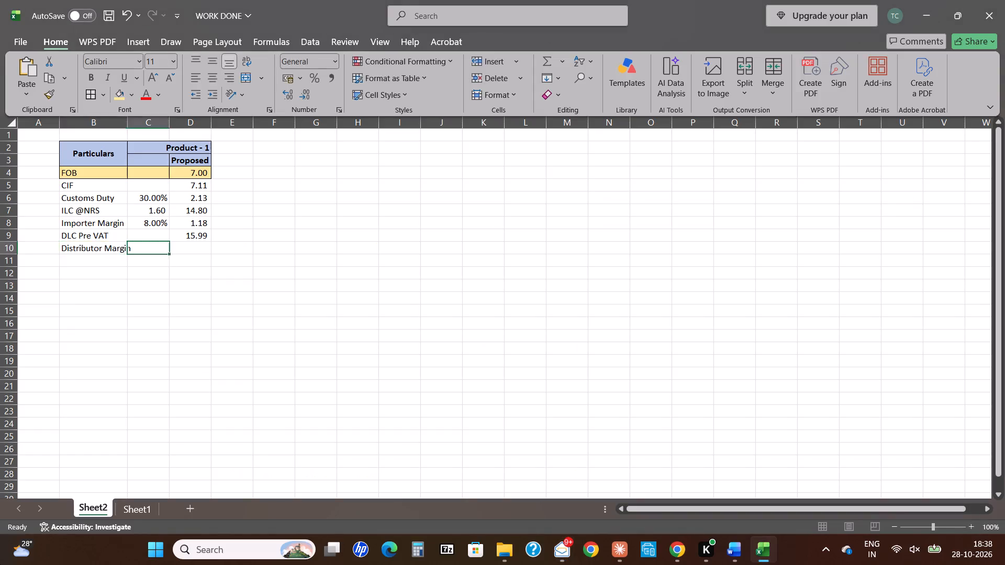
# AutoFit the width of column B to the Distributor Margin label.
pyautogui.hotkey('alt', 'Tab')
pyautogui.hotkey('alt', 'Tab')
pyautogui.press('Left')
pyautogui.press('Escape')
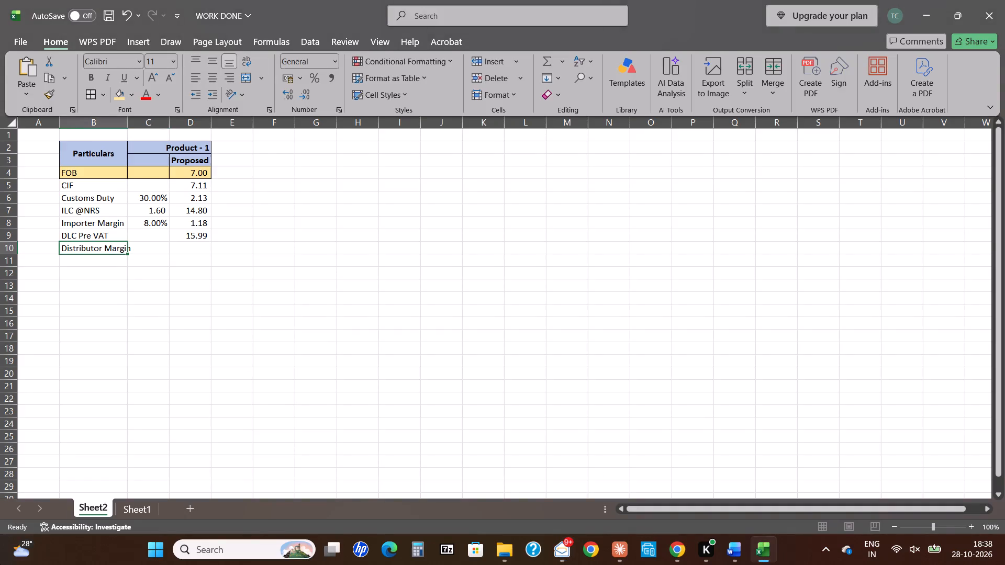
pyautogui.write('hoi')
# Enter the Distributor Margin rate from the email table, 6.220%, in C10.
pyautogui.hotkey('alt', 'Tab')
pyautogui.hotkey('alt', 'Tab')
pyautogui.press('Right')
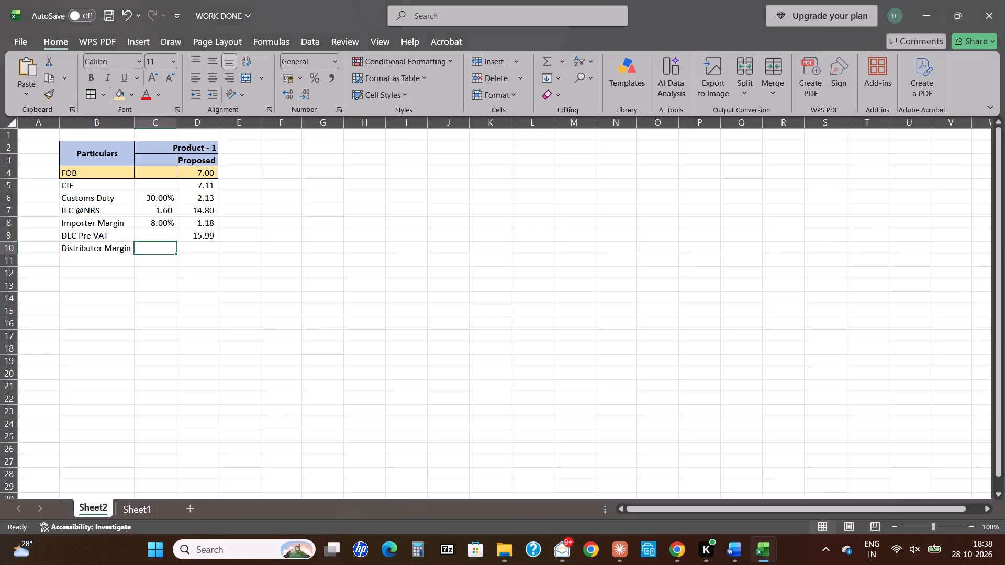
pyautogui.hotkey('alt', 'Tab')
pyautogui.hotkey('alt', 'Tab')
pyautogui.write('6.220')
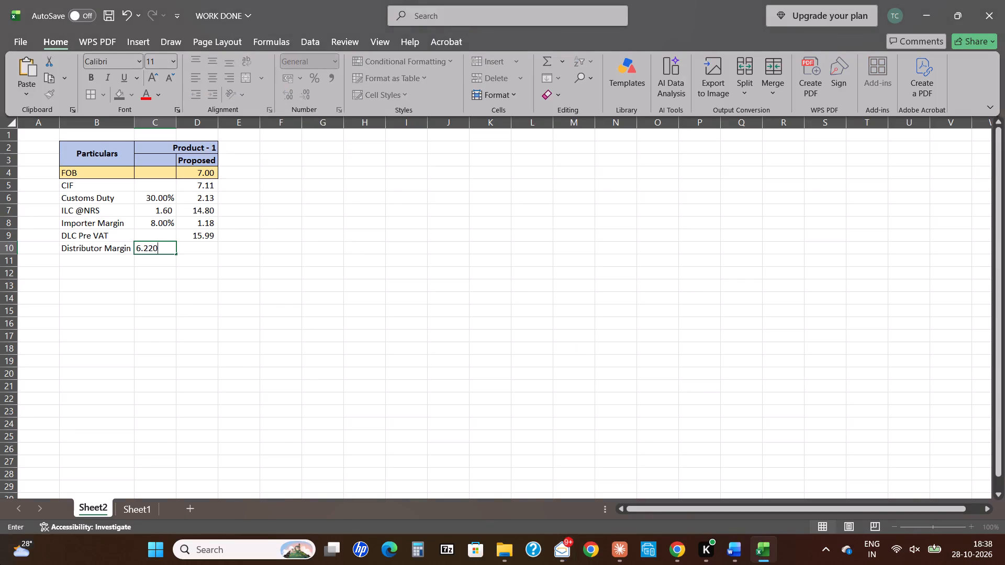
pyautogui.hotkey('shift', '%')
pyautogui.press('Tab')
pyautogui.hotkey('alt', 'Tab')
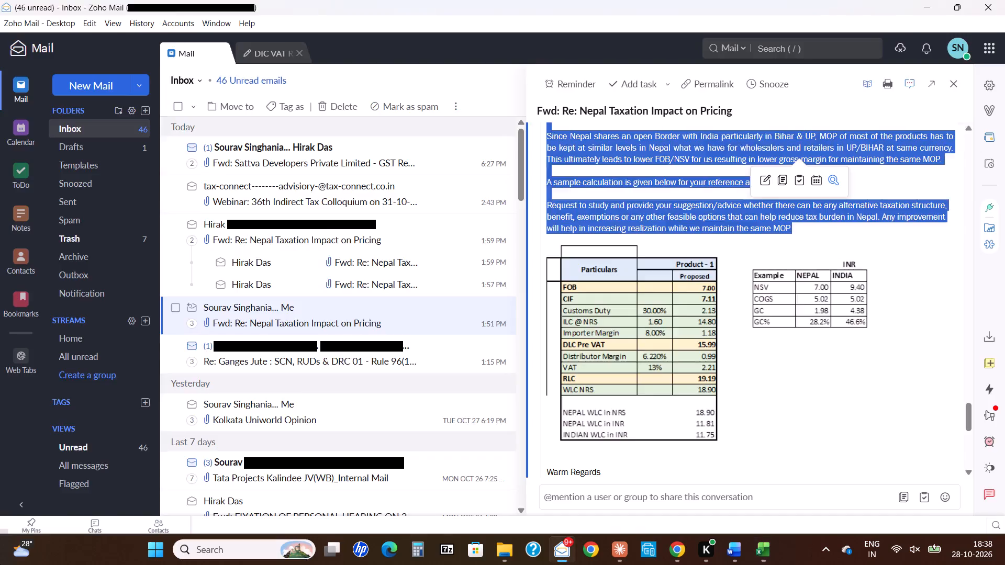
pyautogui.hotkey('alt', 'Tab')
pyautogui.press('Left')
pyautogui.press('F2')
pyautogui.press('Left')
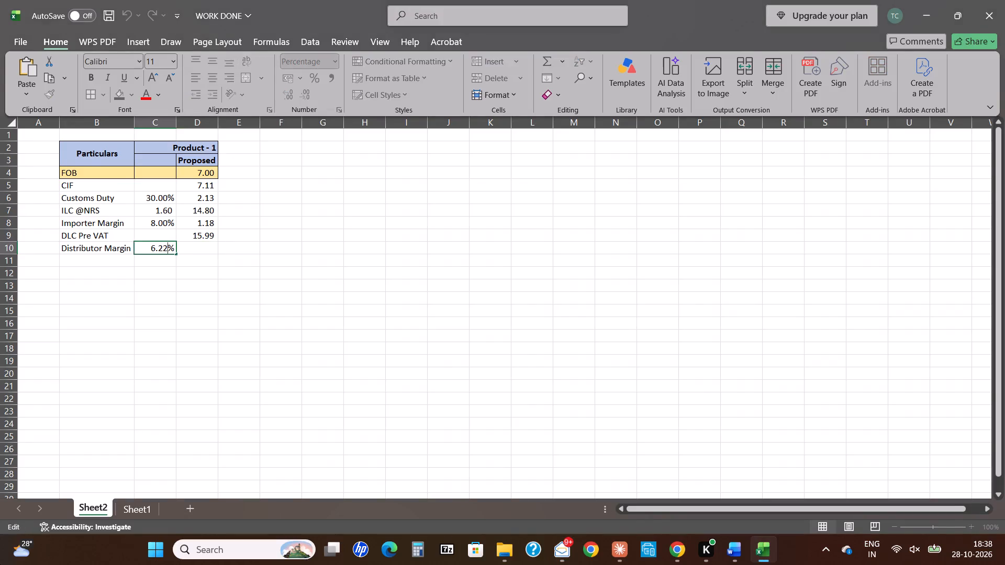
pyautogui.press('0')
pyautogui.press('Return')
pyautogui.press('Up')
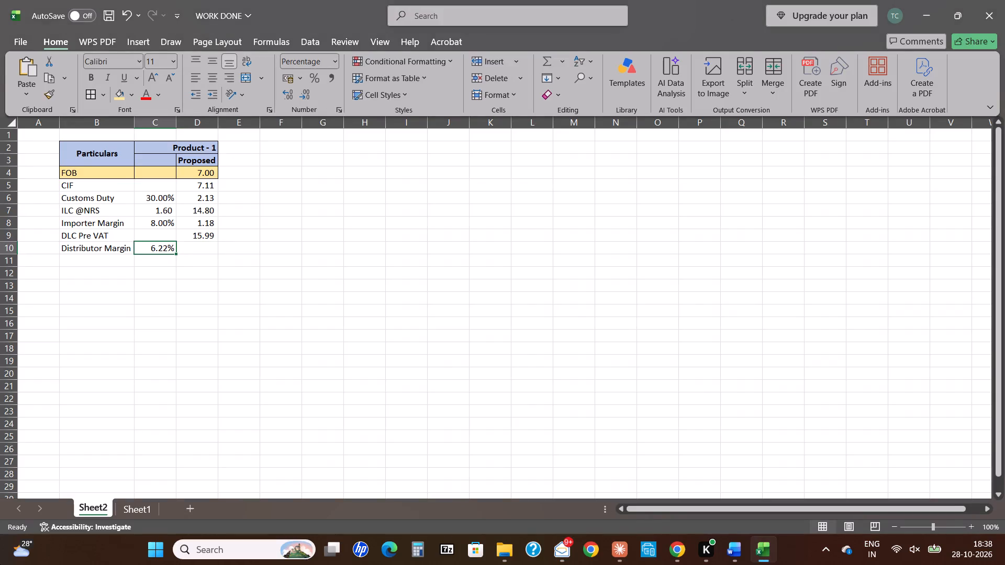
# Enter the Proposed value 0.99 for Distributor Margin in D10, following the email table.
pyautogui.press('Right')
pyautogui.hotkey('alt', 'Tab')
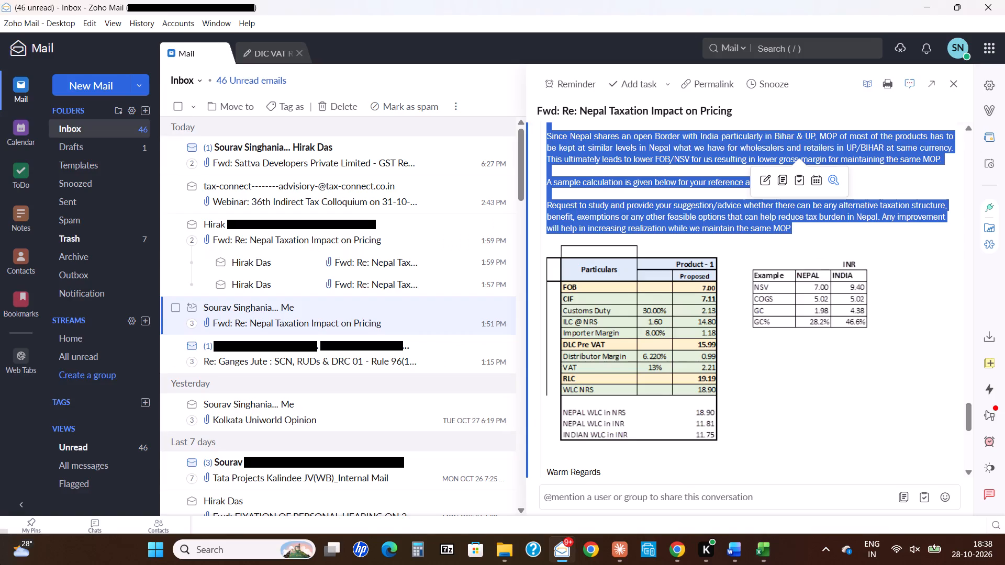
pyautogui.hotkey('alt', 'Tab')
pyautogui.write('0.99')
pyautogui.press('Return')
# Enter the VAT row from the email table: VAT in B11, 13% in C11 and 2.21 in D11.
pyautogui.press('Left')
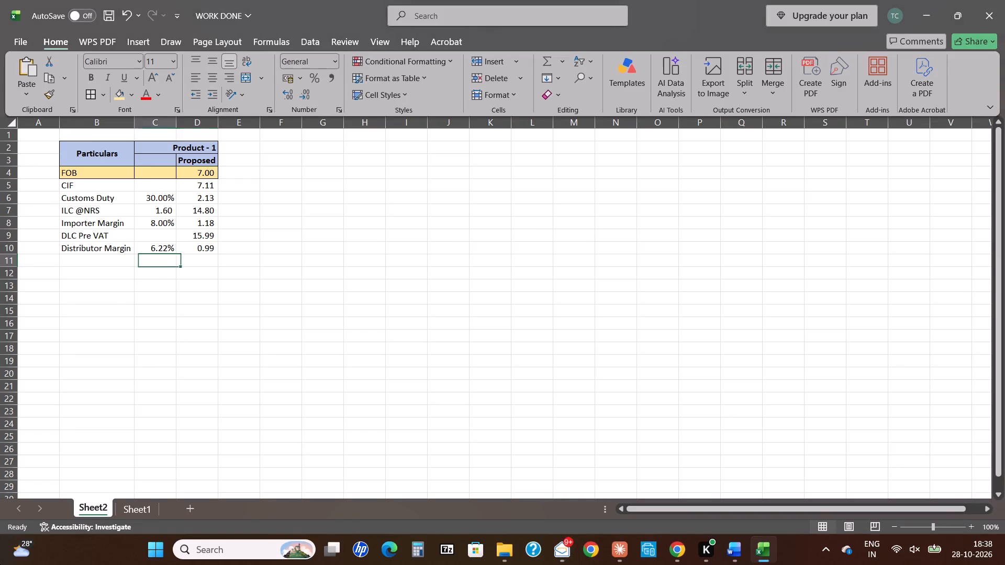
pyautogui.press('Left')
pyautogui.hotkey('alt', 'Tab')
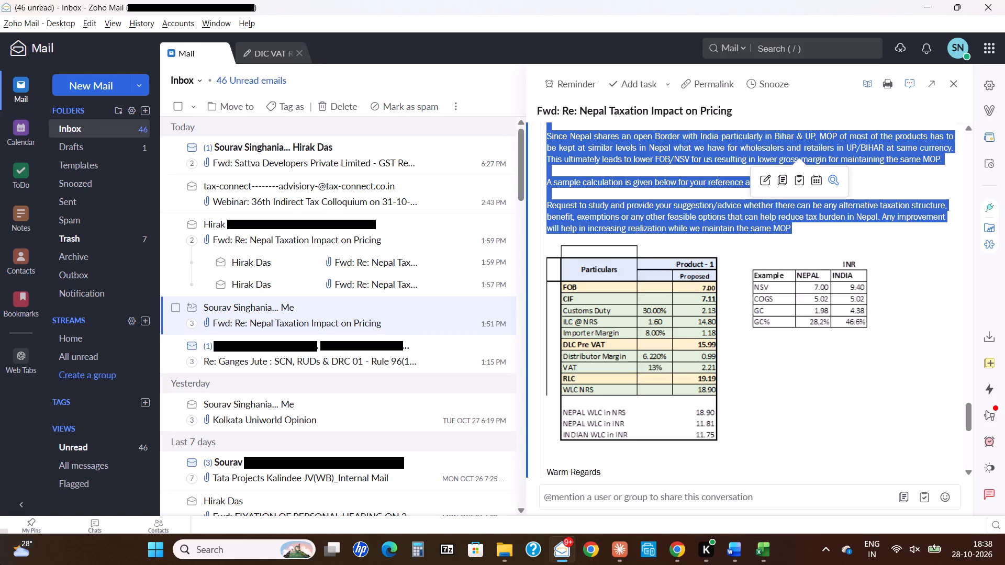
pyautogui.hotkey('alt', 'Tab')
pyautogui.write('VAT')
pyautogui.press('Tab')
pyautogui.hotkey('alt', 'Tab')
pyautogui.hotkey('alt', 'Tab')
pyautogui.write('13%')
pyautogui.press('Tab')
pyautogui.hotkey('alt', 'Tab')
pyautogui.hotkey('alt', 'Tab')
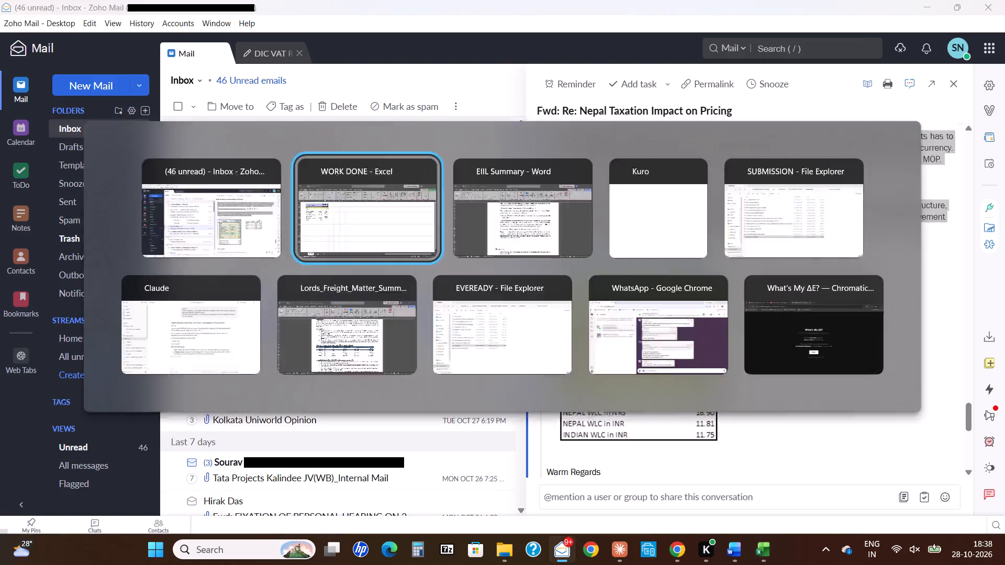
pyautogui.write('2.21')
pyautogui.press('Return')
# Enter the RLC row from the email table: RLC in B12 and the Proposed value 19.19 in D12.
pyautogui.hotkey('alt', 'Tab')
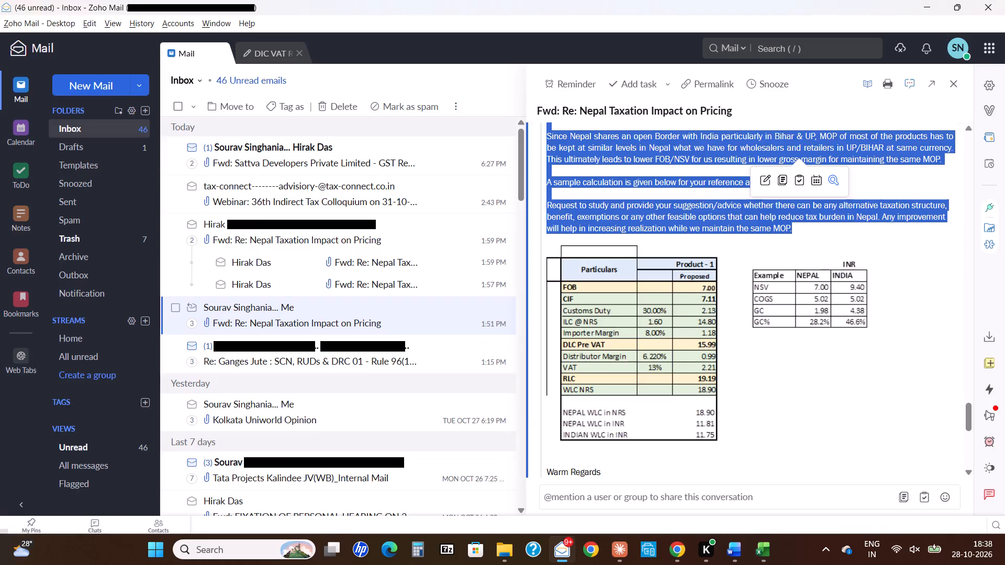
pyautogui.hotkey('alt', 'Tab')
pyautogui.write('R:C')
pyautogui.press('BackSpace')
pyautogui.press('BackSpace')
pyautogui.write('CL')
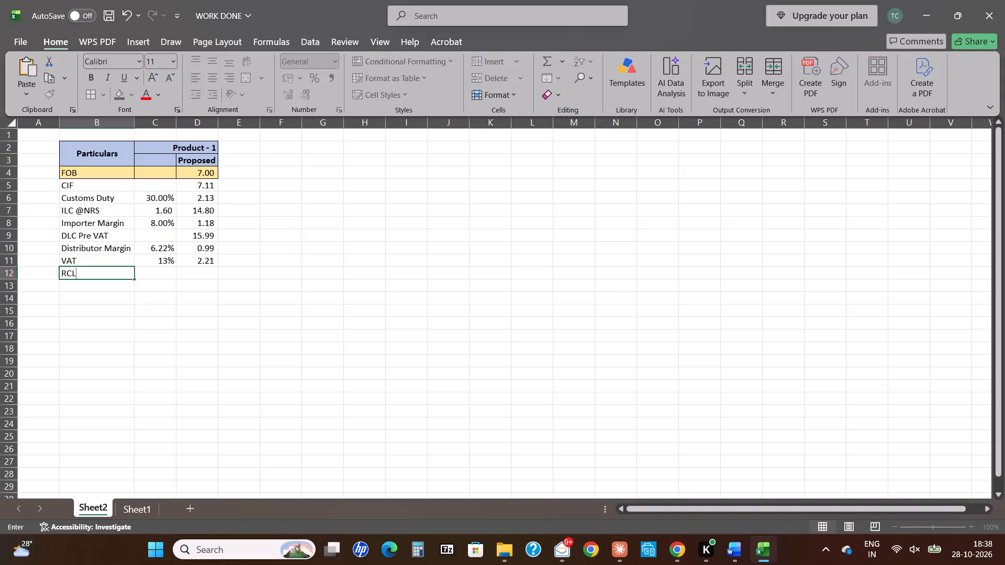
pyautogui.hotkey('shift', 'BackSpace')
pyautogui.hotkey('shift', 'BackSpace')
pyautogui.write('LC')
pyautogui.press('Tab')
pyautogui.hotkey('alt', 'Tab')
pyautogui.hotkey('alt', 'Tab')
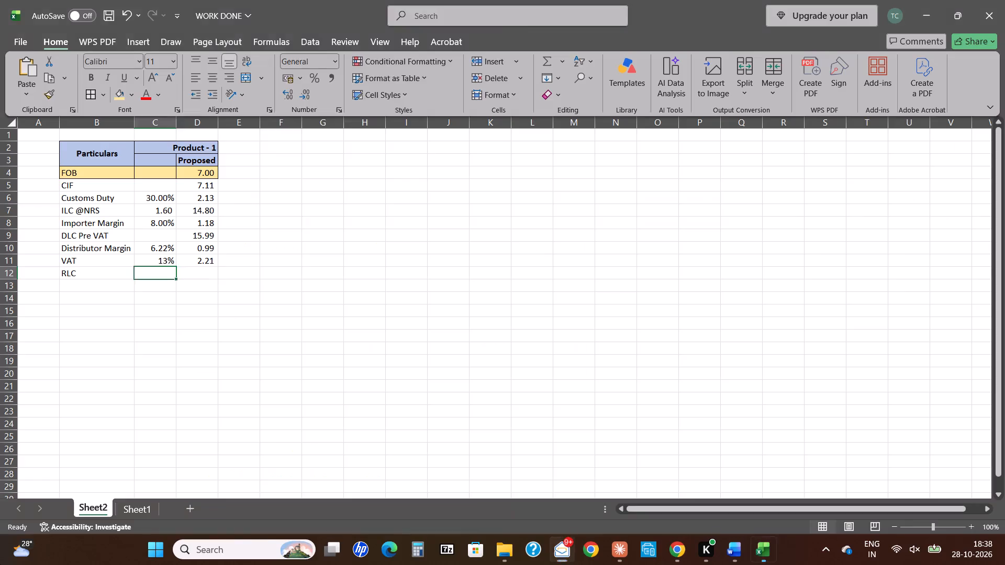
pyautogui.press('Tab')
pyautogui.write('19.19')
pyautogui.press('Return')
# Enter the WLC row from the email table: WLC NRS in B13 and the Proposed value 18.90 in D13.
pyautogui.hotkey('alt', 'Tab')
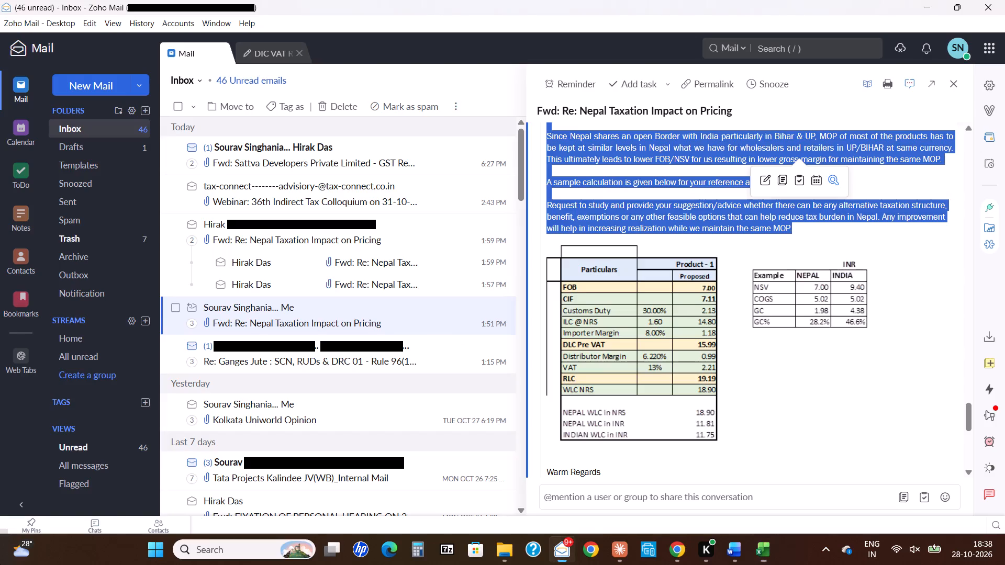
pyautogui.hotkey('alt', 'Tab')
pyautogui.hotkey('alt', 'Tab')
pyautogui.hotkey('alt', 'Tab')
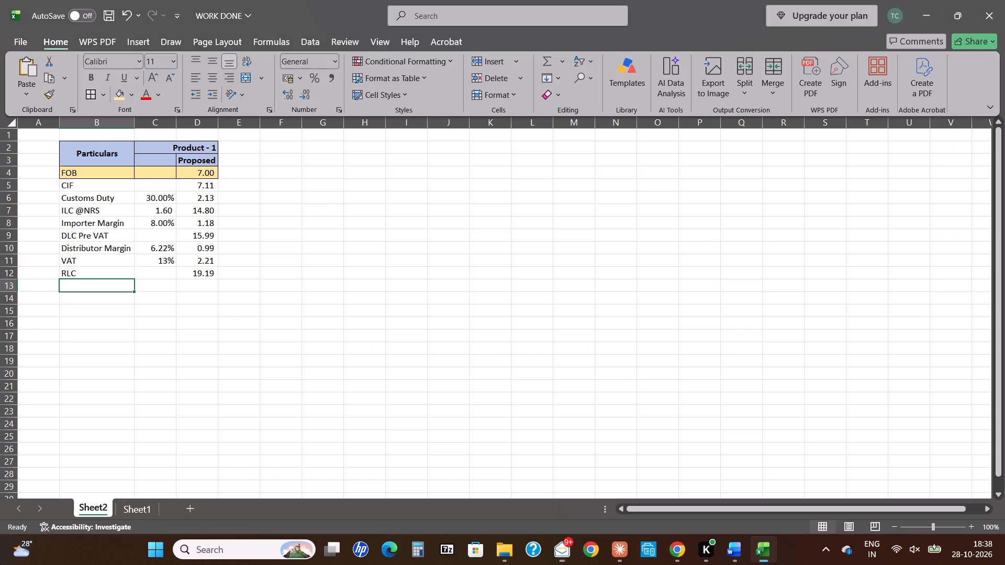
pyautogui.write('WLC NRS')
pyautogui.press('Tab')
pyautogui.press('Tab')
pyautogui.hotkey('alt', 'Tab')
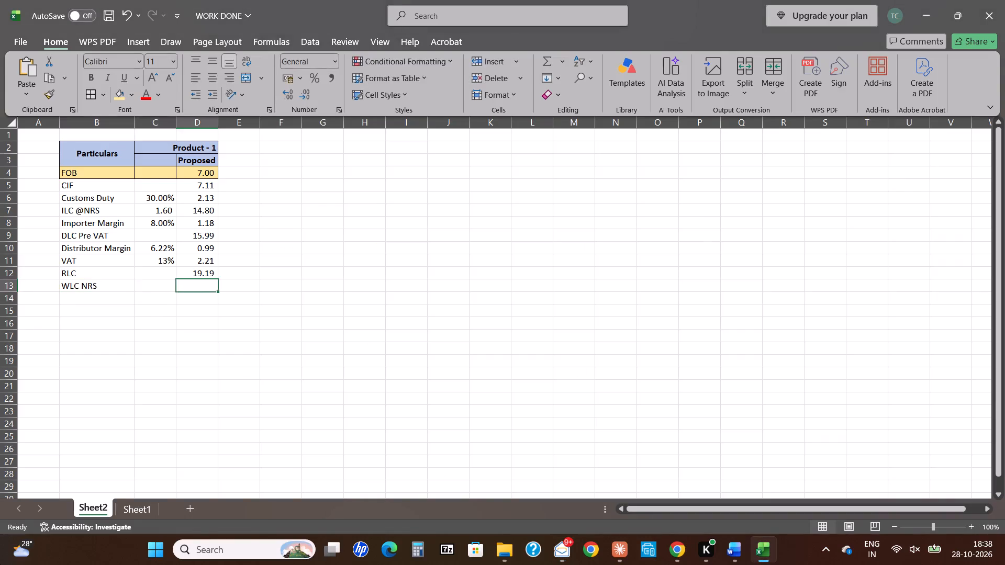
pyautogui.hotkey('alt', 'Tab')
pyautogui.write('18.90')
pyautogui.press('Return')
# Leave row 14 blank and enter the label Nepal WLC in NRS in B15, following the email table.
pyautogui.hotkey('alt', 'Tab')
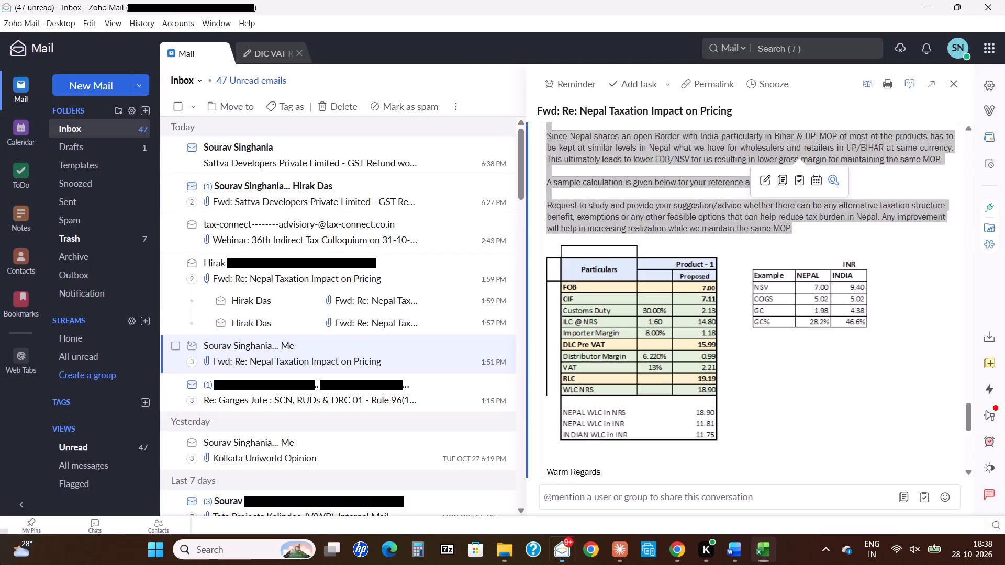
pyautogui.hotkey('alt', 'Tab')
pyautogui.press('Return')
pyautogui.write('Neap')
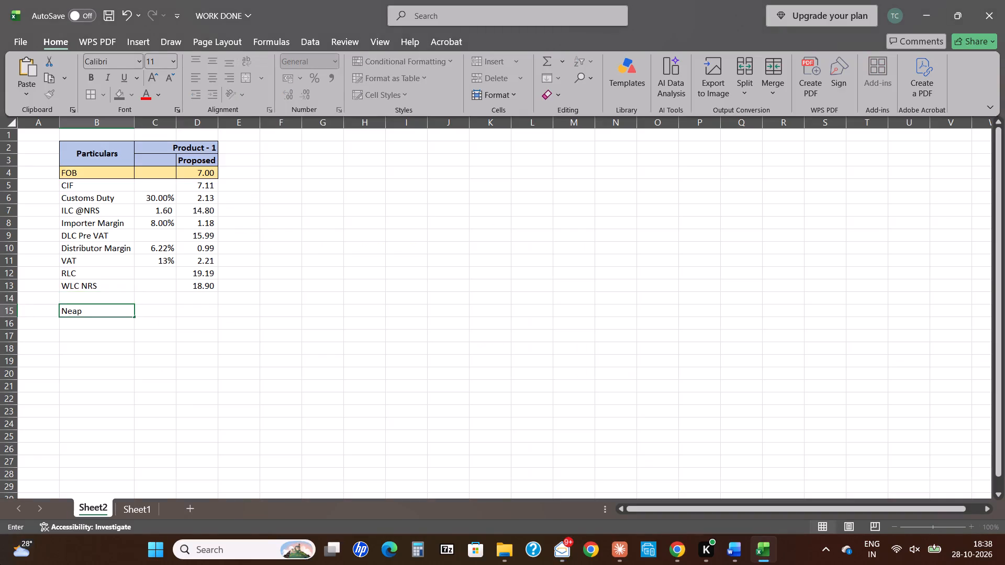
pyautogui.press('BackSpace')
pyautogui.press('BackSpace')
pyautogui.write('pa')
pyautogui.press('space')
pyautogui.hotkey('alt', 'Tab')
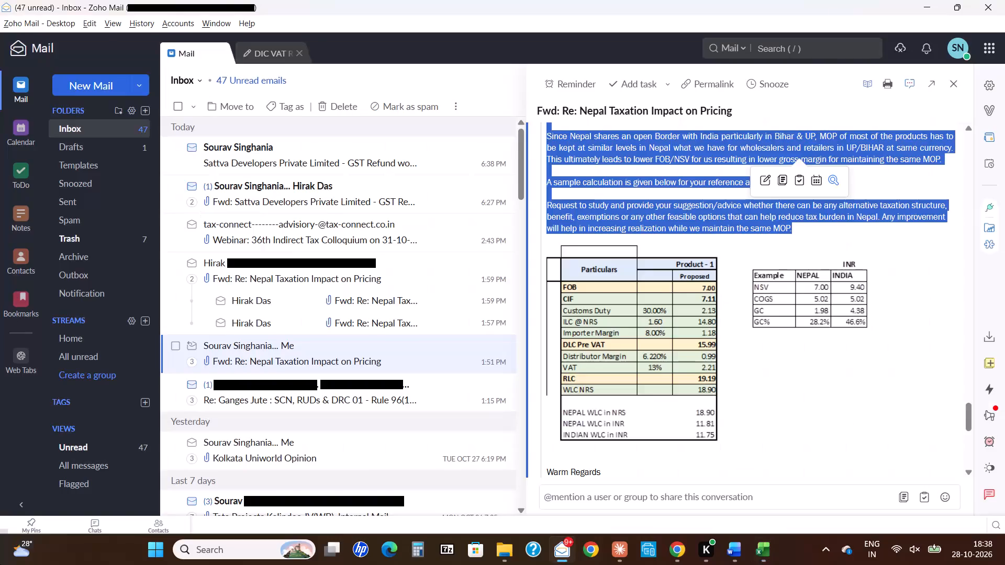
pyautogui.hotkey('alt', 'Tab')
pyautogui.press('BackSpace')
pyautogui.write('l WLC')
pyautogui.hotkey('alt', 'Tab')
pyautogui.hotkey('alt', 'Tab')
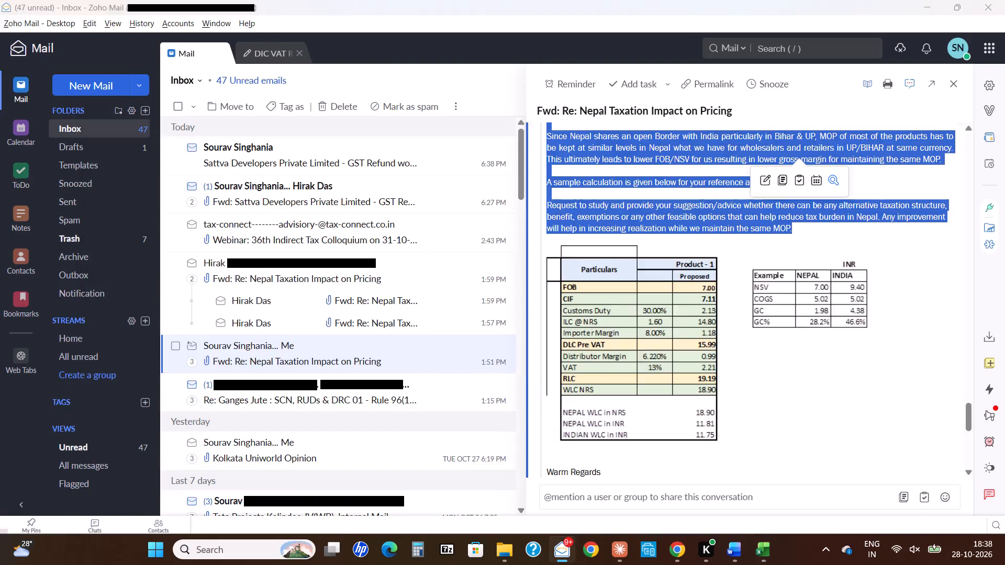
pyautogui.press('space')
pyautogui.write('in NRS')
pyautogui.press('Tab')
# Enter 18.90 in D15 as the Nepal WLC in NRS value from the email table.
pyautogui.press('Tab')
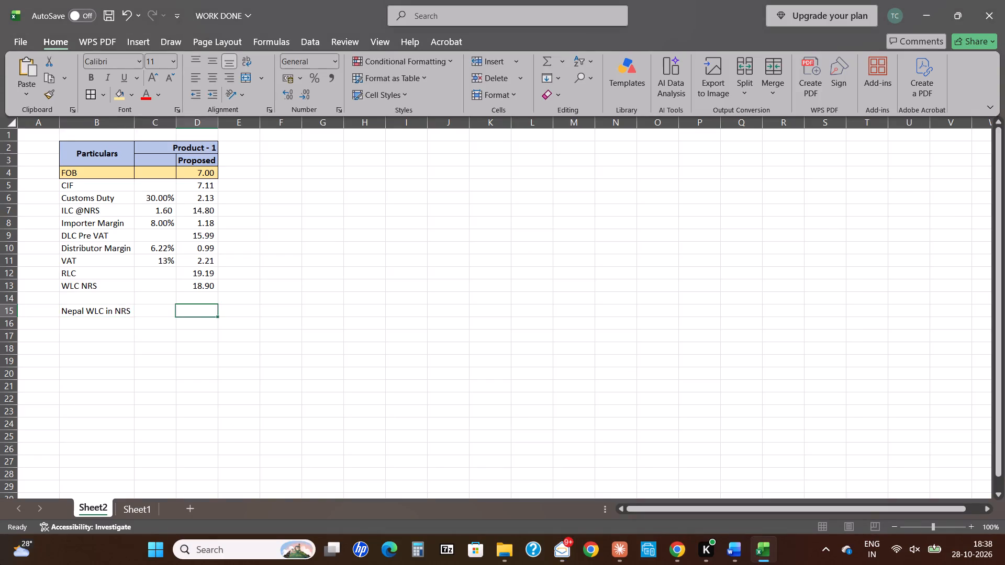
pyautogui.hotkey('alt', 'Tab')
pyautogui.hotkey('alt', 'Tab')
pyautogui.write('18')
pyautogui.press('9')
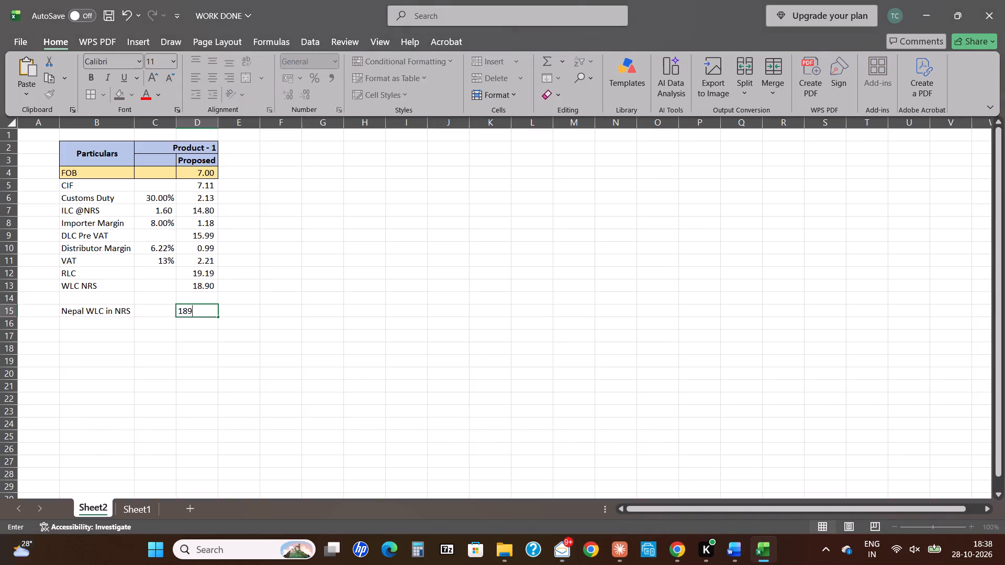
pyautogui.press('BackSpace')
pyautogui.write('.90')
pyautogui.press('Return')
# Enter the next row from the email table: Nepal WLC in INR in B16 and 11.81 in D16.
pyautogui.hotkey('alt', 'Tab')
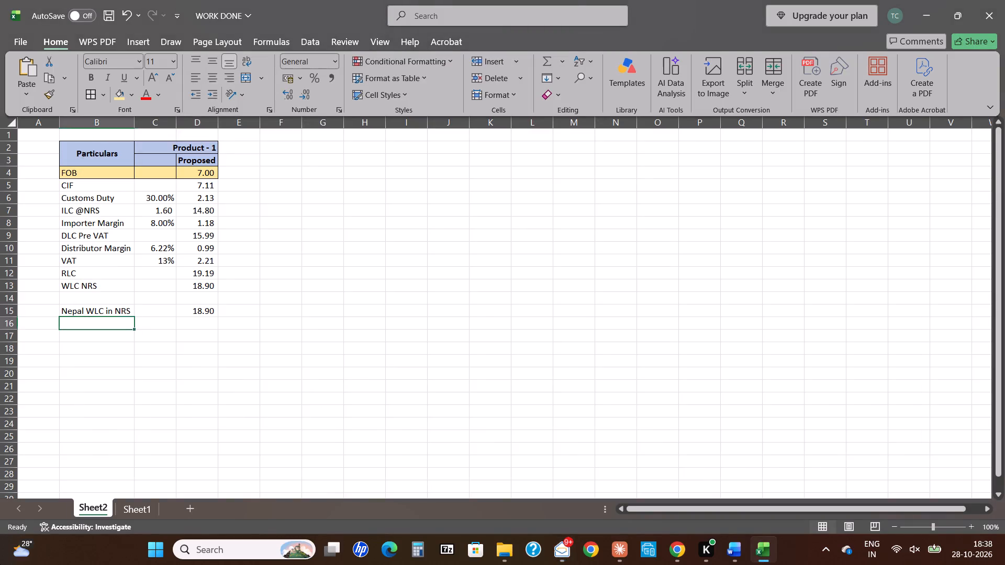
pyautogui.hotkey('alt', 'Tab')
pyautogui.write('Nela')
pyautogui.press('BackSpace')
pyautogui.press('BackSpace')
pyautogui.write('pal WLC')
pyautogui.press('space')
pyautogui.hotkey('alt', 'Tab')
pyautogui.hotkey('alt', 'Tab')
pyautogui.write('in INR')
pyautogui.press('Tab')
pyautogui.press('Tab')
pyautogui.hotkey('alt', 'Tab')
pyautogui.hotkey('alt', 'Tab')
pyautogui.write('11.81')
pyautogui.press('Return')
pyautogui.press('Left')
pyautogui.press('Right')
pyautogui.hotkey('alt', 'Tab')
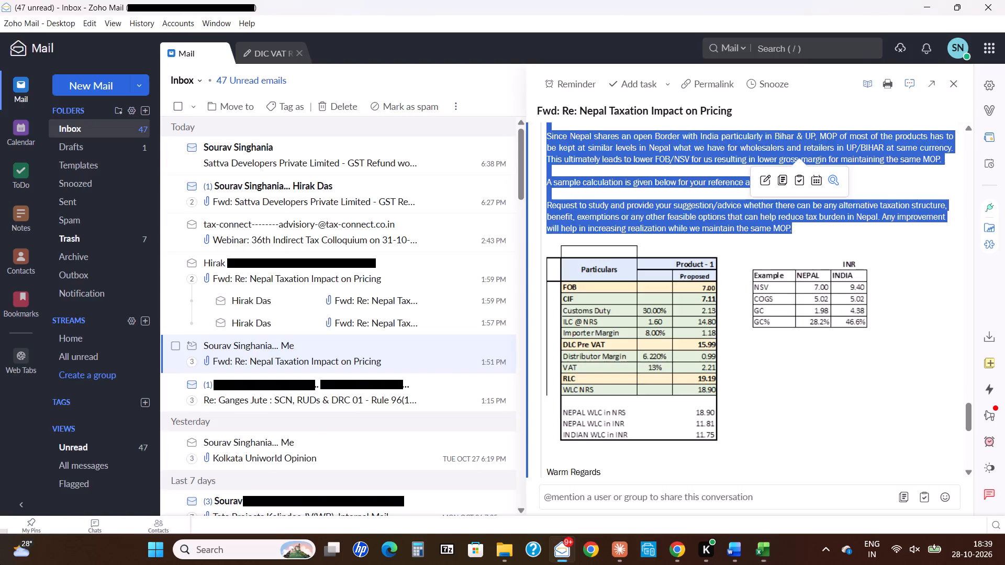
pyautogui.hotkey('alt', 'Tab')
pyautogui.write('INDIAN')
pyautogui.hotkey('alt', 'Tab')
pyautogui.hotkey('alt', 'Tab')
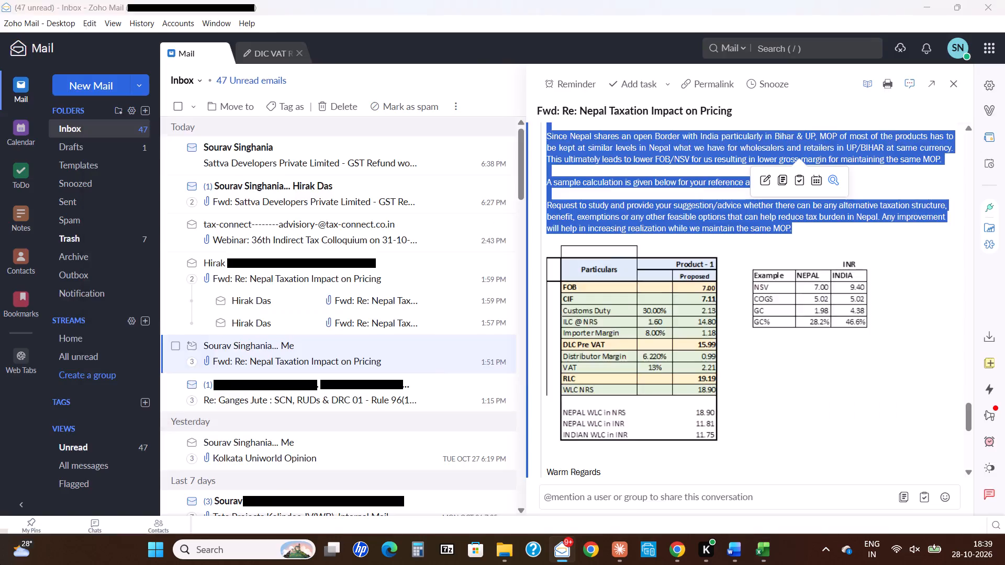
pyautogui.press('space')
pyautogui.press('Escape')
# Change Nepal to NEPAL in the B15 label, matching the capitals in the email table.
pyautogui.press('Up')
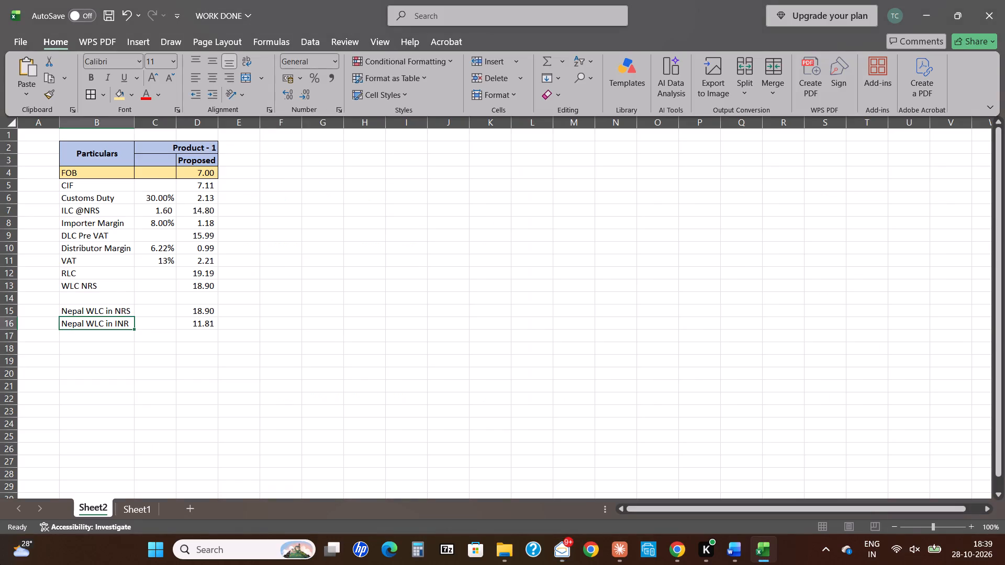
pyautogui.press('Up')
pyautogui.press('F2')
pyautogui.press('Left')
pyautogui.hotkey('ctrl', 'Left')
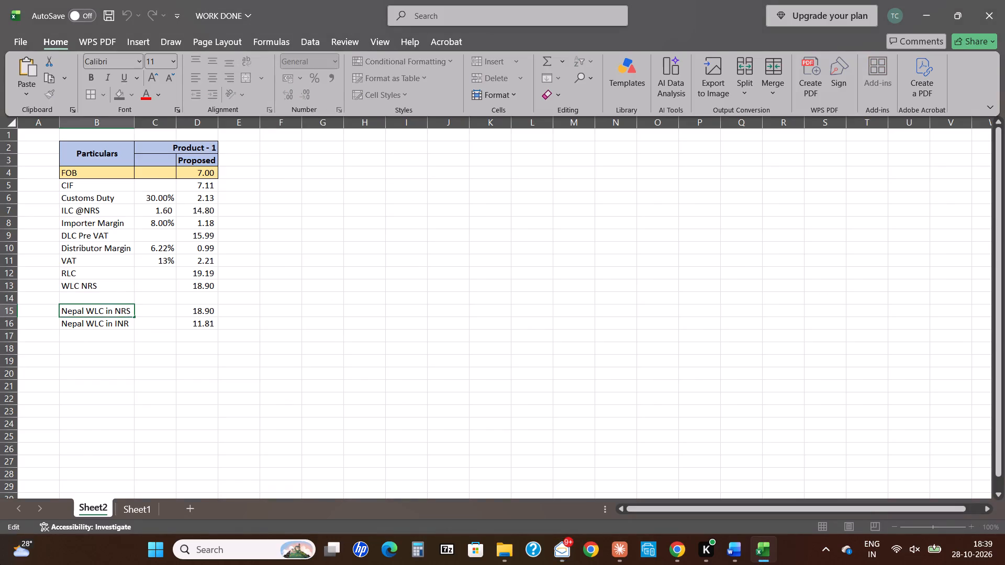
pyautogui.hotkey('alt', 'Tab')
pyautogui.hotkey('alt', 'Tab')
pyautogui.press('Left')
pyautogui.hotkey('ctrl', 'Left')
pyautogui.hotkey('ctrl', 'Left')
pyautogui.hotkey('ctrl', 'shift', 'Left')
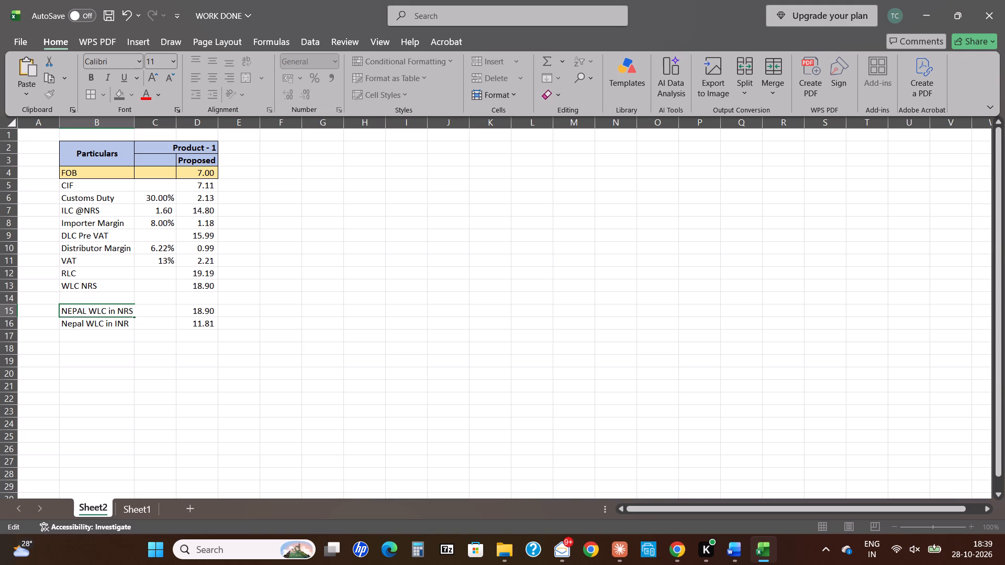
# Switch to Zoho Mail and send the DIC VAT REFUND draft with its attached PDF.
pyautogui.click(573, 547)
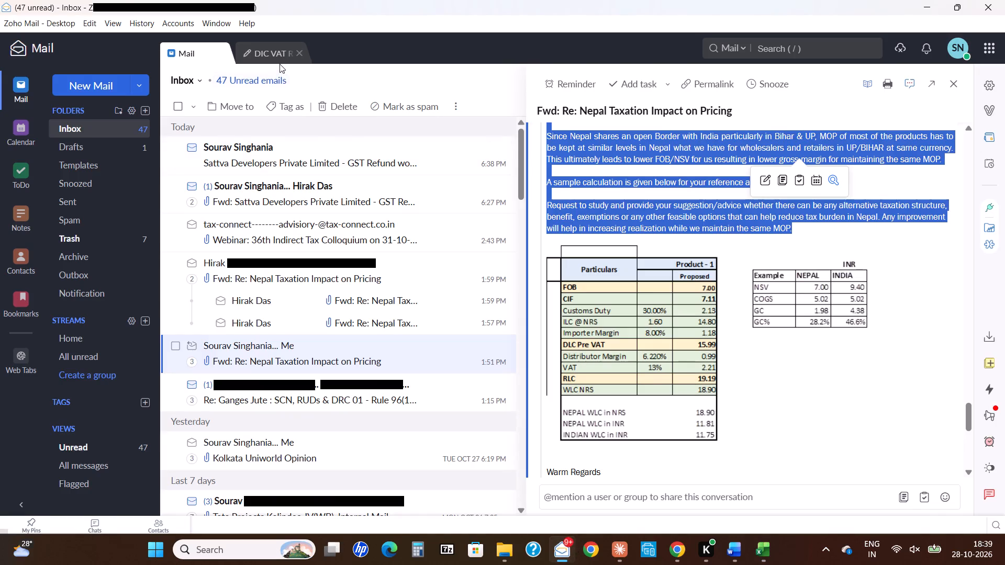
pyautogui.click(276, 58)
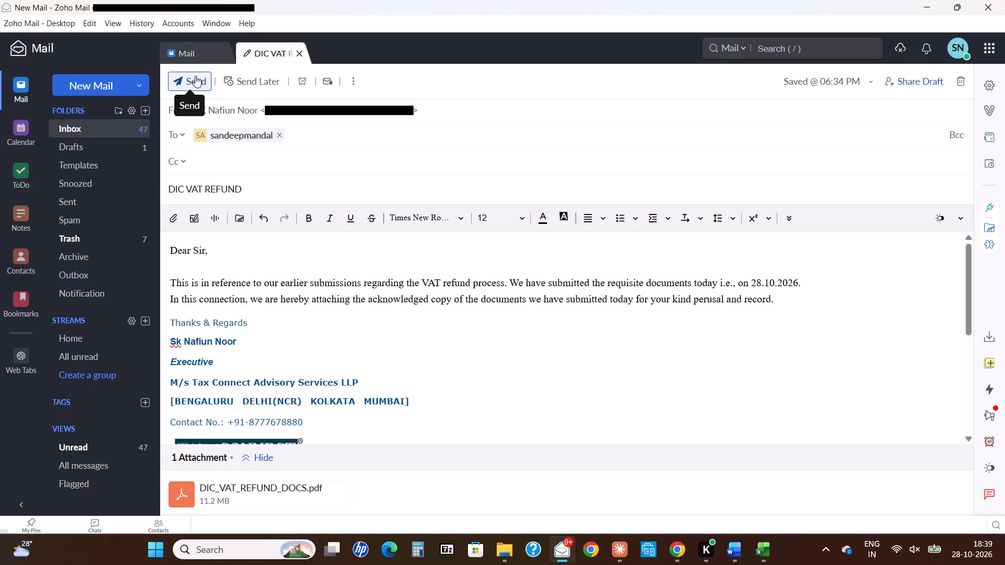
pyautogui.click(195, 76)
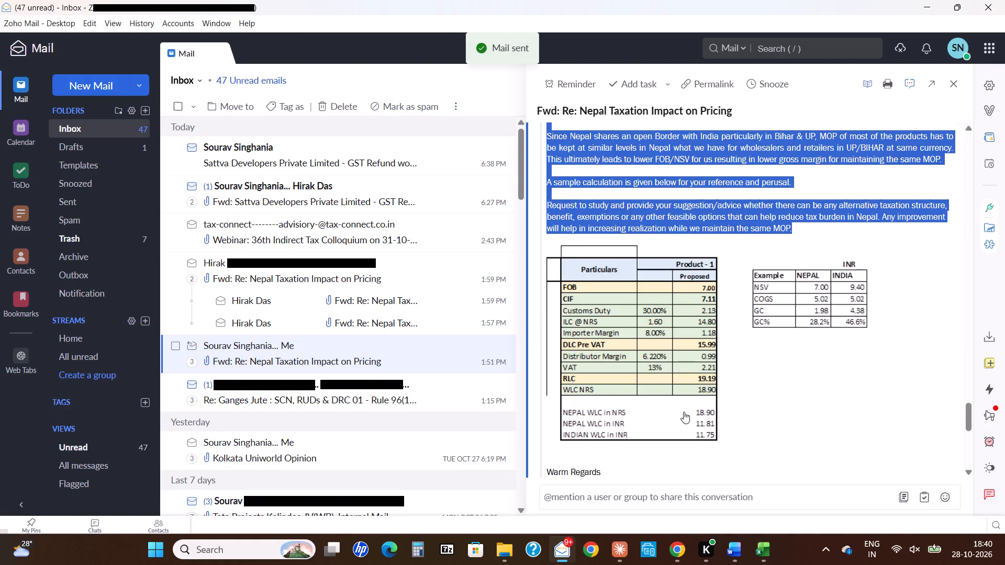
# In the Excel sheet, change Nepal to NEPAL in the B16 label, matching the email table.
pyautogui.hotkey('alt', 'Tab')
pyautogui.hotkey('alt', 'Tab')
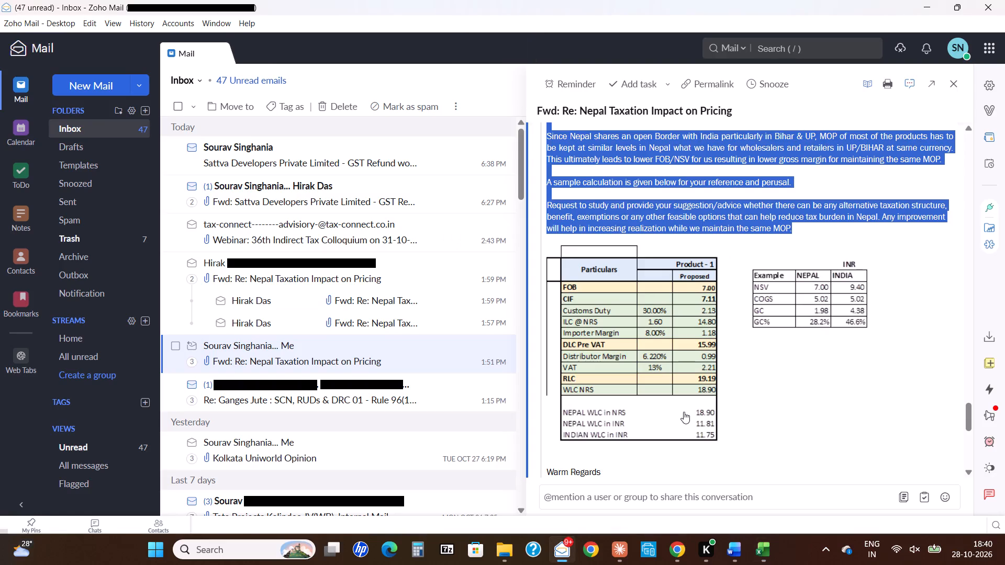
pyautogui.hotkey('alt', 'Tab')
pyautogui.hotkey('alt', 'Tab')
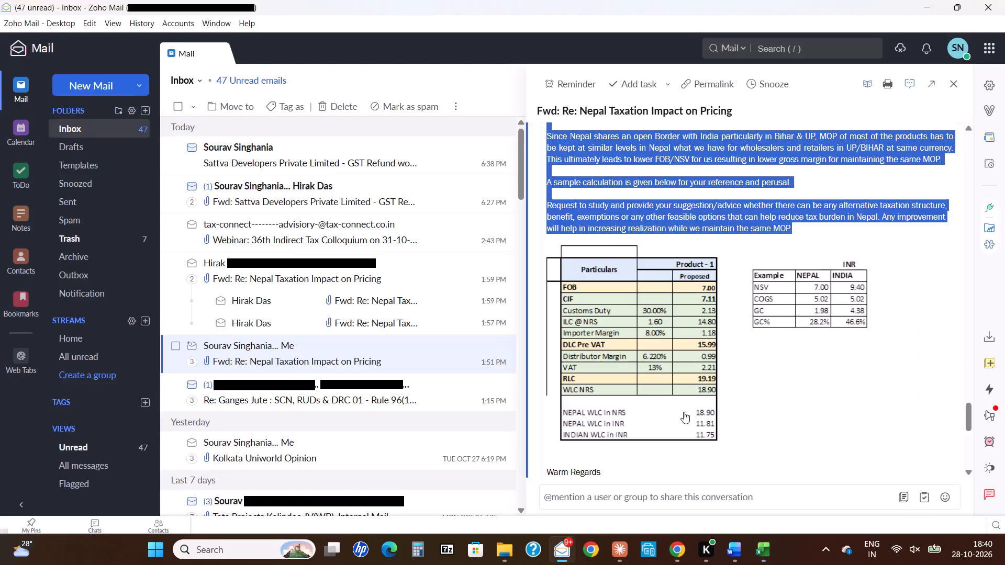
pyautogui.hotkey('alt', 'Tab')
pyautogui.press('Return')
pyautogui.press('F2')
pyautogui.press('Home')
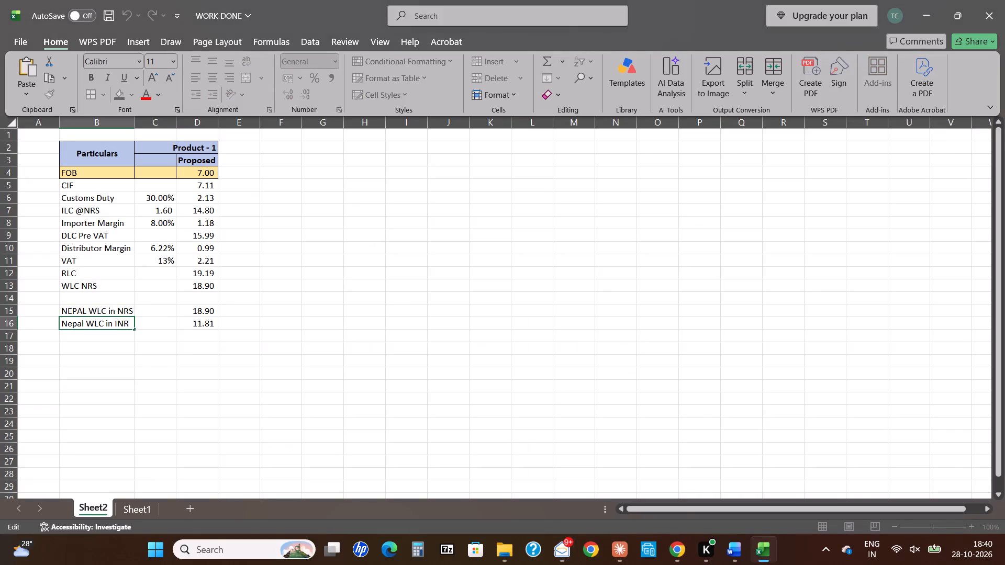
pyautogui.hotkey('ctrl', 'shift', 'Right')
pyautogui.write('nepa')
pyautogui.press('BackSpace')
pyautogui.press('BackSpace')
pyautogui.press('BackSpace')
pyautogui.press('BackSpace')
pyautogui.press('BackSpace')
pyautogui.write('NEPAL')
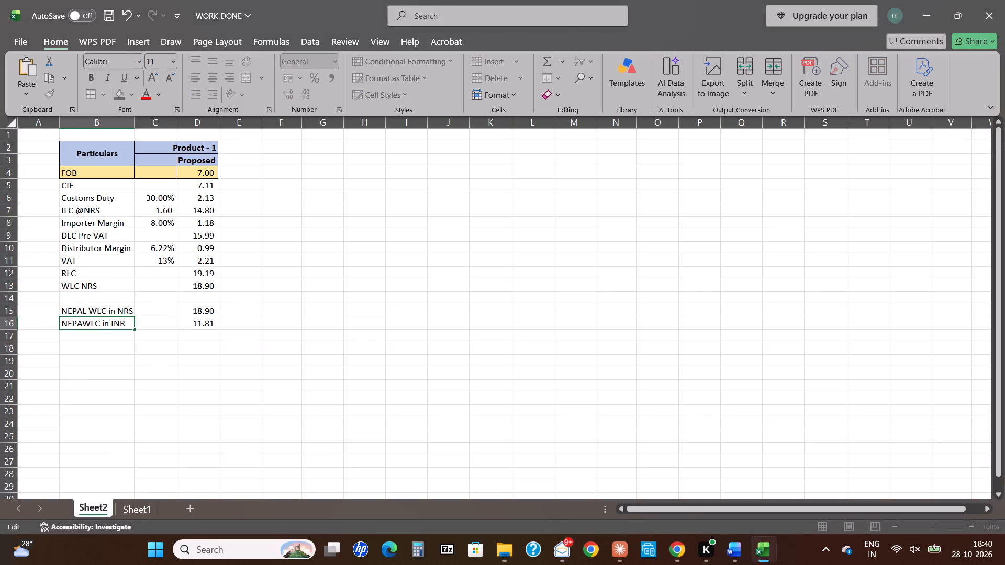
pyautogui.press('space')
pyautogui.press('Return')
# Enter the last row from the email table: INDIAN WLC in INR in B17 and 11.75 in D17.
pyautogui.hotkey('alt', 'Tab')
pyautogui.hotkey('alt', 'Tab')
pyautogui.write('INDIAN')
pyautogui.press('space')
pyautogui.hotkey('alt', 'Tab')
pyautogui.hotkey('alt', 'Tab')
pyautogui.write('WLC I')
pyautogui.press('BackSpace')
pyautogui.write('in')
pyautogui.press('space')
pyautogui.hotkey('alt', 'Tab')
pyautogui.hotkey('alt', 'Tab')
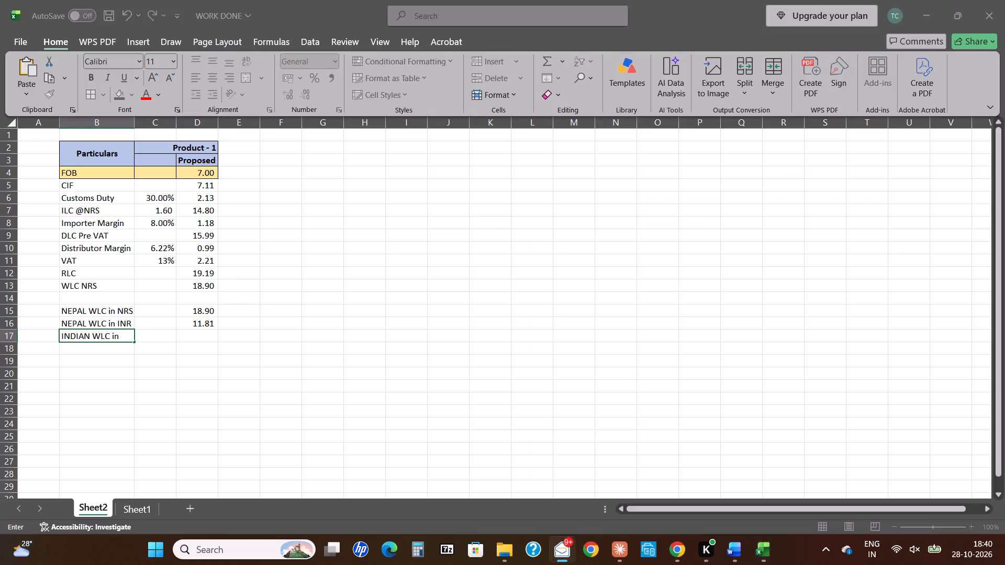
pyautogui.write('INR')
pyautogui.press('Tab')
pyautogui.press('Tab')
pyautogui.hotkey('alt', 'Tab')
pyautogui.hotkey('alt', 'Tab')
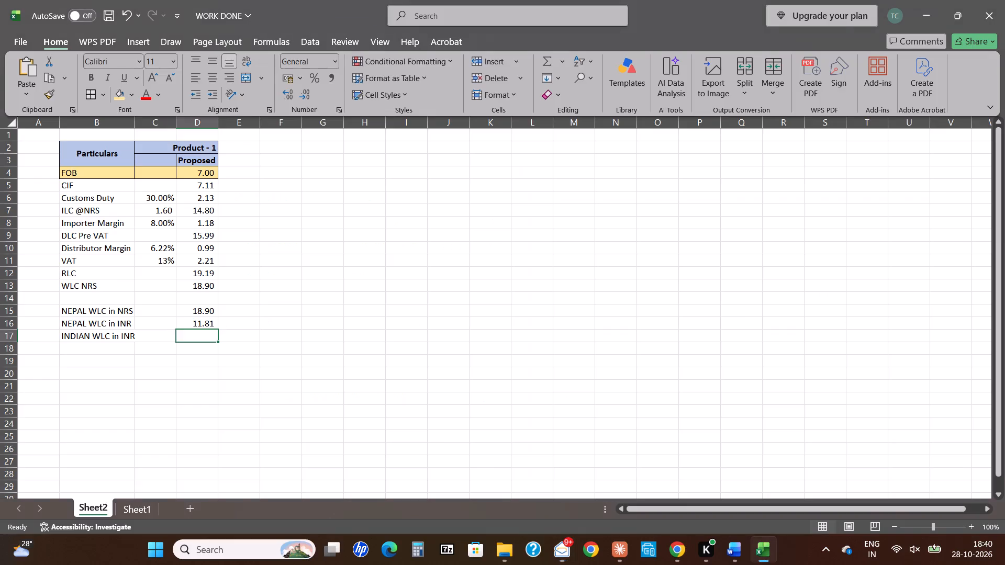
pyautogui.write('11.75')
pyautogui.press('Return')
# AutoFit the width of column B to the labels in B4:B17.
pyautogui.press('Up')
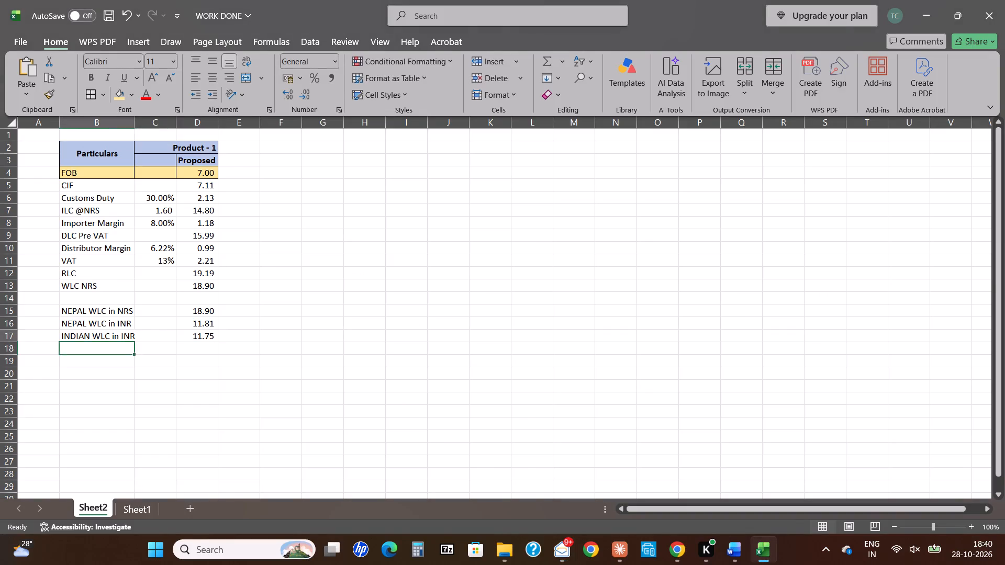
pyautogui.hotkey('ctrl', 'shift', 'Up')
pyautogui.hotkey('ctrl', 'shift', 'Up')
pyautogui.hotkey('ctrl', 'shift', 'Up')
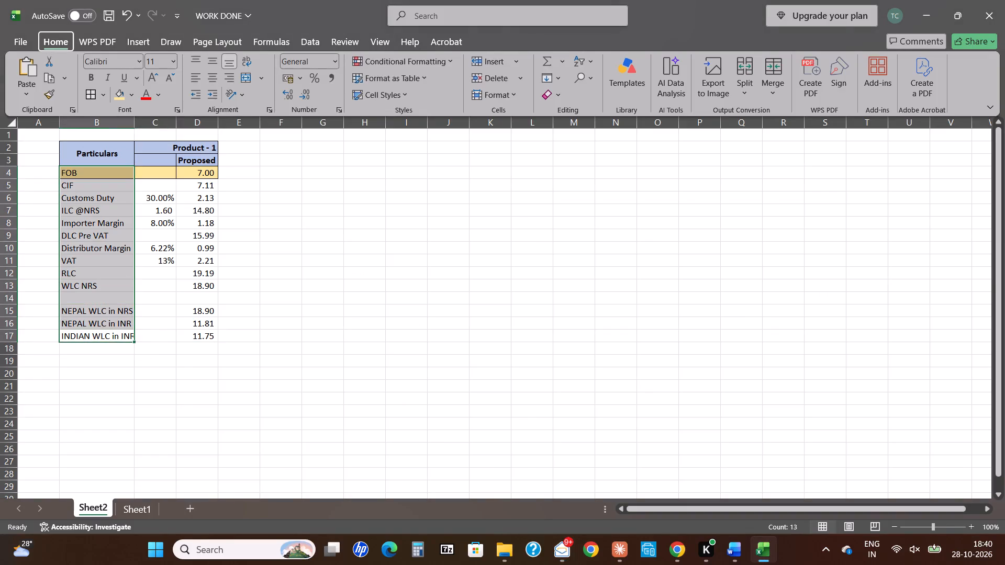
pyautogui.press('h')
pyautogui.write('OI')
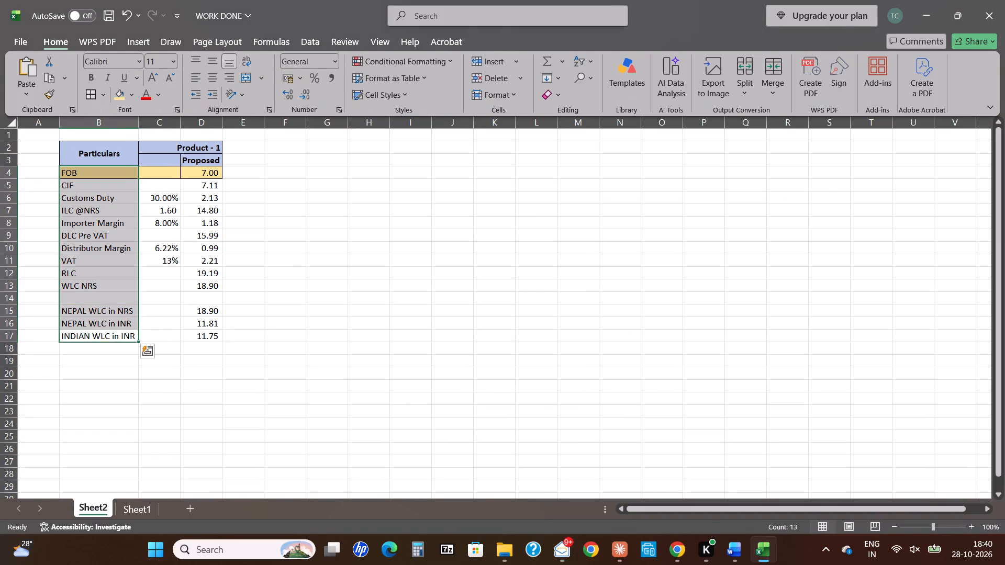
# Apply all borders to B4:D13, covering the FOB through WLC NRS rows.
pyautogui.hotkey('shift', 'Right')
pyautogui.hotkey('shift', 'Right')
pyautogui.hotkey('alt', 'Tab')
pyautogui.hotkey('alt', 'Tab')
pyautogui.press('Up')
pyautogui.press('Up')
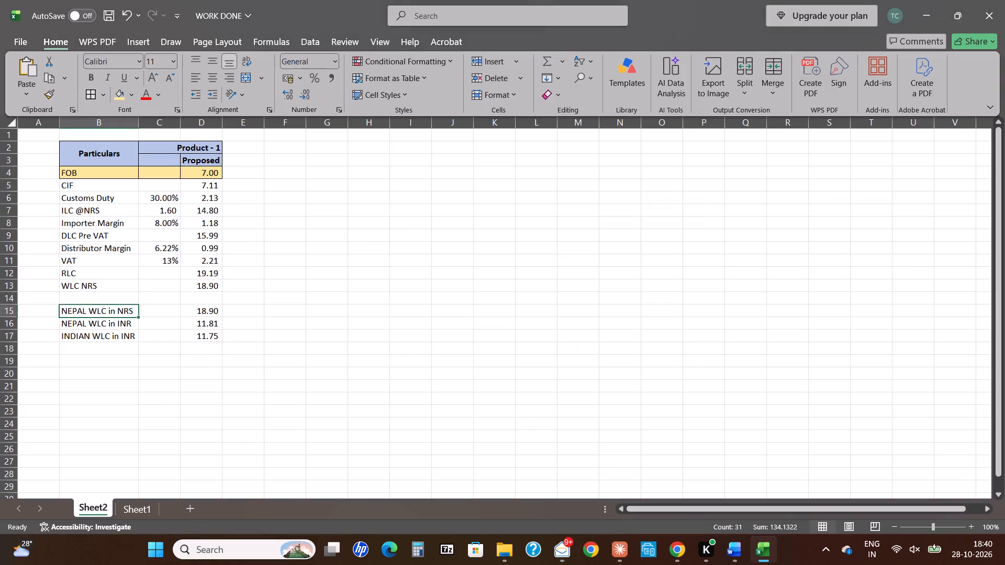
pyautogui.press('Up')
pyautogui.press('Up')
pyautogui.hotkey('shift', 'Right')
pyautogui.hotkey('shift', 'Right')
pyautogui.hotkey('ctrl', 'shift', 'Up')
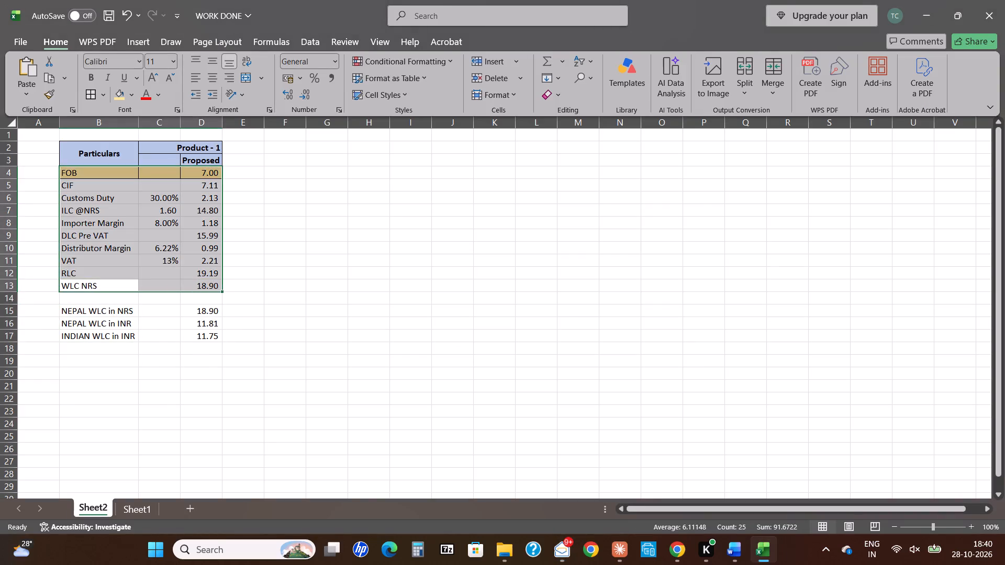
pyautogui.hotkey('alt', 'Tab')
pyautogui.hotkey('alt', 'Tab')
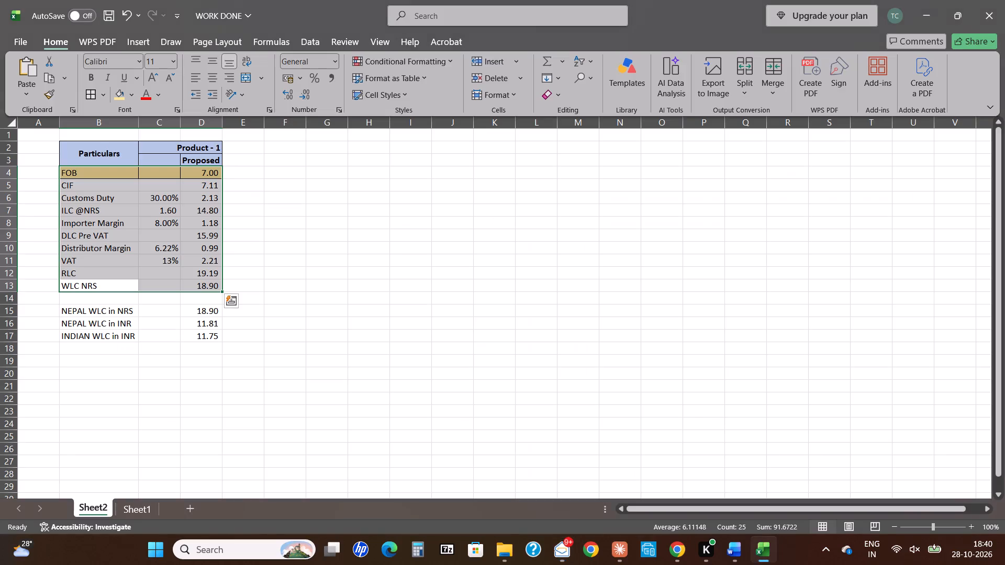
pyautogui.write('HBA')
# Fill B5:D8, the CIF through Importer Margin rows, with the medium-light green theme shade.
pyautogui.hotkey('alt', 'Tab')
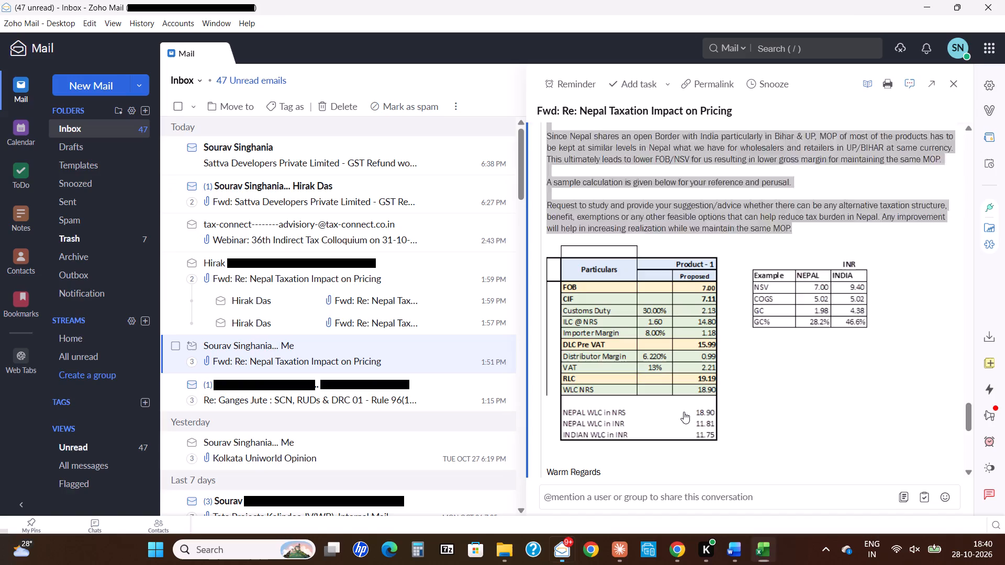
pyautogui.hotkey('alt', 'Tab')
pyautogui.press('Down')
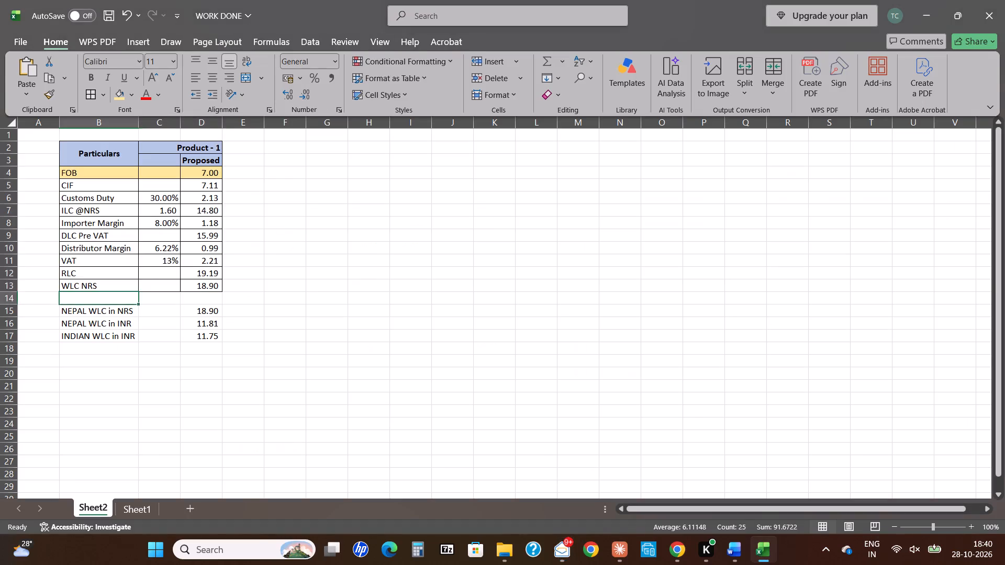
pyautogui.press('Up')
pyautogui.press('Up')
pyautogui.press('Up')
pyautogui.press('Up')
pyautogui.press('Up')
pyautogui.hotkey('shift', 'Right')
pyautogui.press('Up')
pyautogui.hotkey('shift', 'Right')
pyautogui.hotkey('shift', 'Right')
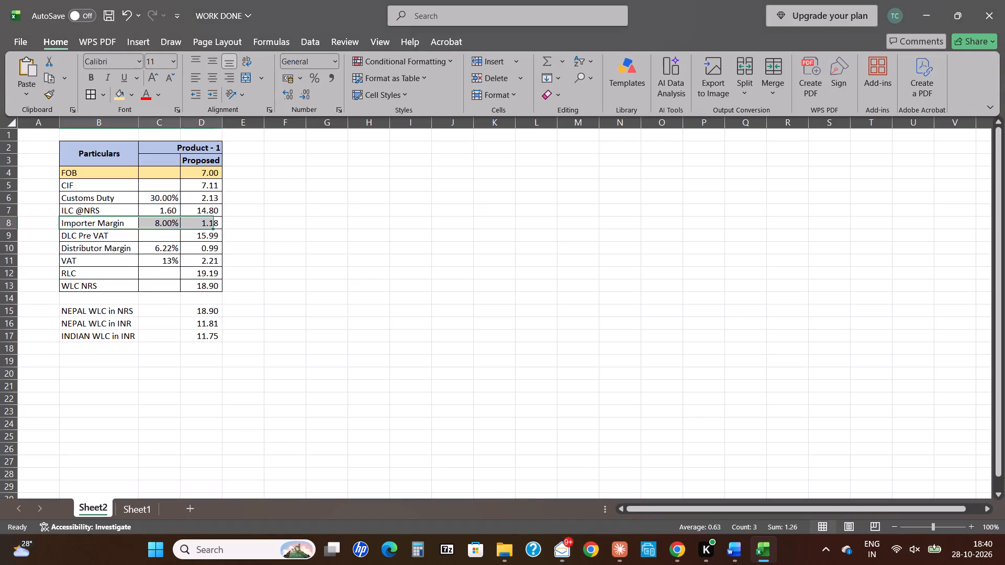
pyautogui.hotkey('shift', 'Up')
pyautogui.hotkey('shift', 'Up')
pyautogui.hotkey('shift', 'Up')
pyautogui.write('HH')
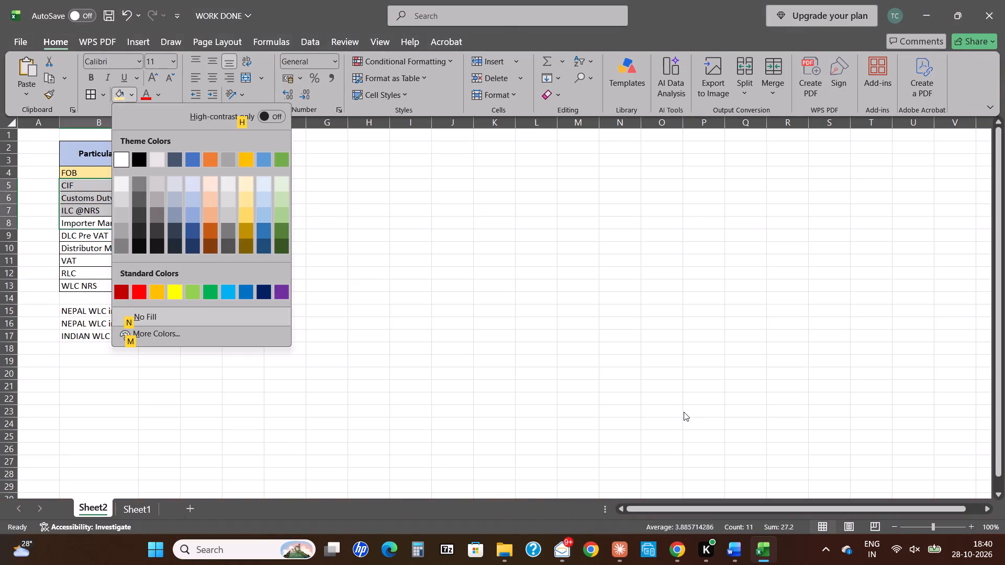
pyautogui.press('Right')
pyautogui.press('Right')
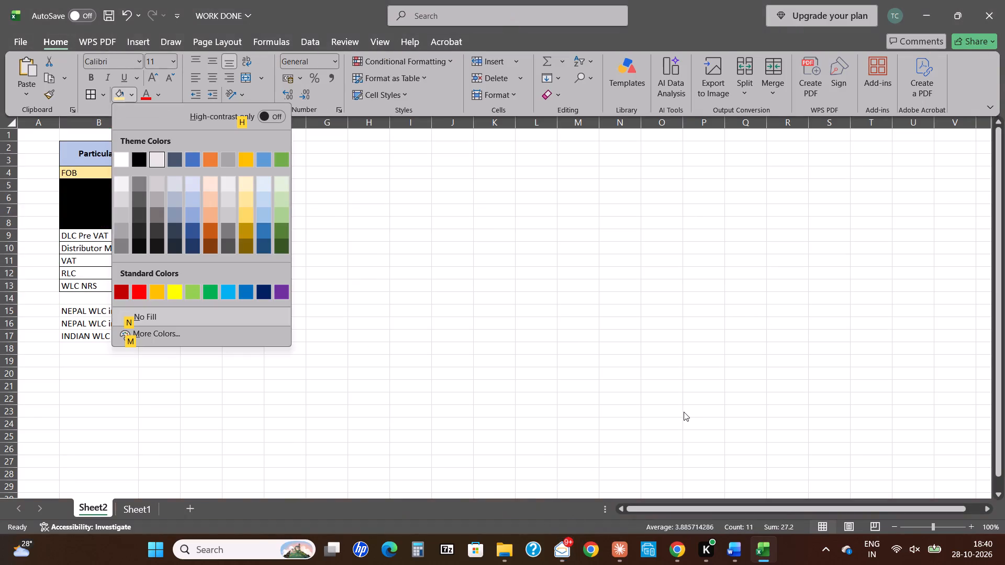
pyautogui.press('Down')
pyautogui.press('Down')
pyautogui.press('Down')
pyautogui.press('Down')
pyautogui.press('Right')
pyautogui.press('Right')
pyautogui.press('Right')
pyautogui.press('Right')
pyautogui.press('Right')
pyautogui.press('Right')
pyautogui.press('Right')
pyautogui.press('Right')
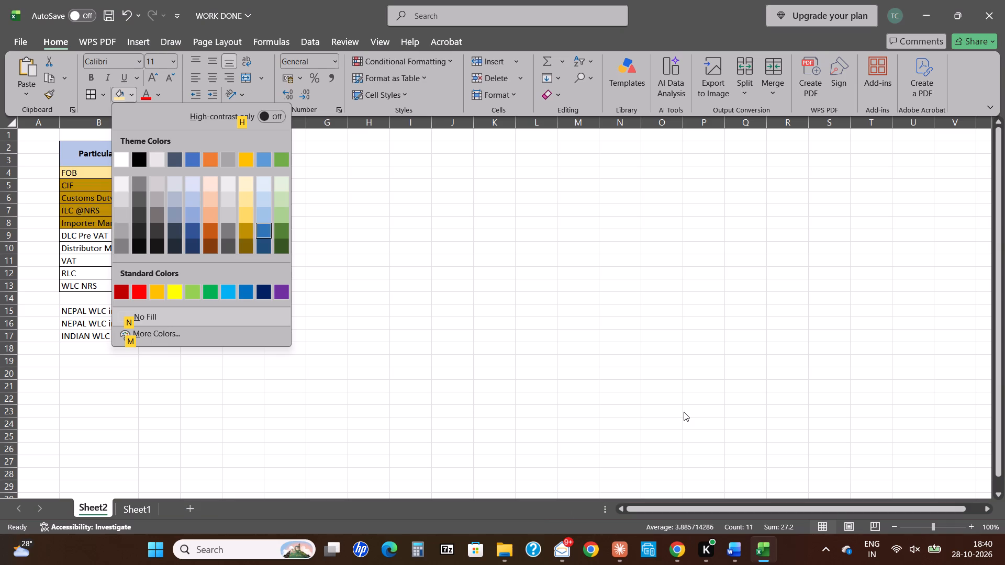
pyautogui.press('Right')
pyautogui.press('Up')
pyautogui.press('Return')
# Set the fill of B5:D8 to the second-lightest green theme shade, closer to the email table's colouring.
pyautogui.hotkey('alt', 'Tab')
pyautogui.hotkey('alt', 'Tab')
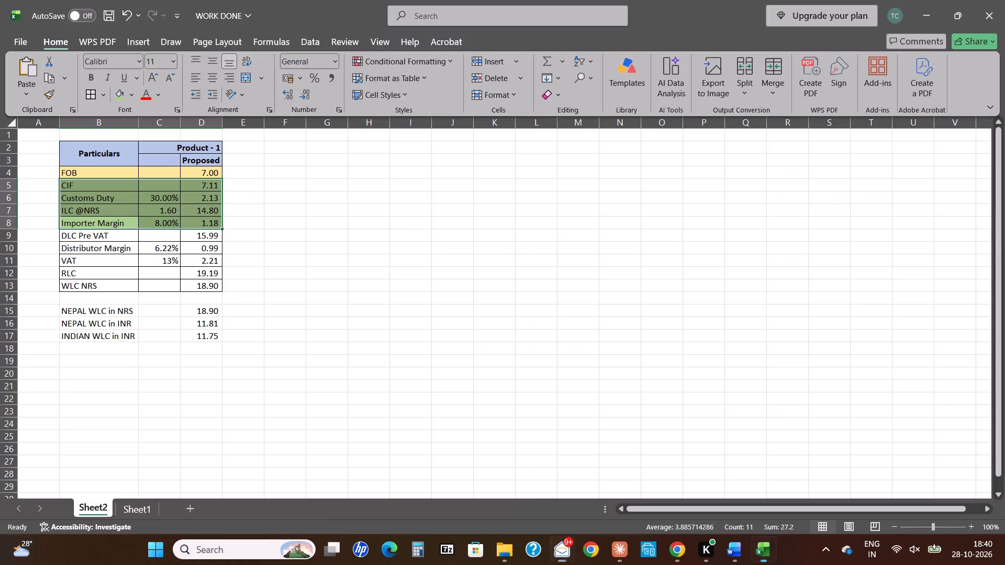
pyautogui.hotkey('alt', 'Up')
pyautogui.press('Escape')
pyautogui.press('Up')
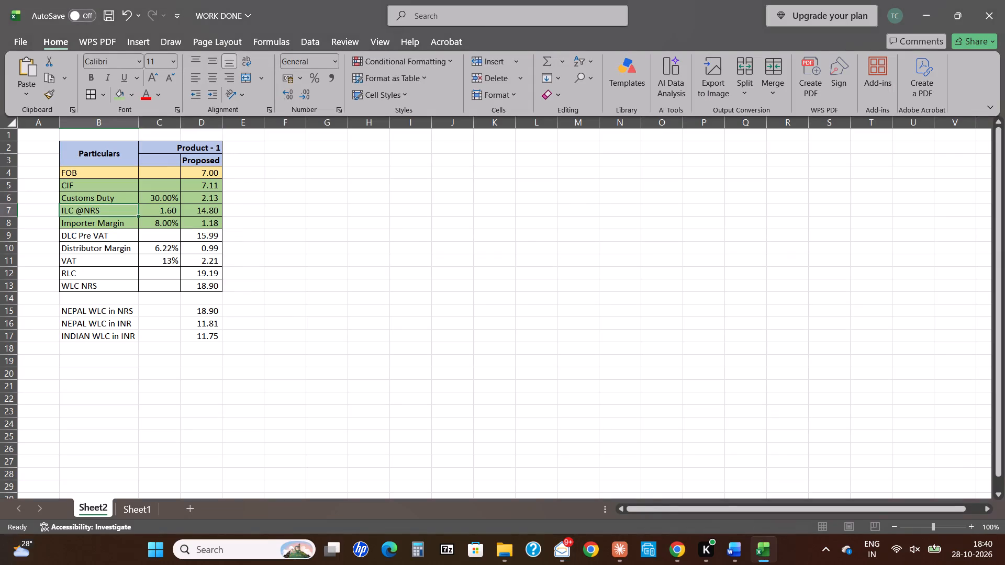
pyautogui.press('Up')
pyautogui.press('Up')
pyautogui.hotkey('shift', 'Right')
pyautogui.hotkey('shift', 'Right')
pyautogui.hotkey('shift', 'Down')
pyautogui.hotkey('shift', 'Down')
pyautogui.hotkey('shift', 'Down')
pyautogui.write('HH')
pyautogui.press('Up')
pyautogui.press('Down')
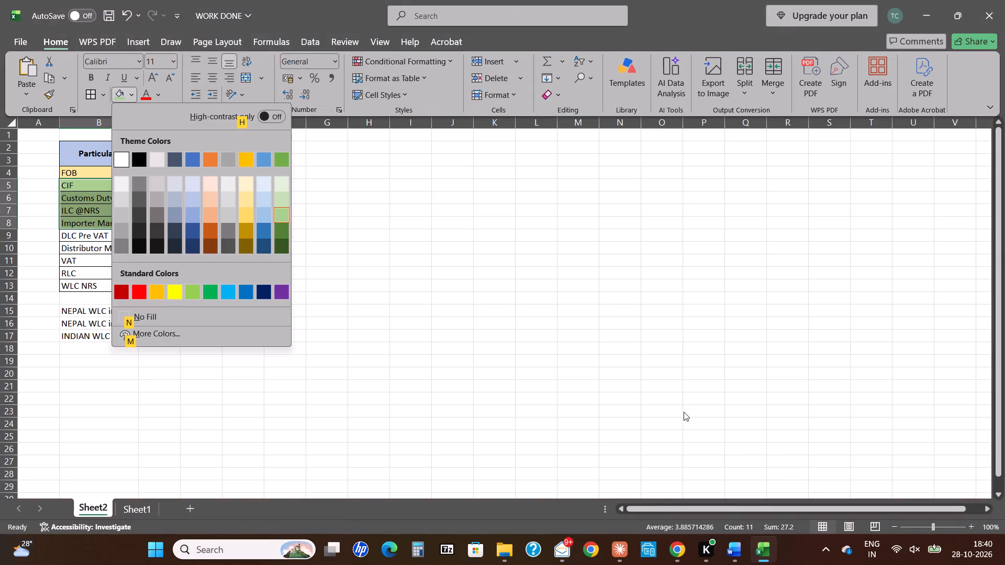
pyautogui.press('Down')
pyautogui.press('Right')
pyautogui.press('Right')
pyautogui.press('Right')
pyautogui.press('Right')
pyautogui.press('Right')
pyautogui.press('Right')
pyautogui.press('Right')
pyautogui.press('Right')
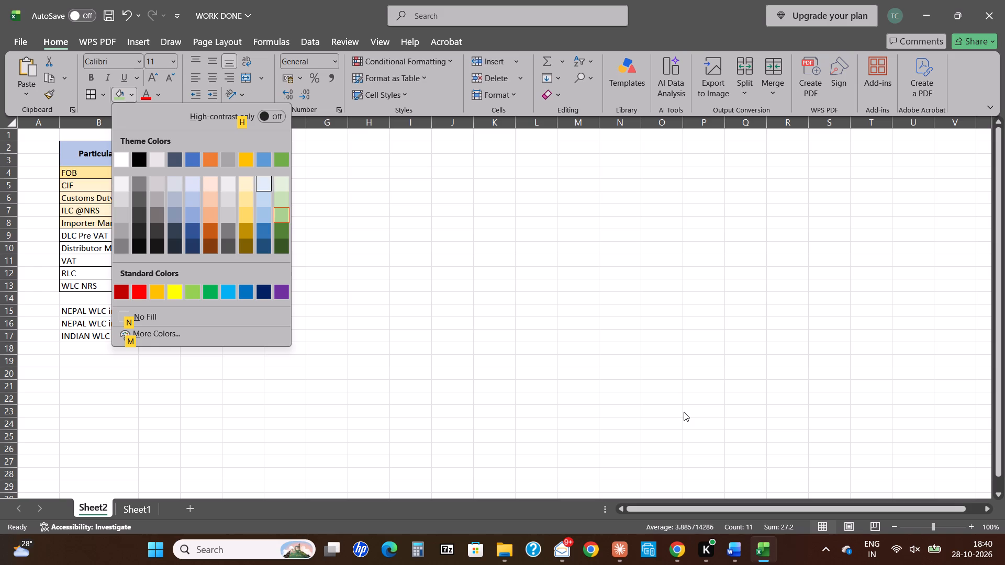
pyautogui.press('Right')
pyautogui.press('Down')
pyautogui.press('Return')
# Fill the DLC Pre VAT row, B9:D9, with the same light gold shade as the FOB row.
pyautogui.press('Down')
pyautogui.press('Down')
pyautogui.press('Down')
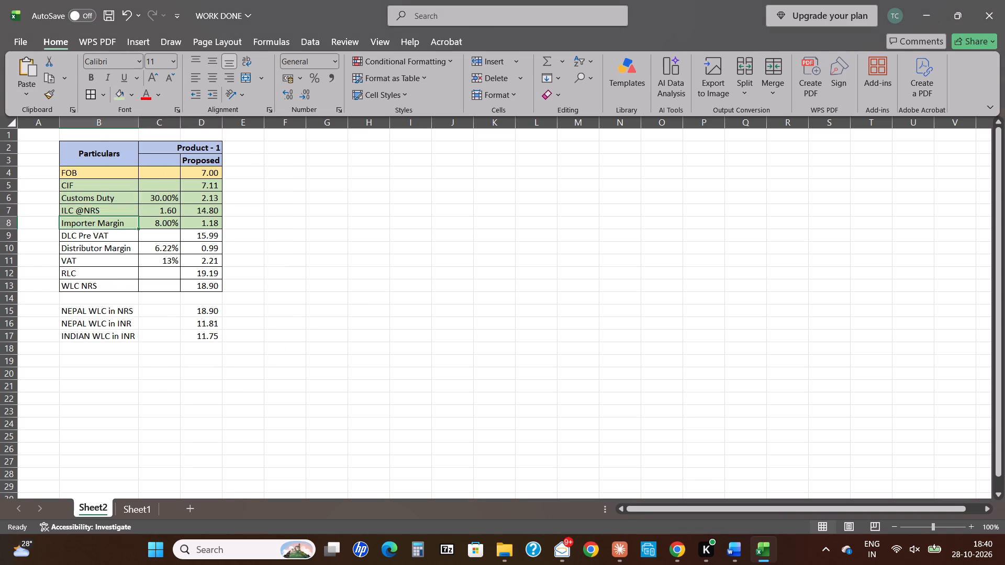
pyautogui.hotkey('alt', 'Tab')
pyautogui.hotkey('alt', 'Tab')
pyautogui.press('Down')
pyautogui.hotkey('alt', 'Tab')
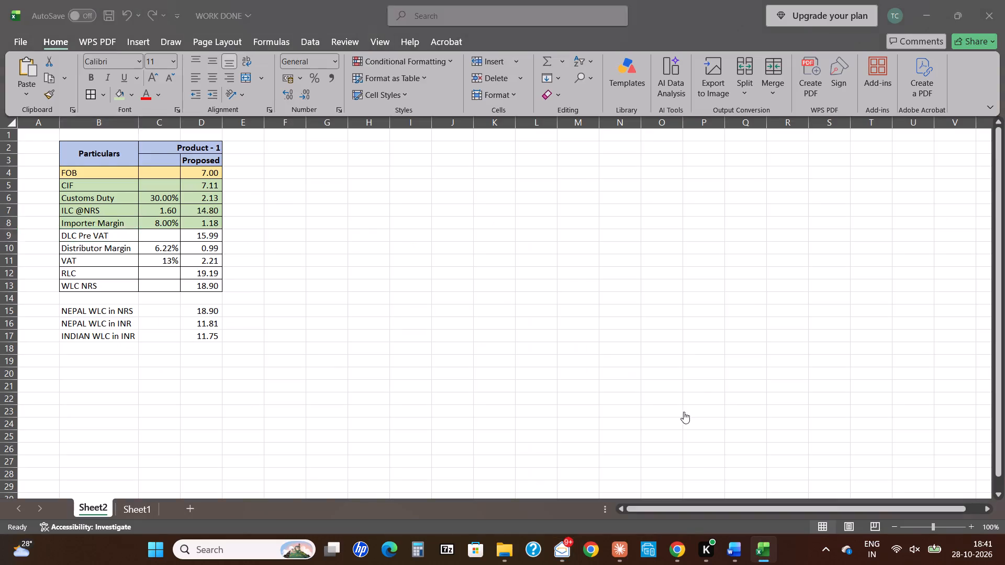
pyautogui.hotkey('alt', 'Tab')
pyautogui.hotkey('shift', 'Right')
pyautogui.hotkey('shift', 'Right')
pyautogui.write('HH')
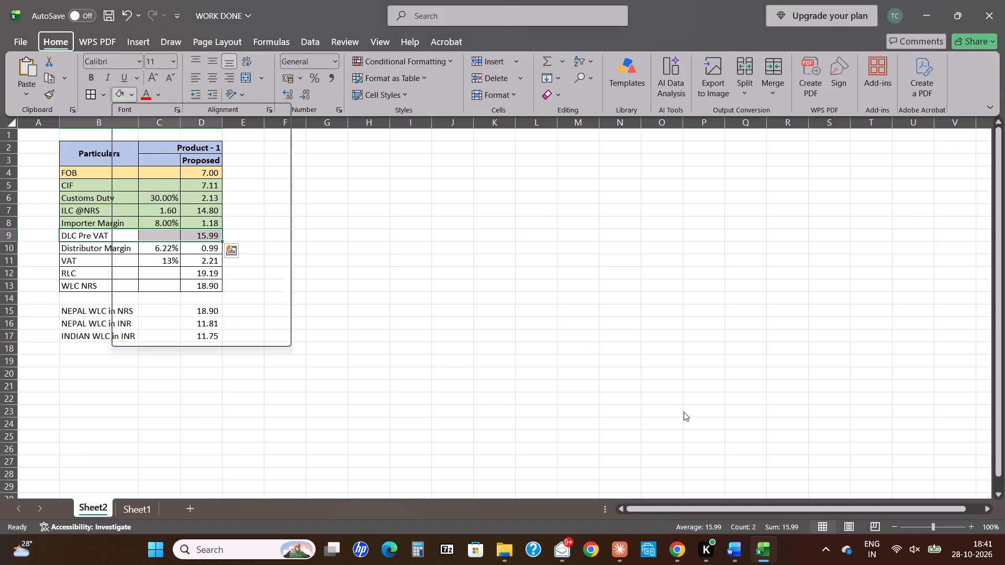
pyautogui.press('Down')
pyautogui.press('Down')
pyautogui.press('Right')
pyautogui.press('Right')
pyautogui.press('Right')
pyautogui.press('Right')
pyautogui.press('Right')
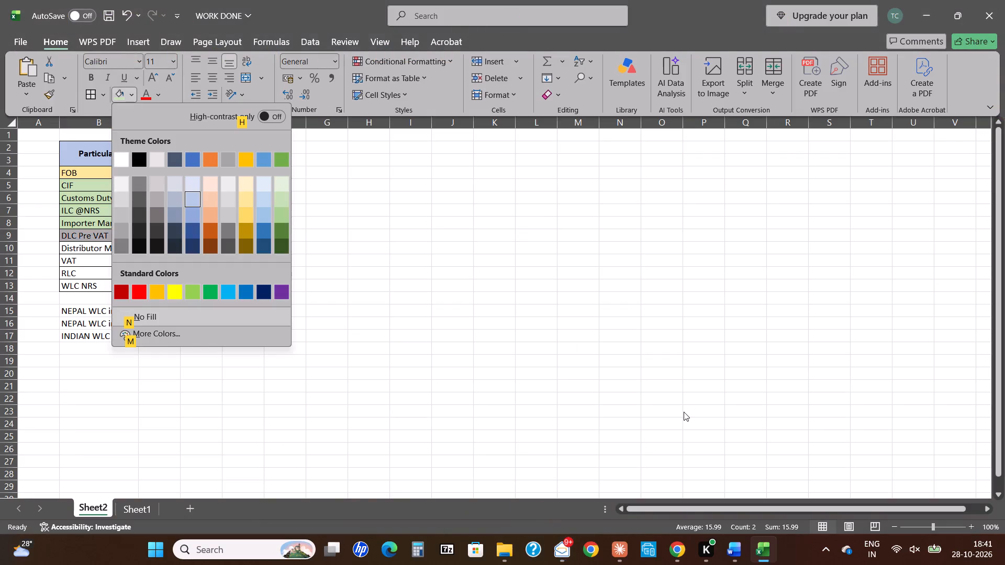
pyautogui.press('Right')
pyautogui.press('Right')
pyautogui.press('Return')
# Fill the Distributor Margin and VAT rows, B10:D11, with the second-lightest green theme shade used on the rows above.
pyautogui.press('Down')
pyautogui.hotkey('alt', 'Tab')
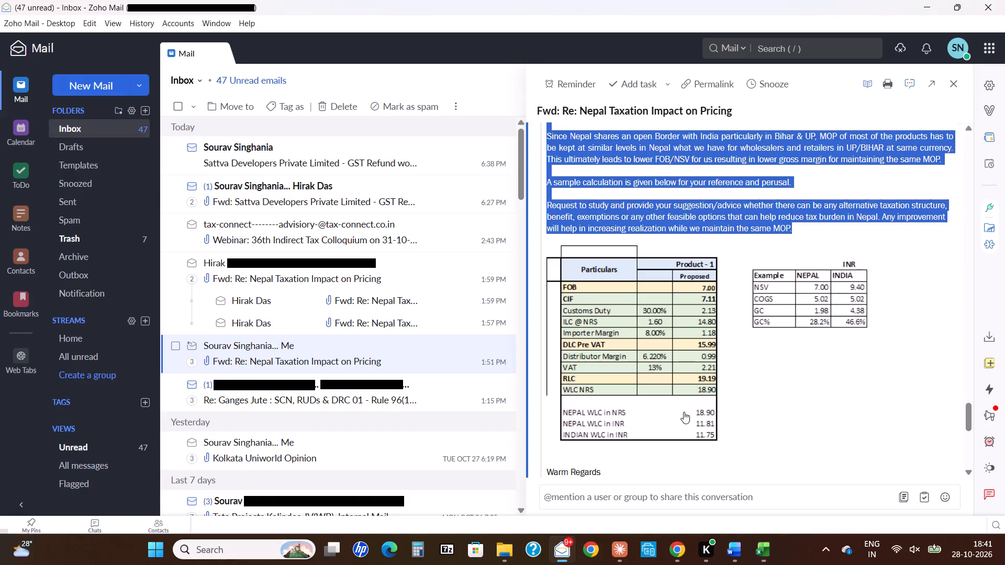
pyautogui.hotkey('alt', 'Tab')
pyautogui.hotkey('shift', 'Right')
pyautogui.hotkey('shift', 'Right')
pyautogui.hotkey('shift', 'Down')
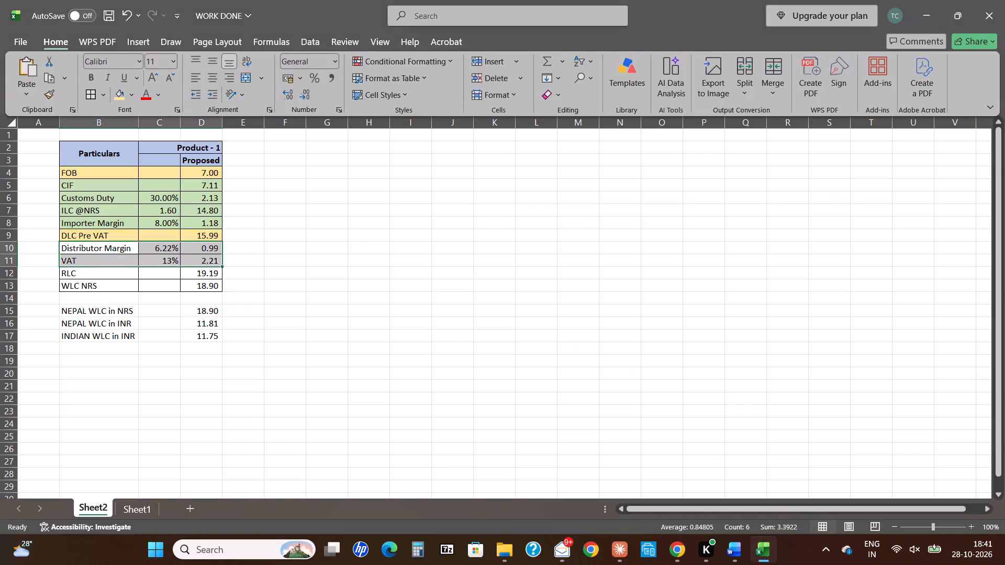
pyautogui.hotkey('alt', 'Tab')
pyautogui.hotkey('alt', 'Tab')
pyautogui.write('HH')
pyautogui.press('Right')
pyautogui.press('Right')
pyautogui.press('Right')
pyautogui.press('Right')
pyautogui.press('Right')
pyautogui.press('Right')
pyautogui.press('Right')
pyautogui.press('Right')
pyautogui.press('Right')
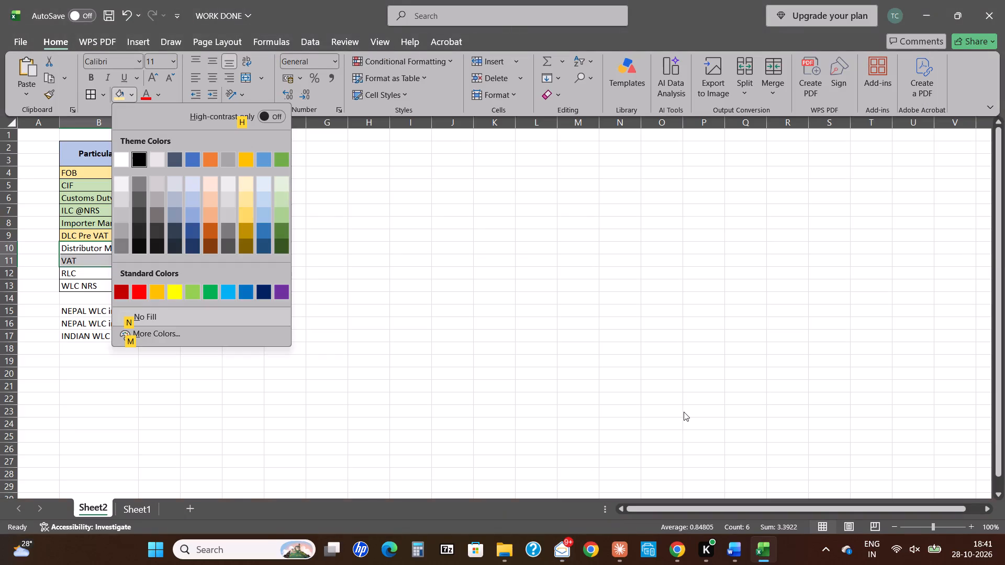
pyautogui.press('Down')
pyautogui.press('Right')
pyautogui.press('Right')
pyautogui.press('Right')
pyautogui.press('Right')
pyautogui.press('Right')
pyautogui.press('Right')
pyautogui.press('Right')
pyautogui.press('Right')
pyautogui.press('Right')
pyautogui.press('Right')
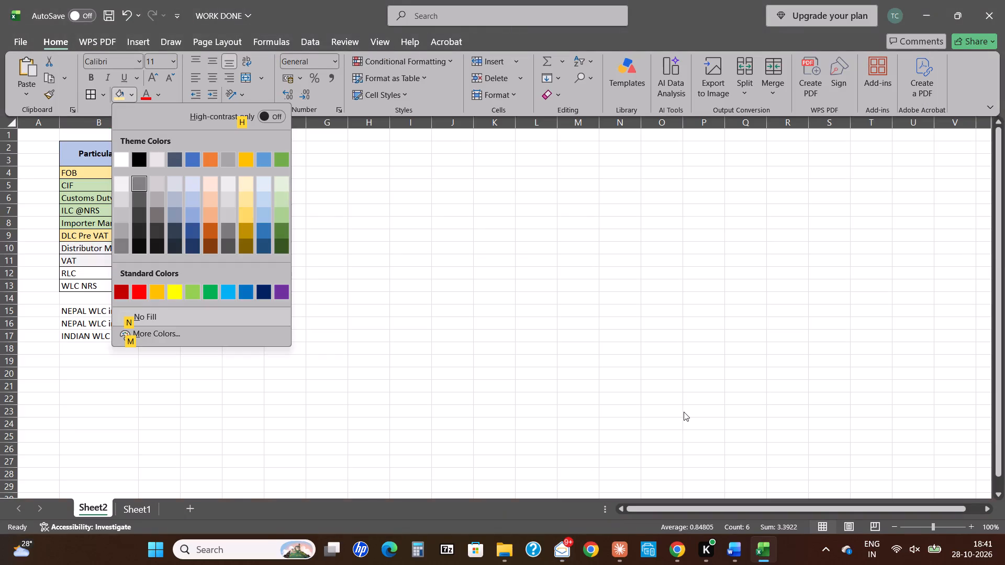
pyautogui.press('Down')
pyautogui.press('Left')
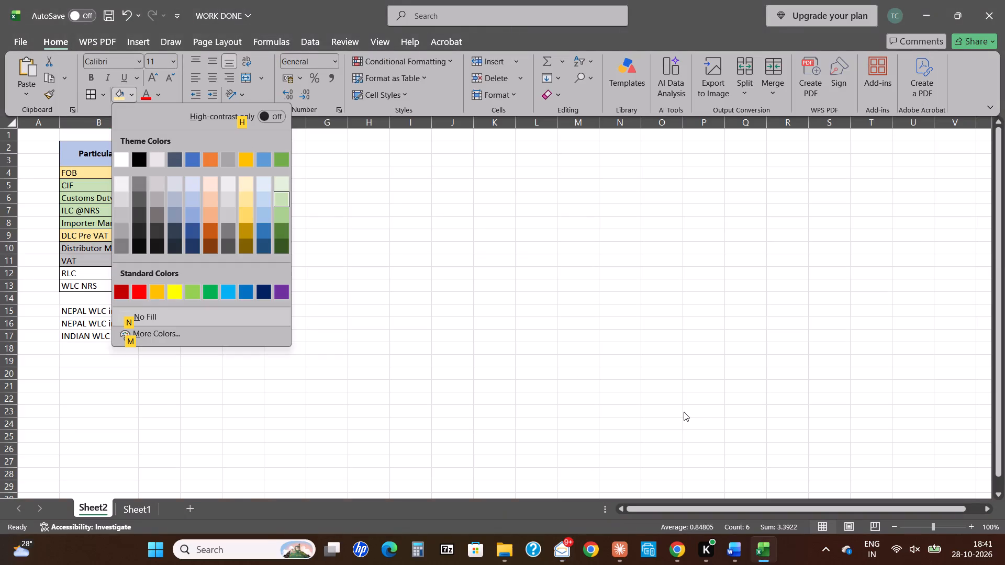
pyautogui.press('Return')
# Fill the RLC row, B12:D12, with the same light gold shade as the FOB and DLC Pre VAT rows.
pyautogui.press('Down')
pyautogui.hotkey('alt', 'Tab')
pyautogui.hotkey('alt', 'Tab')
pyautogui.press('Down')
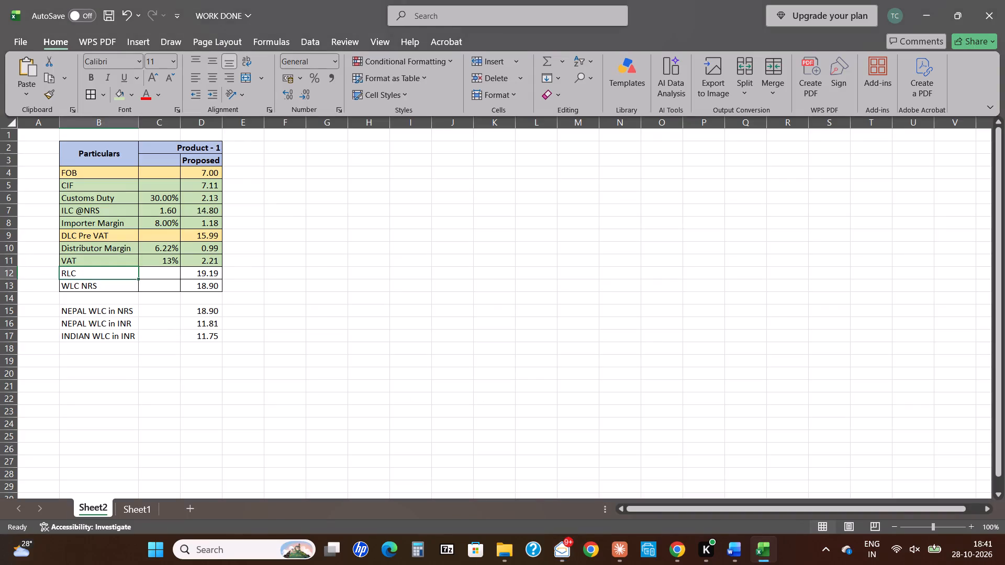
pyautogui.hotkey('shift', 'Right')
pyautogui.hotkey('shift', 'Right')
pyautogui.write('HH')
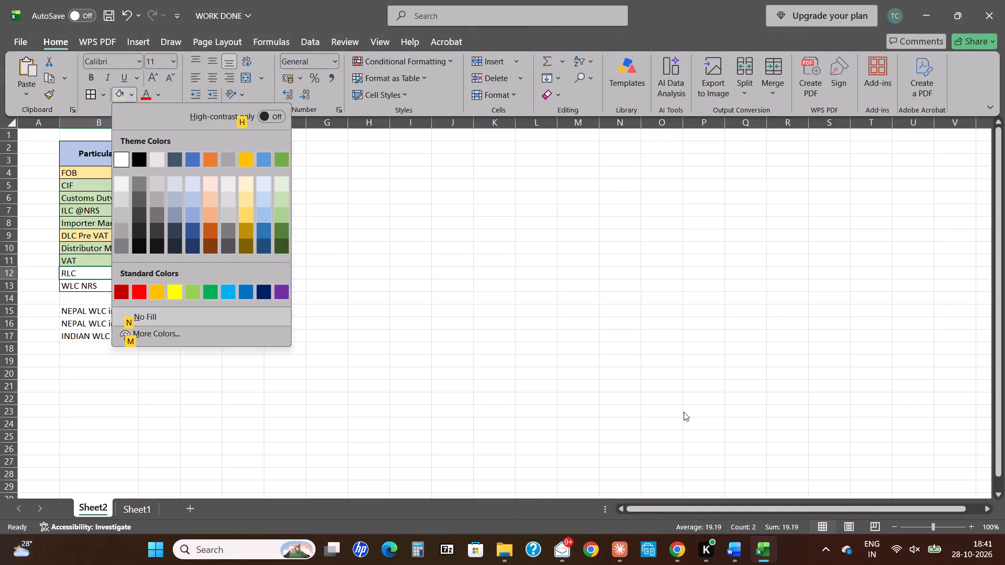
pyautogui.press('Right')
pyautogui.press('Right')
pyautogui.press('Right')
pyautogui.press('Right')
pyautogui.press('Down')
pyautogui.press('Right')
pyautogui.press('Right')
pyautogui.press('Right')
pyautogui.press('Right')
pyautogui.press('Right')
pyautogui.press('Right')
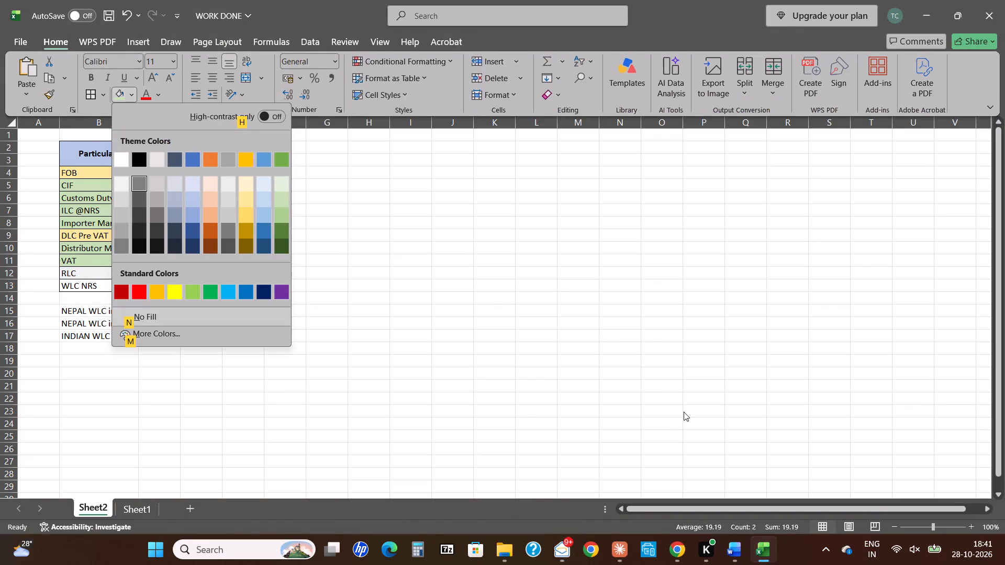
pyautogui.press('Down')
pyautogui.press('Right')
pyautogui.press('Return')
# Fill the WLC NRS row, B13:D13, with the same light green shade as the VAT row.
pyautogui.press('Down')
pyautogui.hotkey('alt', 'Tab')
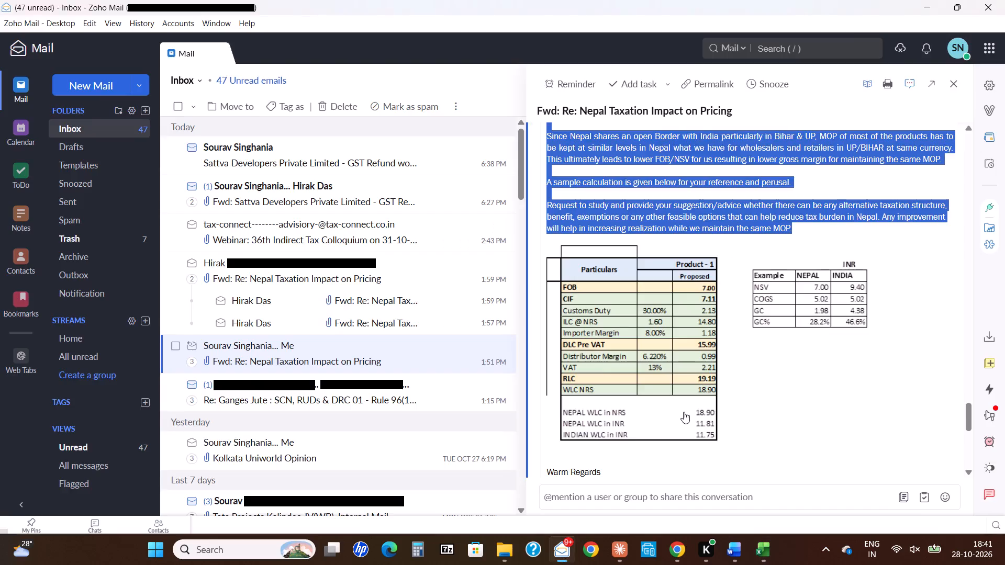
pyautogui.hotkey('alt', 'Tab')
pyautogui.hotkey('shift', 'Right')
pyautogui.hotkey('shift', 'Right')
pyautogui.write('HH')
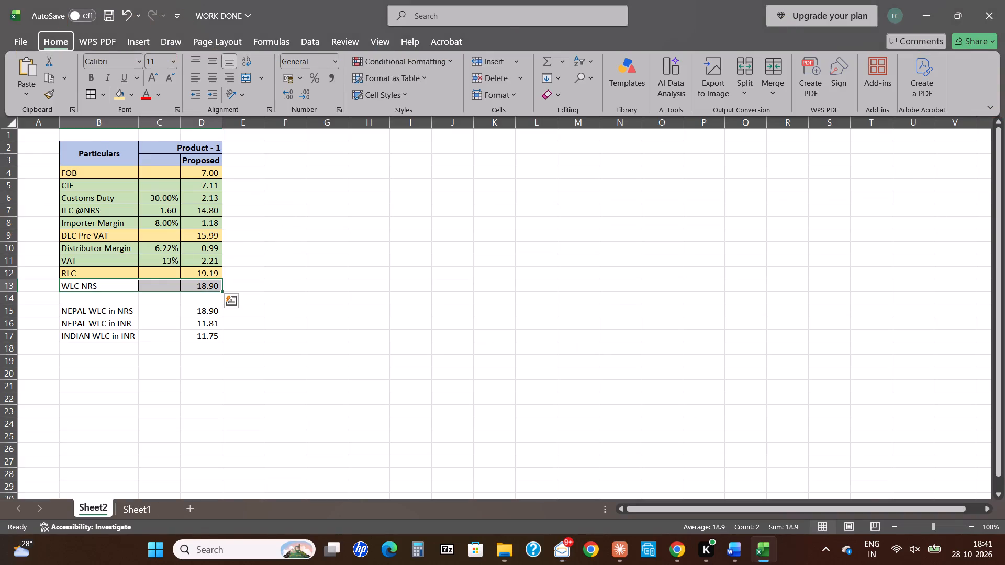
pyautogui.press('Right')
pyautogui.press('Right')
pyautogui.press('Left')
pyautogui.press('Left')
pyautogui.press('Down')
pyautogui.press('Left')
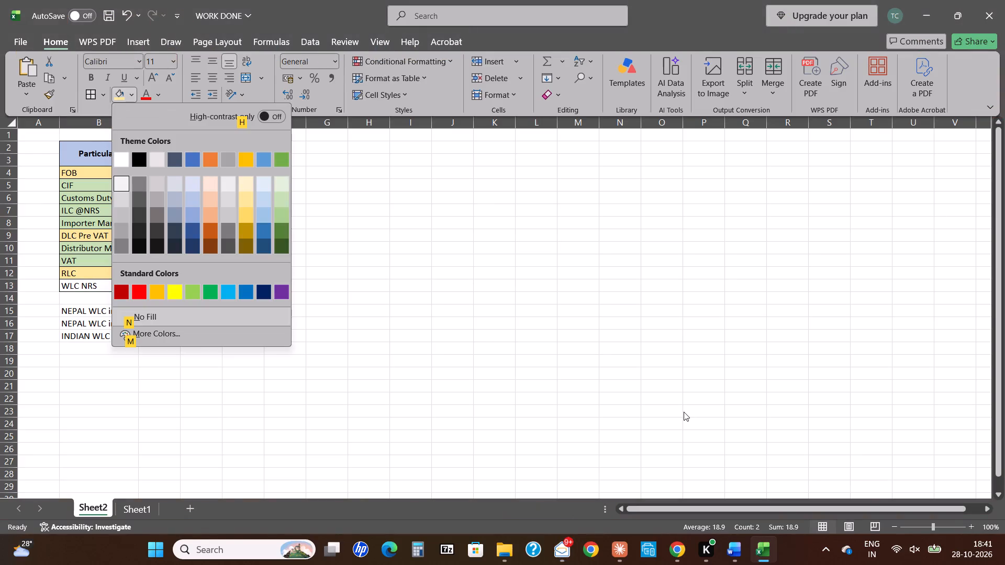
pyautogui.press('Left')
pyautogui.press('Down')
pyautogui.press('Left')
pyautogui.press('Down')
pyautogui.press('Return')
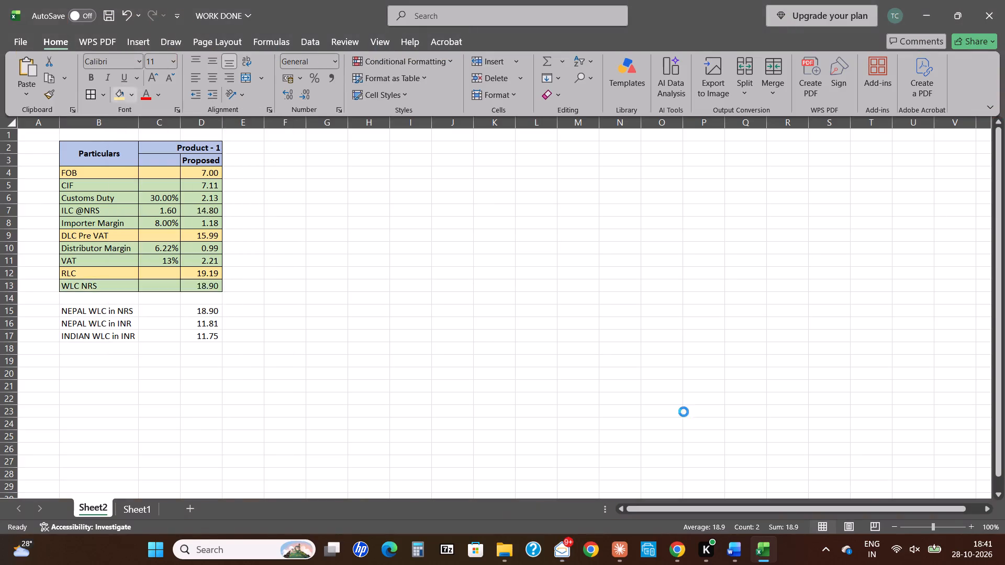
# Apply outside borders to B14:D17, the block with the Nepal and Indian WLC rows, and compare with the email table.
pyautogui.press('Tab')
pyautogui.hotkey('alt', 'Tab')
pyautogui.hotkey('alt', 'Tab')
pyautogui.press('Down')
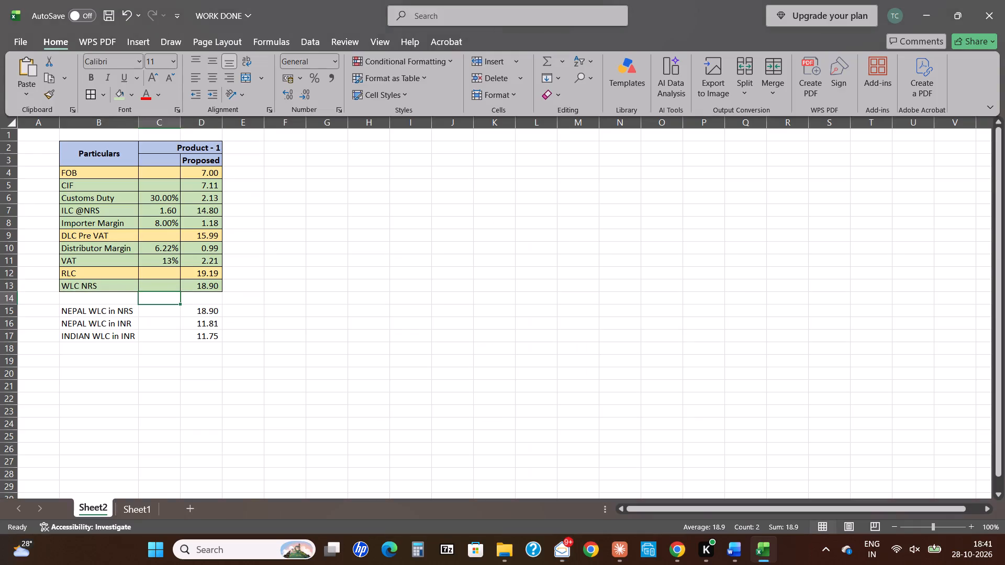
pyautogui.press('Left')
pyautogui.press('Left')
pyautogui.press('Right')
pyautogui.hotkey('shift', 'Right')
pyautogui.hotkey('shift', 'Right')
pyautogui.hotkey('shift', 'Down')
pyautogui.hotkey('shift', 'Down')
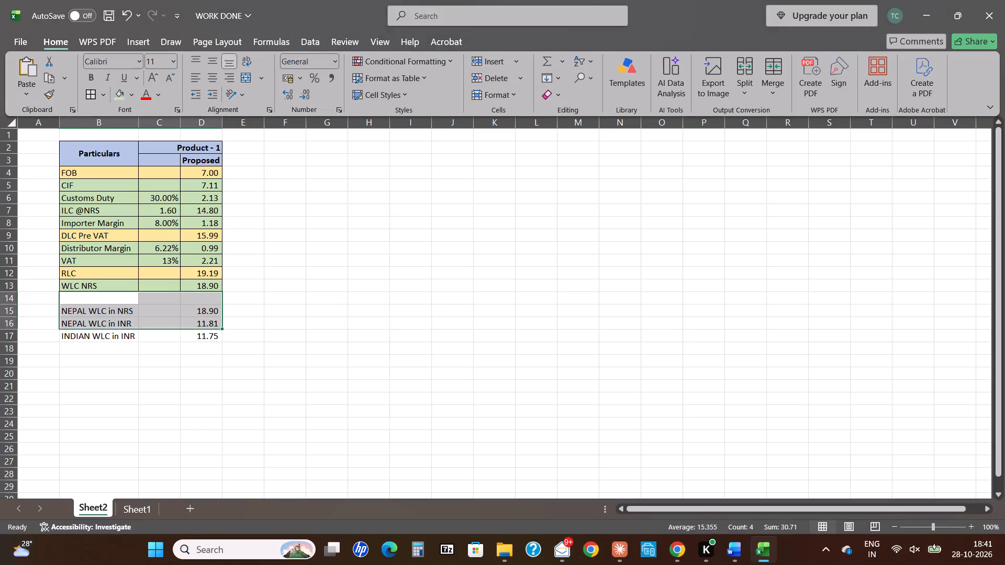
pyautogui.hotkey('shift', 'Down')
pyautogui.write('HB')
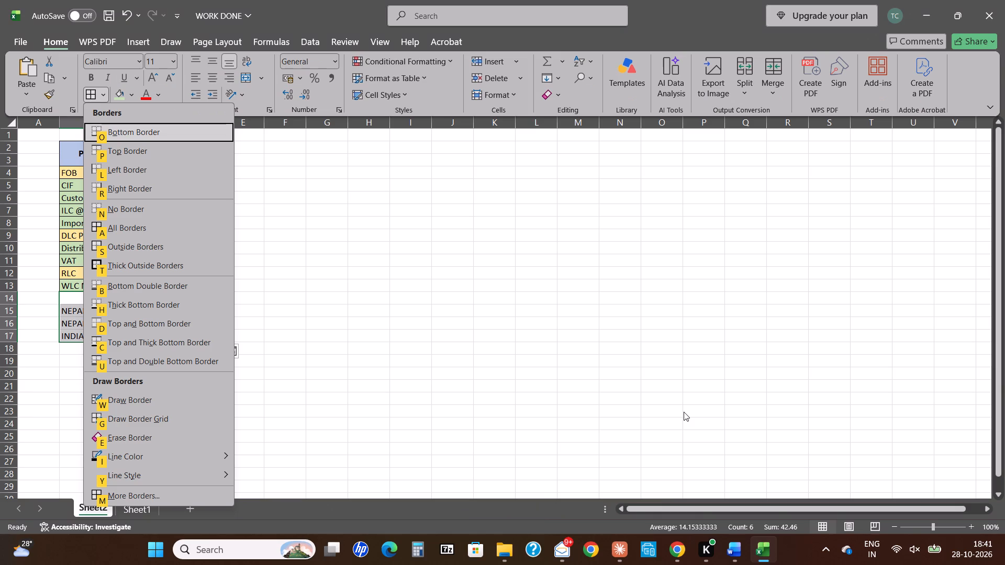
pyautogui.press('s')
pyautogui.hotkey('alt', 'Tab')
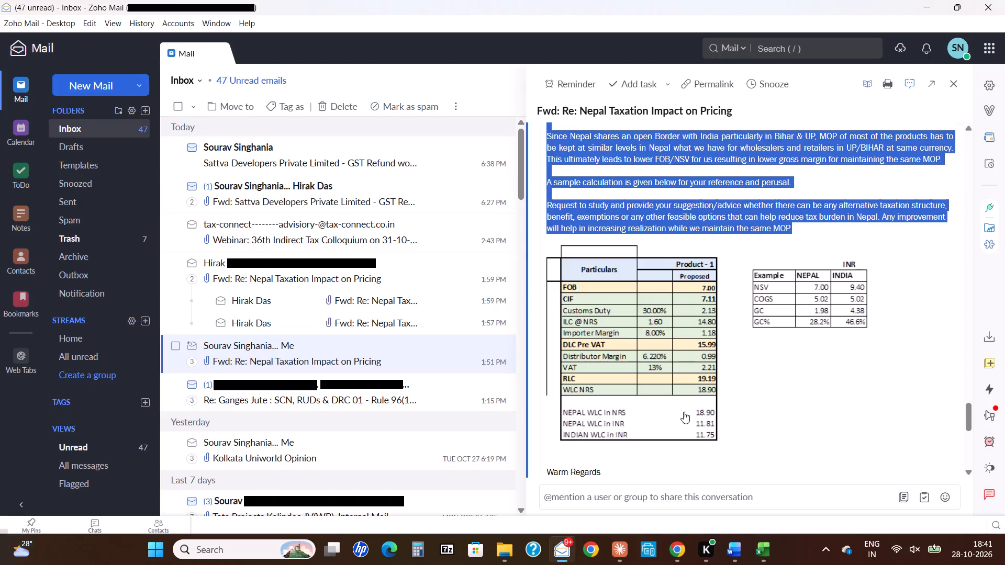
pyautogui.hotkey('alt', 'Tab')
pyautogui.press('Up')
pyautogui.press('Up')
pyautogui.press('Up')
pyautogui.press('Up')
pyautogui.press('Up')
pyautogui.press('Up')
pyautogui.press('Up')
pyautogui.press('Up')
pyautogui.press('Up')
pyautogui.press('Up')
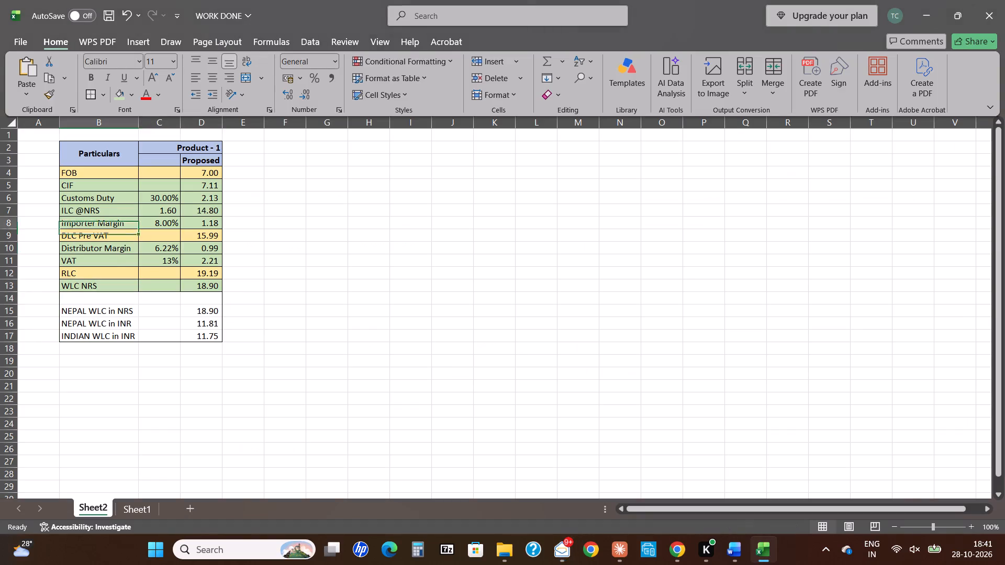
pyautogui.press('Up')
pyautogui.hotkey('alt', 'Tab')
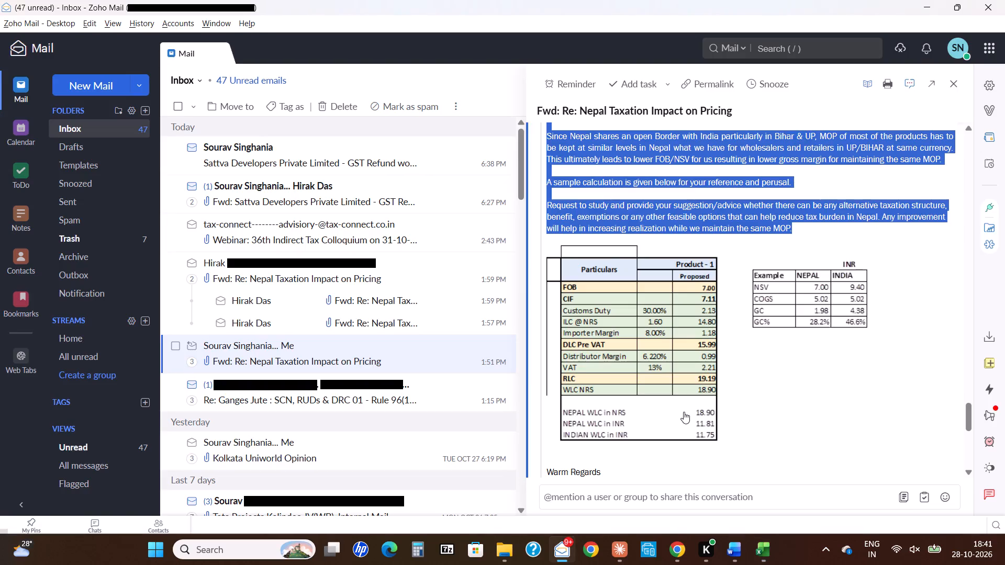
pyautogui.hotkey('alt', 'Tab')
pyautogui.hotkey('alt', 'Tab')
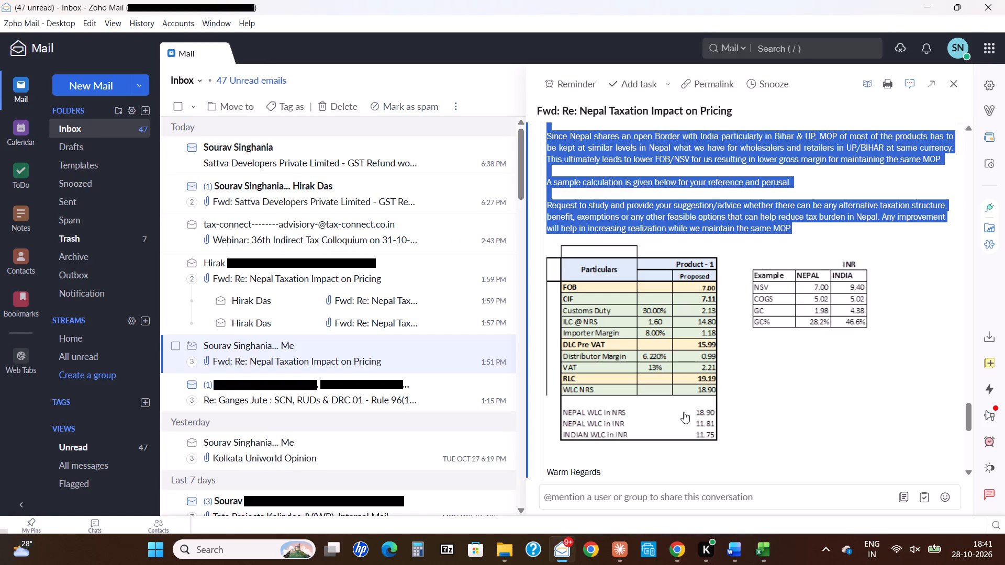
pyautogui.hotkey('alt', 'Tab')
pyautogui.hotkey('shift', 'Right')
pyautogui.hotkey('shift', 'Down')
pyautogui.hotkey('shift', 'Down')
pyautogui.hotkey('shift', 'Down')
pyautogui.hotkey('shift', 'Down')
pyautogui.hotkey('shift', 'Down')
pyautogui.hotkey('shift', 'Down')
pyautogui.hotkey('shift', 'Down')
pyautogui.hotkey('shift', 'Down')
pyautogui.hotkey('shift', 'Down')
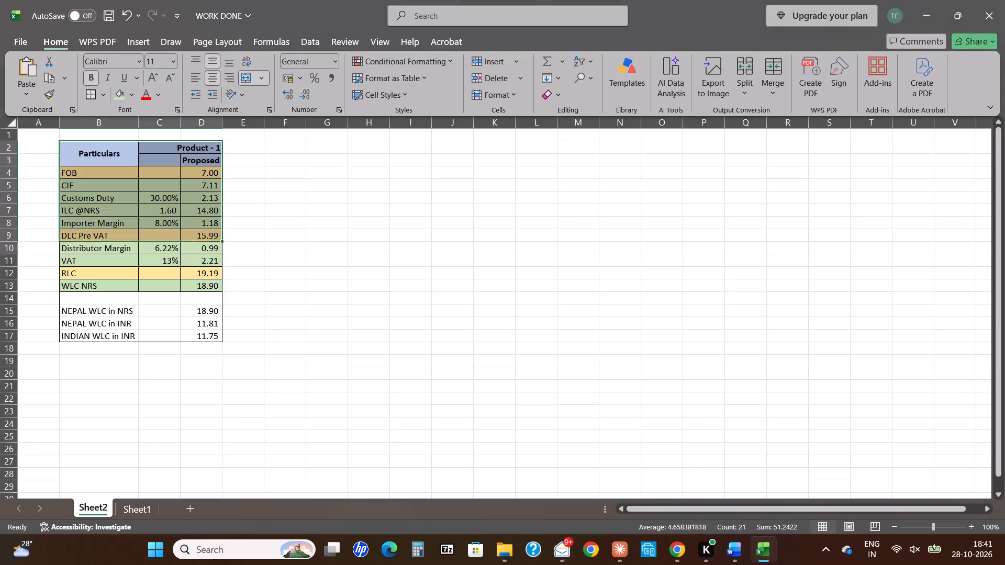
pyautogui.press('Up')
# Make the FOB and CIF rows, B4:D5, bold to match the email table.
pyautogui.press('Down')
pyautogui.press('Down')
pyautogui.hotkey('alt', 'Tab')
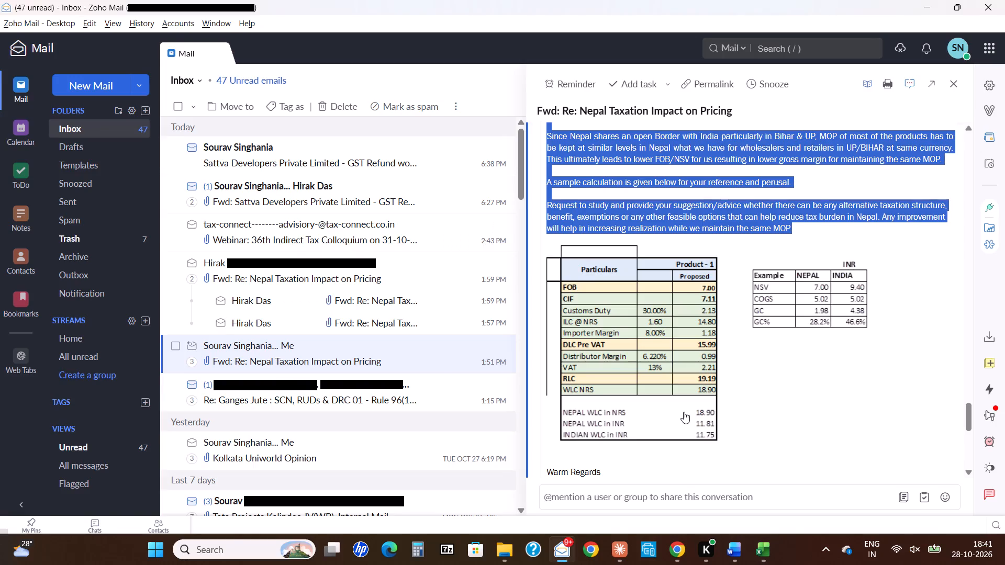
pyautogui.hotkey('alt', 'Tab')
pyautogui.hotkey('shift', 'Right')
pyautogui.hotkey('shift', 'Right')
pyautogui.hotkey('shift', 'Down')
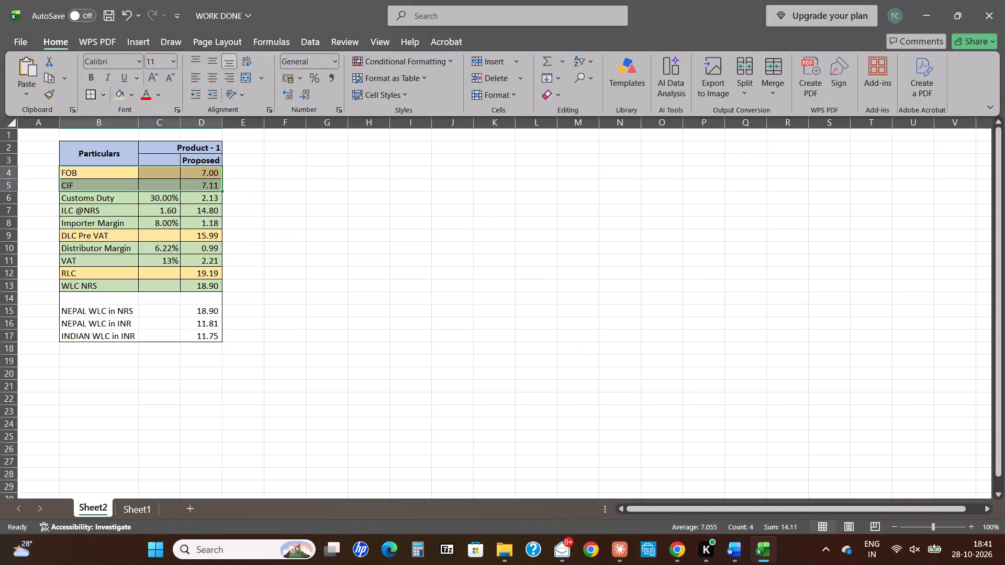
pyautogui.hotkey('ctrl', 'b')
# Make the DLC Pre VAT row, B9:D9, bold as in the email table.
pyautogui.hotkey('alt', 'Tab')
pyautogui.hotkey('alt', 'Tab')
pyautogui.press('Down')
pyautogui.press('Down')
pyautogui.press('Down')
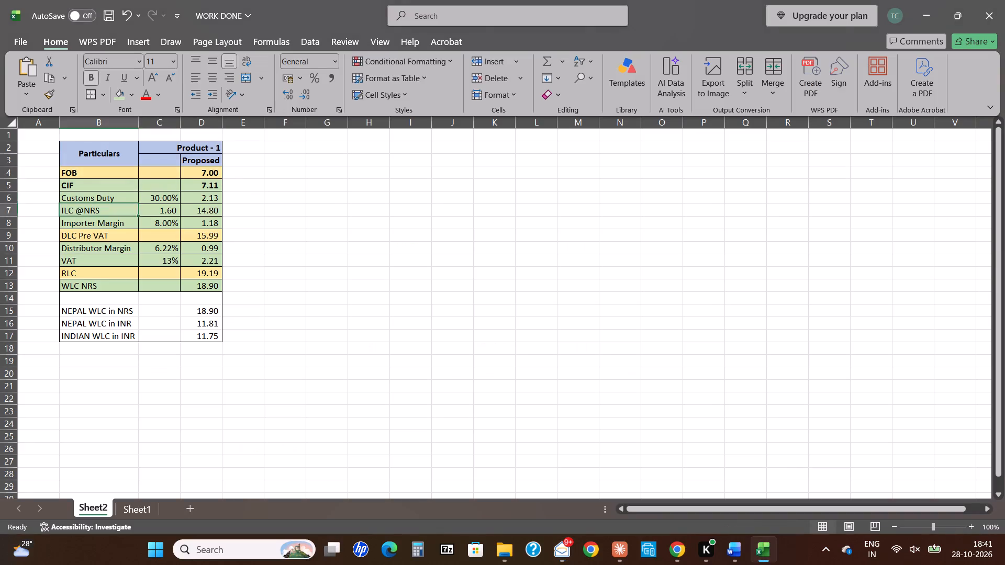
pyautogui.press('Down')
pyautogui.press('Down')
pyautogui.hotkey('shift', 'Right')
pyautogui.hotkey('shift', 'Right')
pyautogui.hotkey('alt', 'Tab')
pyautogui.hotkey('alt', 'Tab')
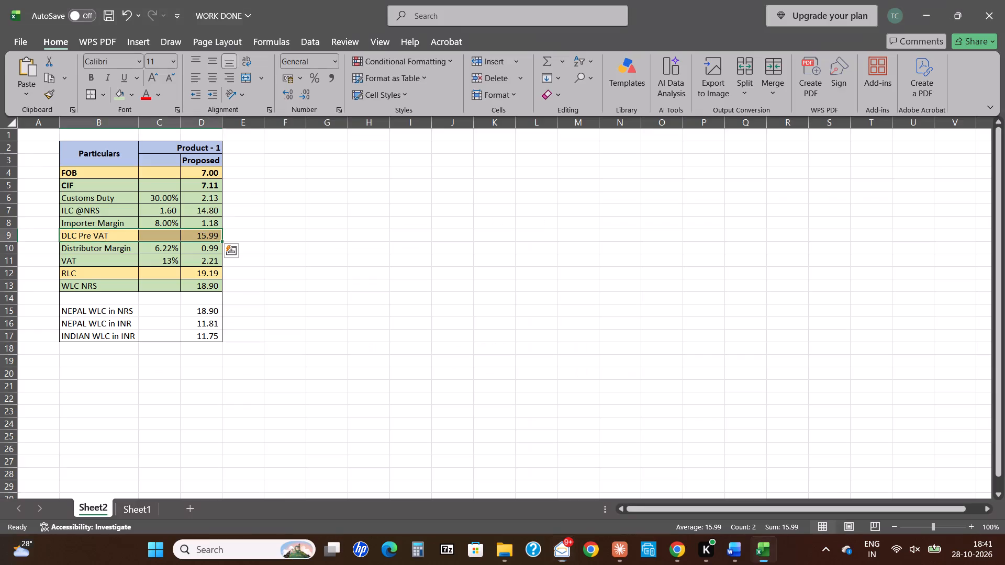
pyautogui.hotkey('ctrl', 'b')
# Make the RLC row, B12:D12, bold as in the email table.
pyautogui.press('Down')
pyautogui.press('Down')
pyautogui.press('Down')
pyautogui.hotkey('alt', 'Tab')
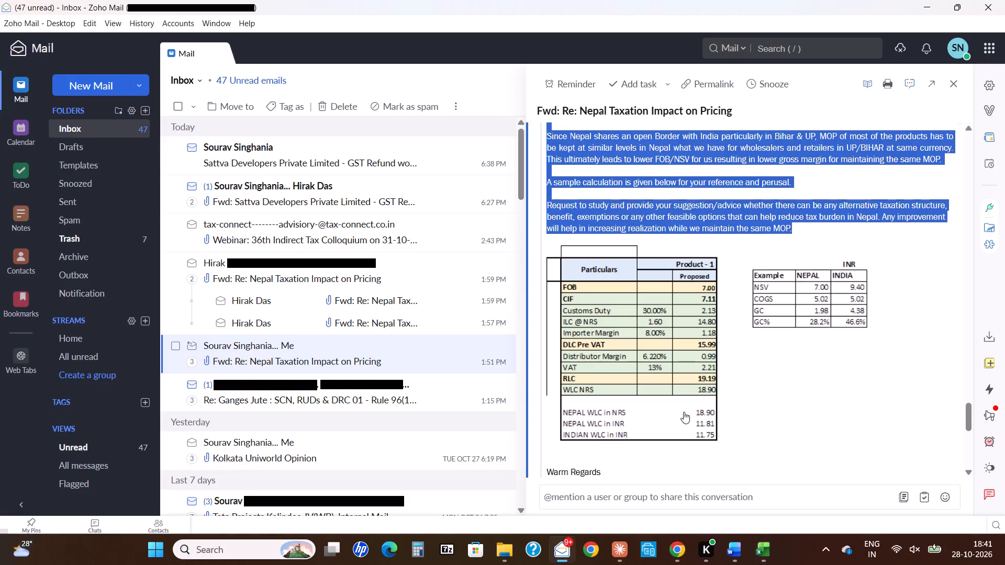
pyautogui.hotkey('alt', 'Tab')
pyautogui.hotkey('shift', 'Right')
pyautogui.hotkey('shift', 'Right')
pyautogui.hotkey('ctrl', 'b')
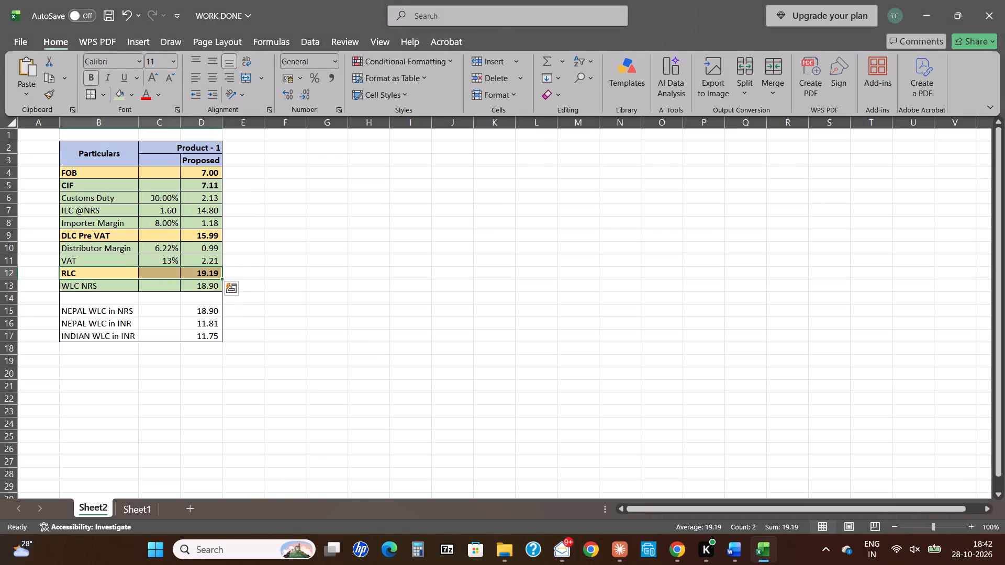
# Check the formatting against the email table once more and save the WORK DONE workbook.
pyautogui.hotkey('alt', 'Tab')
pyautogui.hotkey('alt', 'Tab')
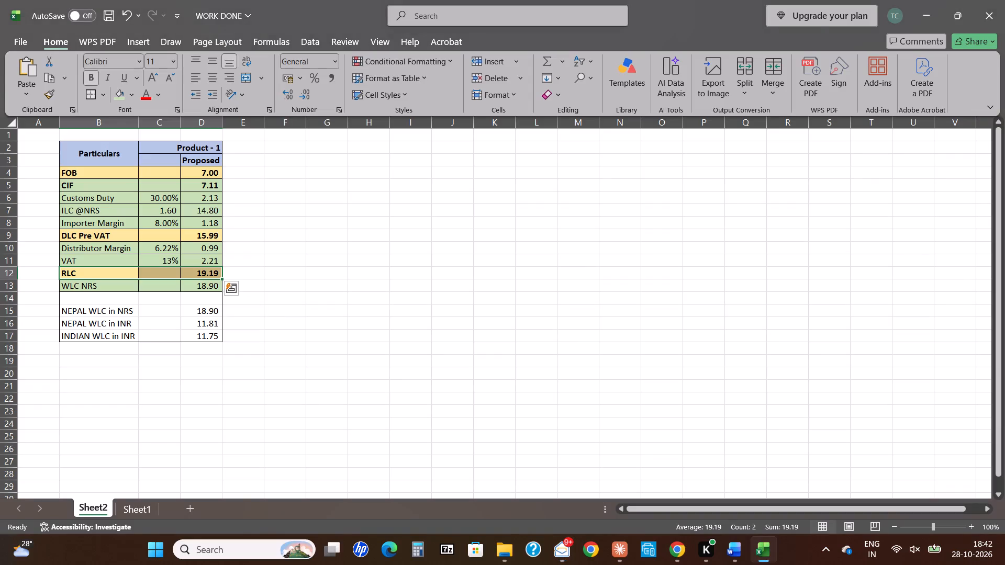
pyautogui.hotkey('ctrl', 's')
# Copy the whole formatted calculation table, B2:D17, on Sheet2.
pyautogui.press('Up')
pyautogui.press('Up')
pyautogui.press('Up')
pyautogui.press('Up')
pyautogui.press('Up')
pyautogui.press('Up')
pyautogui.press('Up')
pyautogui.press('Up')
pyautogui.press('Up')
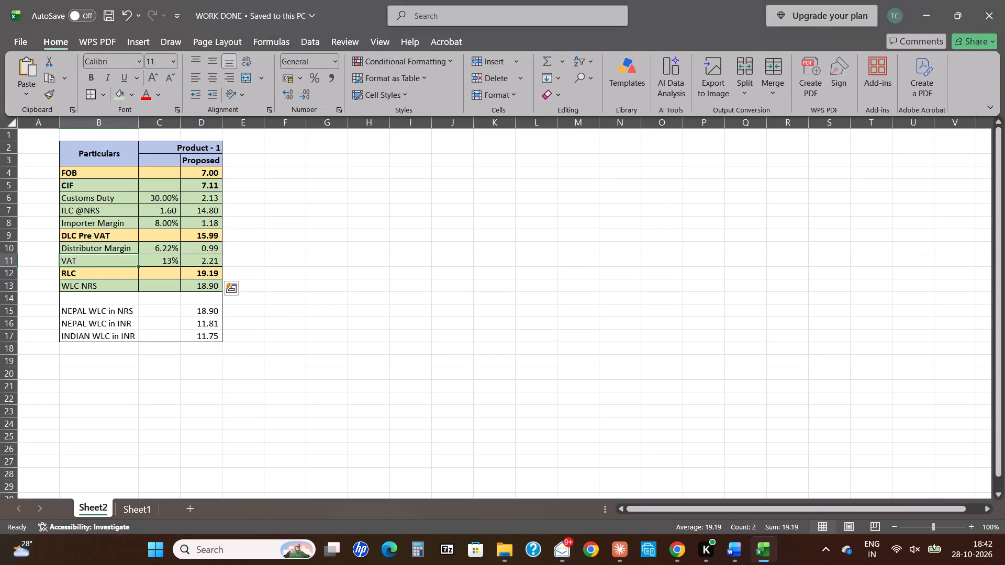
pyautogui.hotkey('shift', 'Right')
pyautogui.hotkey('shift', 'Right')
pyautogui.hotkey('shift', 'Left')
pyautogui.hotkey('ctrl', 'shift', 'Down')
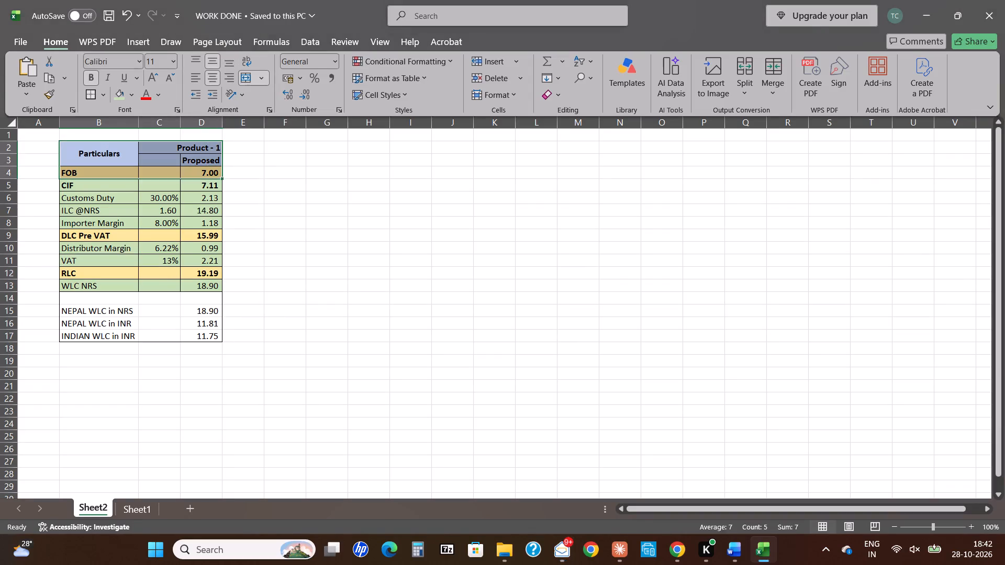
pyautogui.hotkey('ctrl', 'shift', 'Down')
pyautogui.hotkey('ctrl', 'shift', 'Down')
pyautogui.hotkey('shift', 'Down')
pyautogui.hotkey('shift', 'Down')
pyautogui.hotkey('ctrl', 'c')
# Switch to the EIIL Summary Word document and paste the table below the quoted email text, above Date of Events.
pyautogui.hotkey('alt', 'Tab')
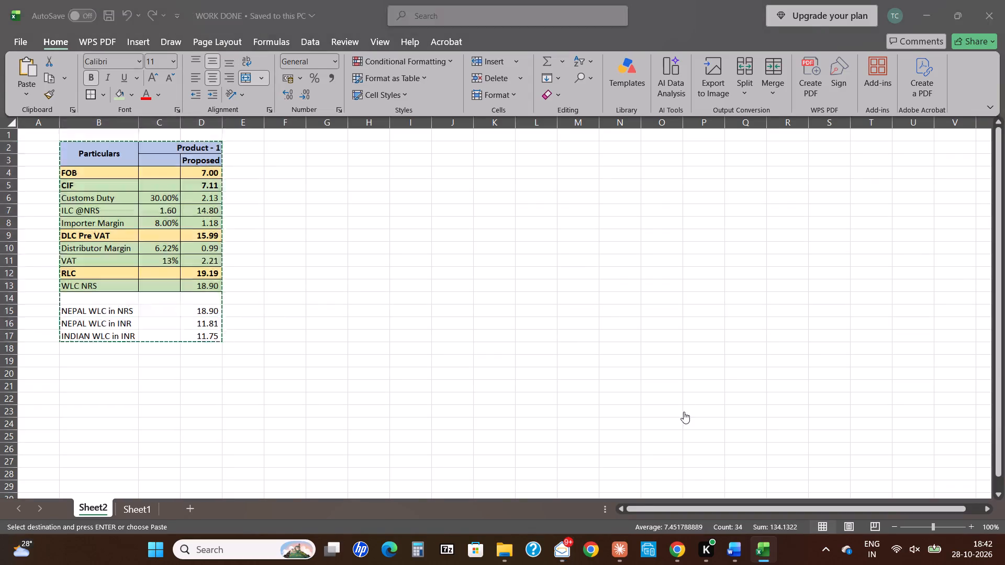
pyautogui.hotkey('alt', 'Tab')
pyautogui.hotkey('alt', 'Tab')
pyautogui.hotkey('alt', 'Tab')
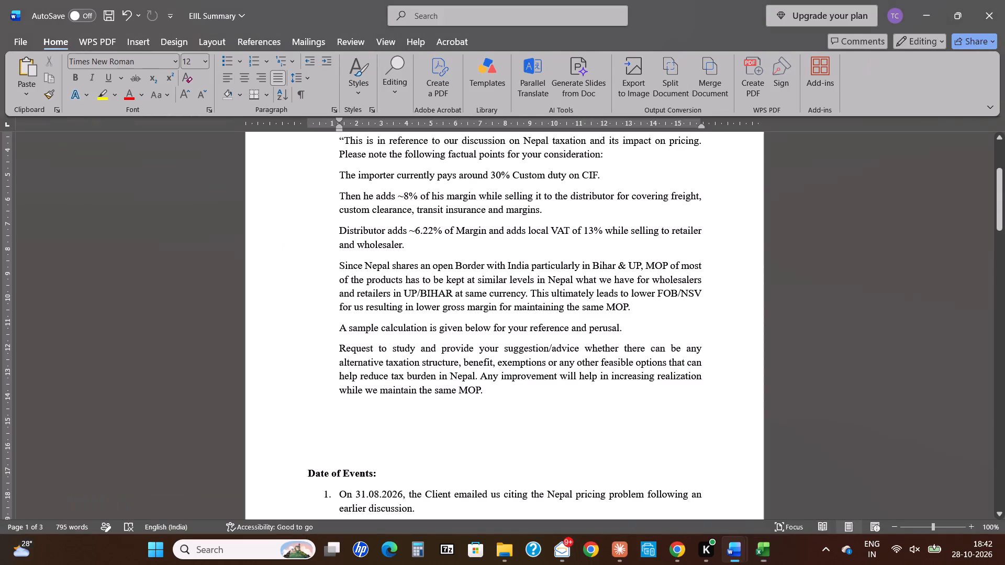
pyautogui.hotkey('ctrl', 'v')
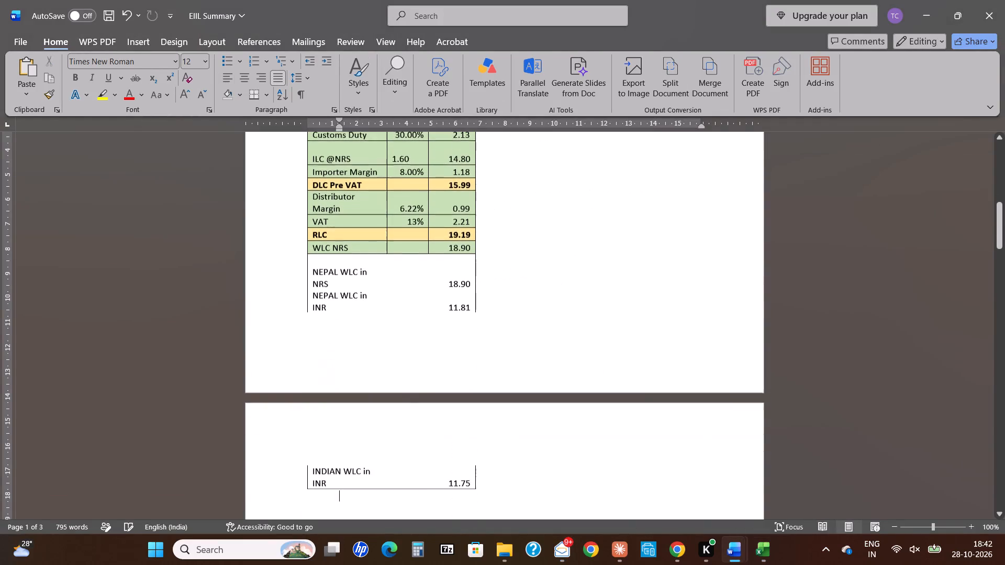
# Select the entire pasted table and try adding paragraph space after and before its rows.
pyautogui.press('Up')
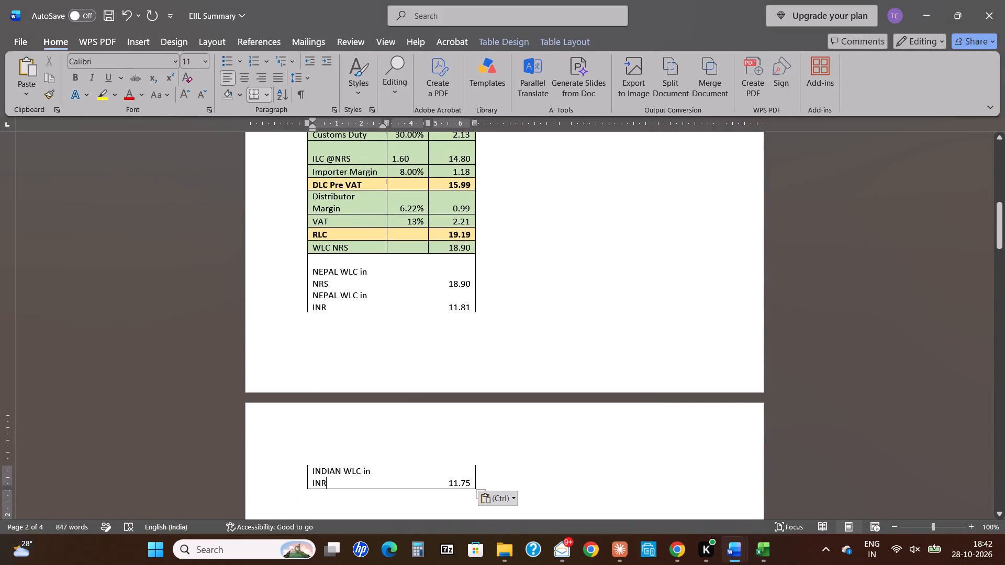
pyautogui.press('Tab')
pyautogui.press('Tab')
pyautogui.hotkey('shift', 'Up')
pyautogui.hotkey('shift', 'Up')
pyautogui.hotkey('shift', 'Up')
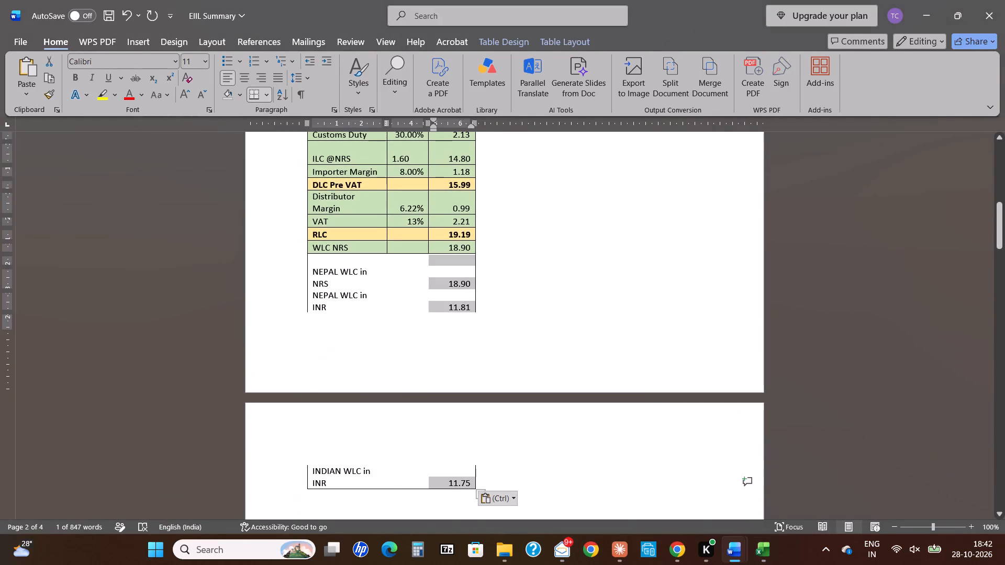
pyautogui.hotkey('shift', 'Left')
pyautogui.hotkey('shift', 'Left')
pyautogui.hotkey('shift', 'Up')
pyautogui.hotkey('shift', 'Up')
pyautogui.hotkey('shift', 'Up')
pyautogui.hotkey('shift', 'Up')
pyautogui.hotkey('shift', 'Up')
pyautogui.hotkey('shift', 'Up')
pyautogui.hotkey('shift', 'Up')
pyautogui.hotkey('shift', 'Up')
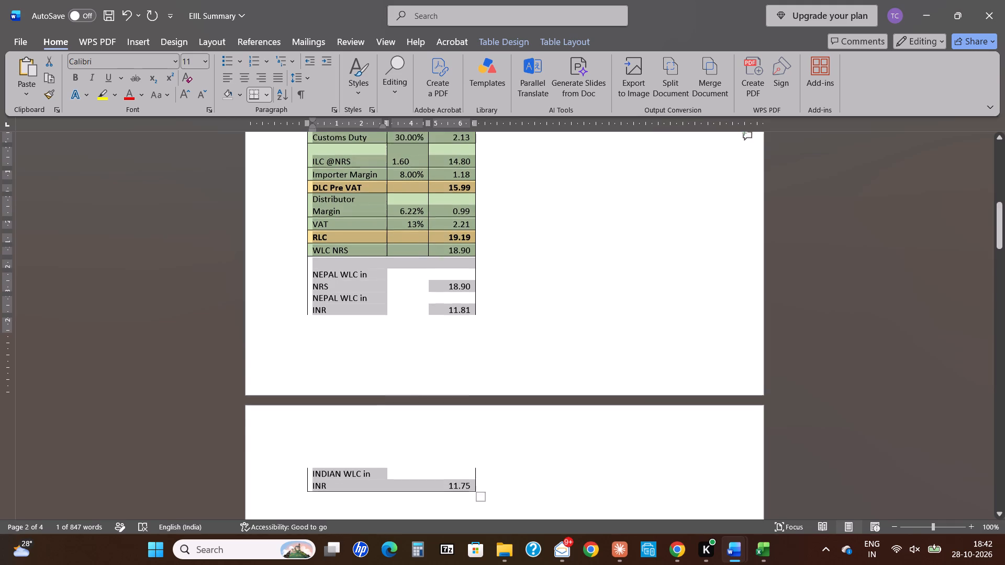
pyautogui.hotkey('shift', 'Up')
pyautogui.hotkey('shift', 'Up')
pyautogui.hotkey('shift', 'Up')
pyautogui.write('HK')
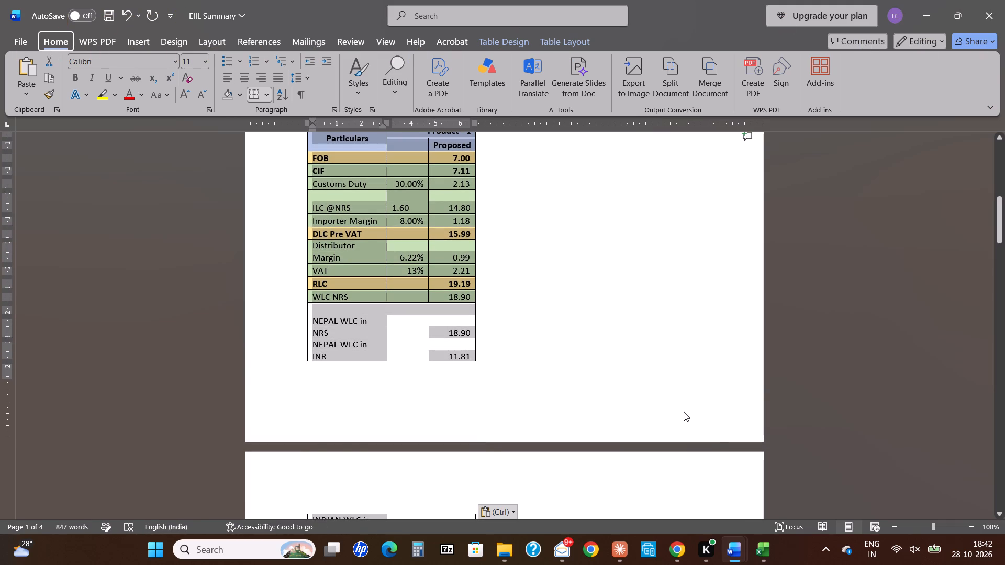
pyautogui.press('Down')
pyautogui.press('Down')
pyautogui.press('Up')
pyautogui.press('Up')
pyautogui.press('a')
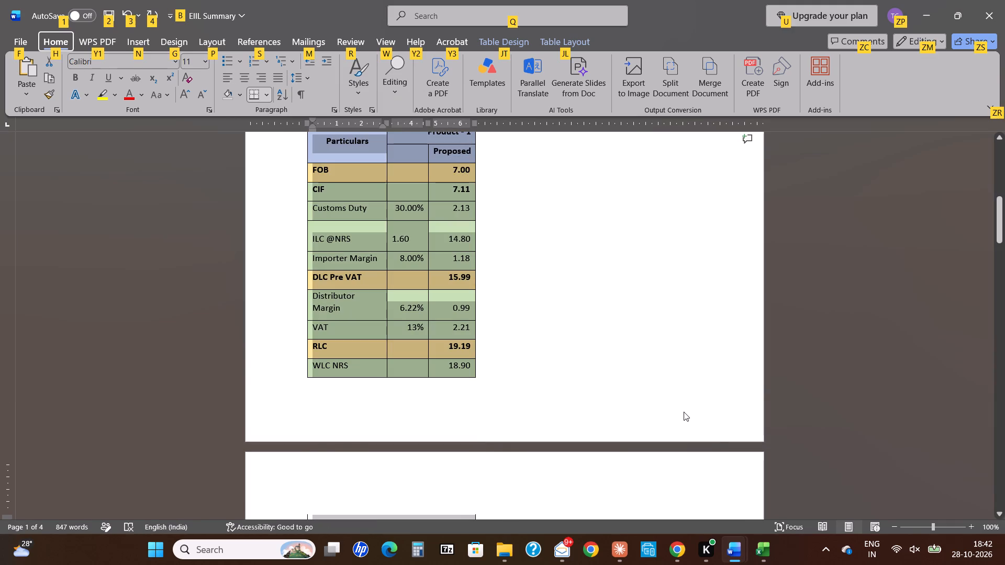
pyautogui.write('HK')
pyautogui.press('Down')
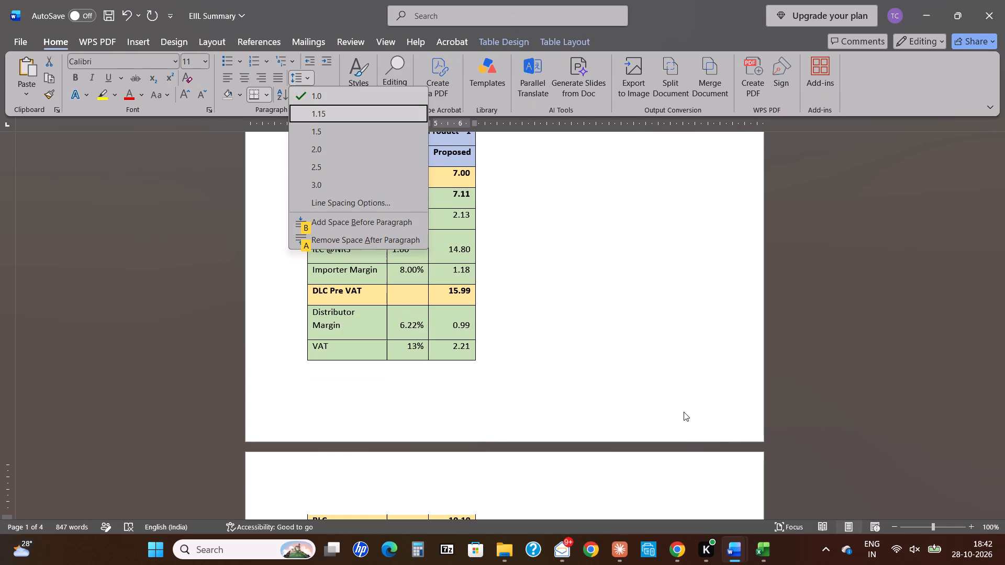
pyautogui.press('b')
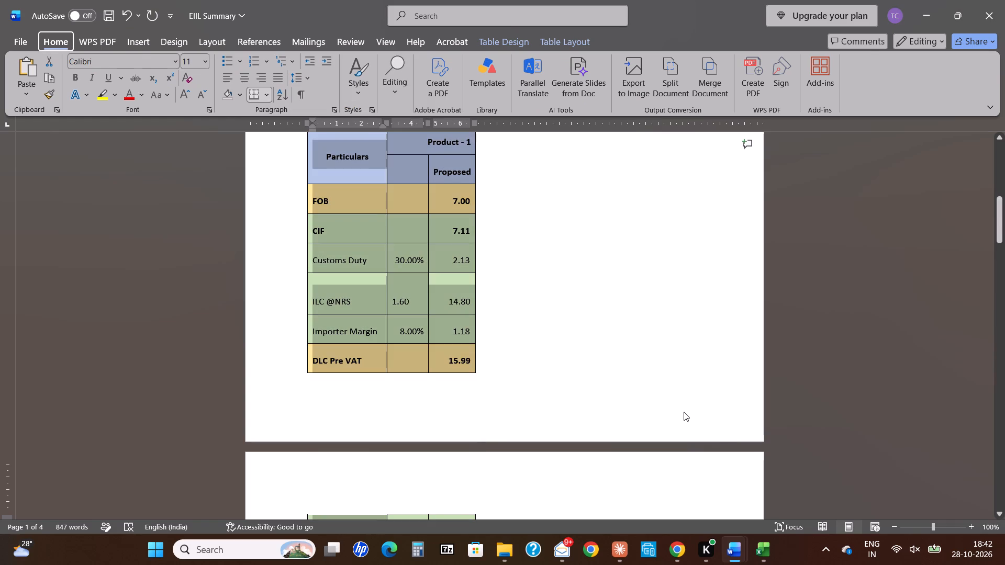
# Set the pasted table's paragraph spacing to 0 pt before and 0 pt after, keeping Single line spacing.
pyautogui.write('HK')
pyautogui.press('Down')
pyautogui.press('Down')
pyautogui.press('Down')
pyautogui.press('Down')
pyautogui.press('Down')
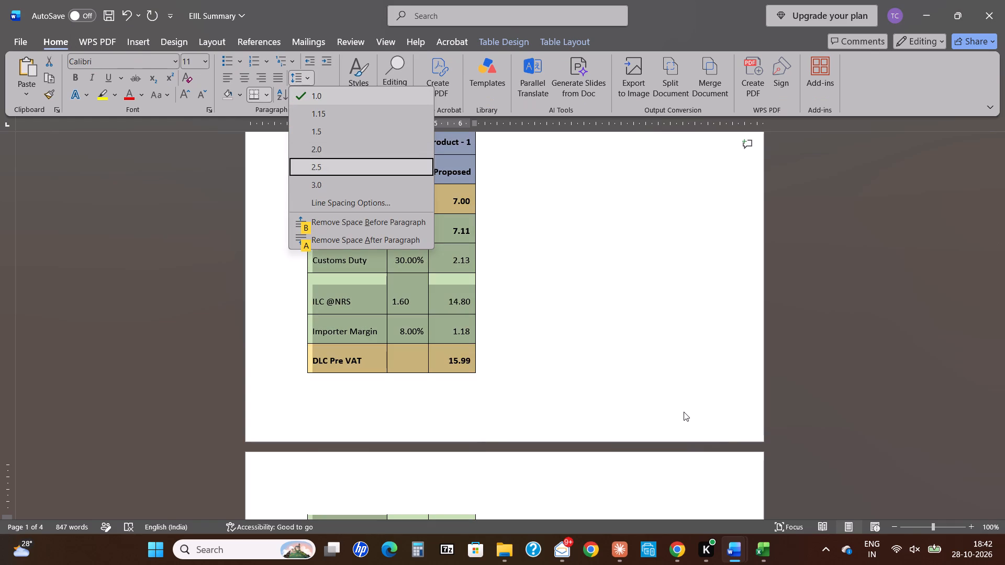
pyautogui.press('Down')
pyautogui.press('Down')
pyautogui.press('Down')
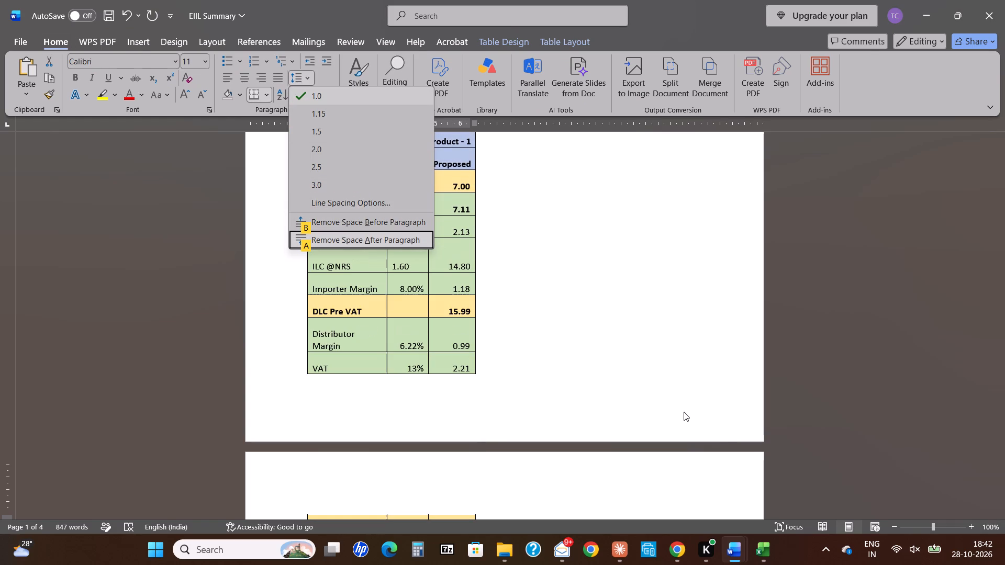
pyautogui.press('Up')
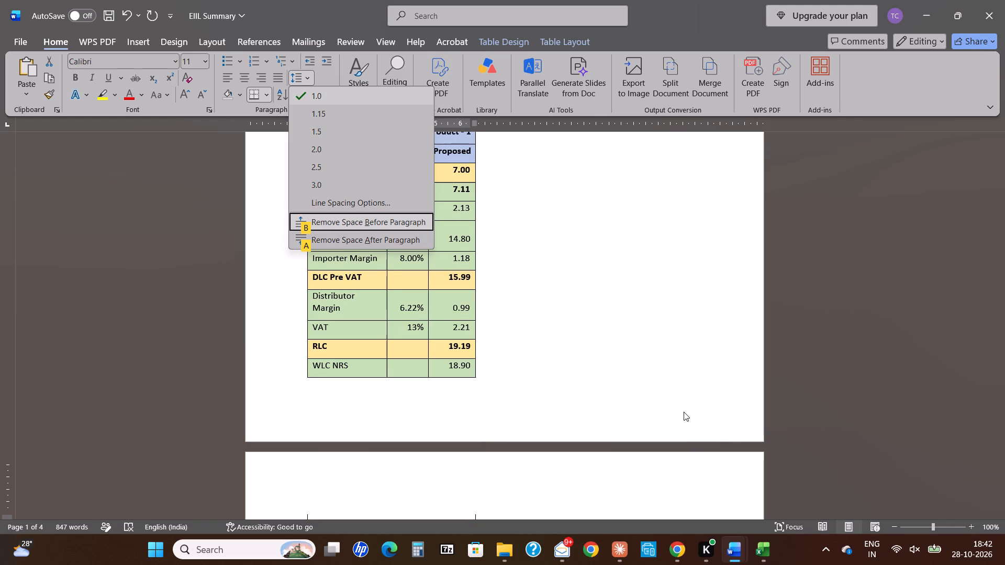
pyautogui.press('Up')
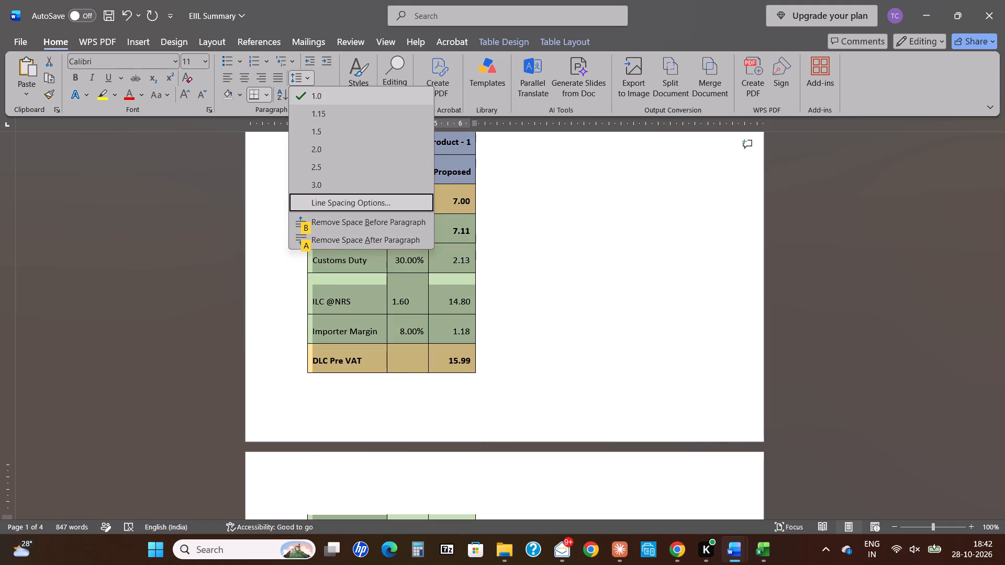
pyautogui.press('space')
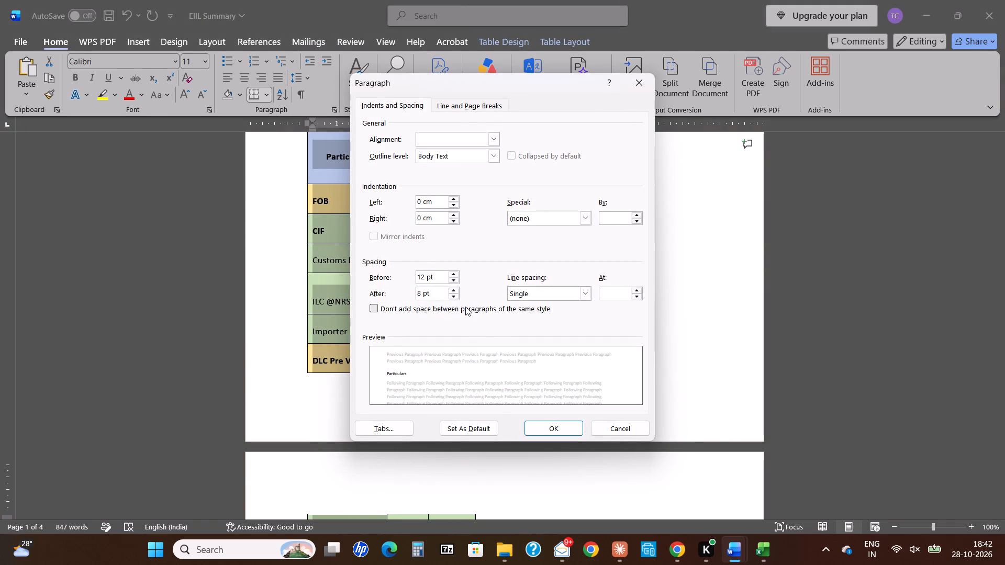
pyautogui.click(456, 296)
pyautogui.doubleClick(456, 296)
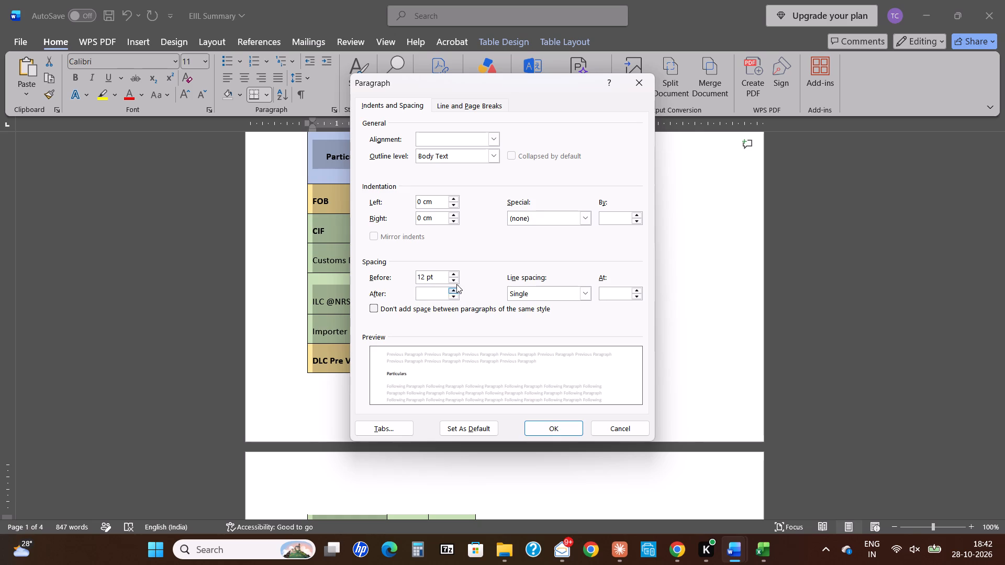
pyautogui.click(455, 288)
pyautogui.tripleClick(454, 280)
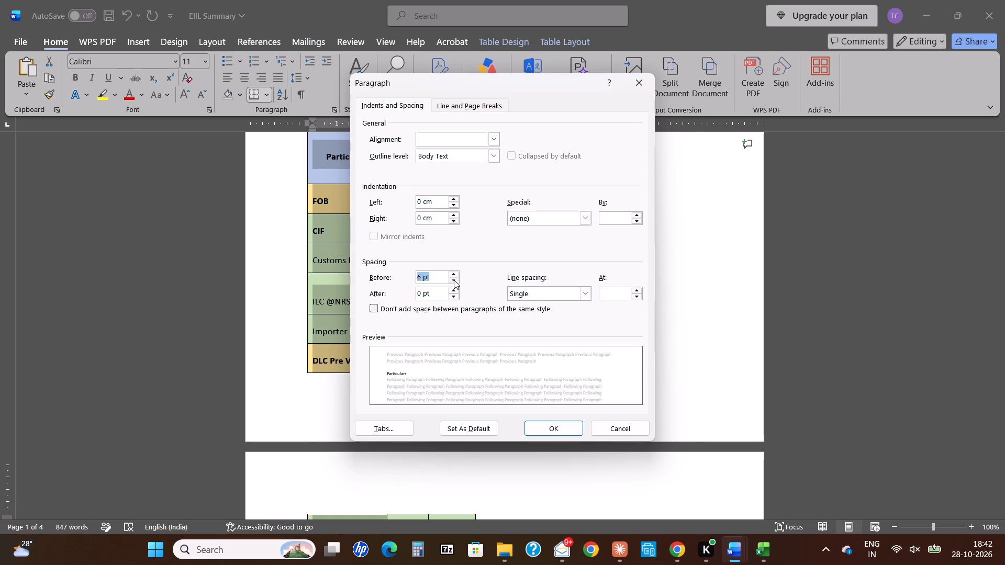
pyautogui.click(455, 275)
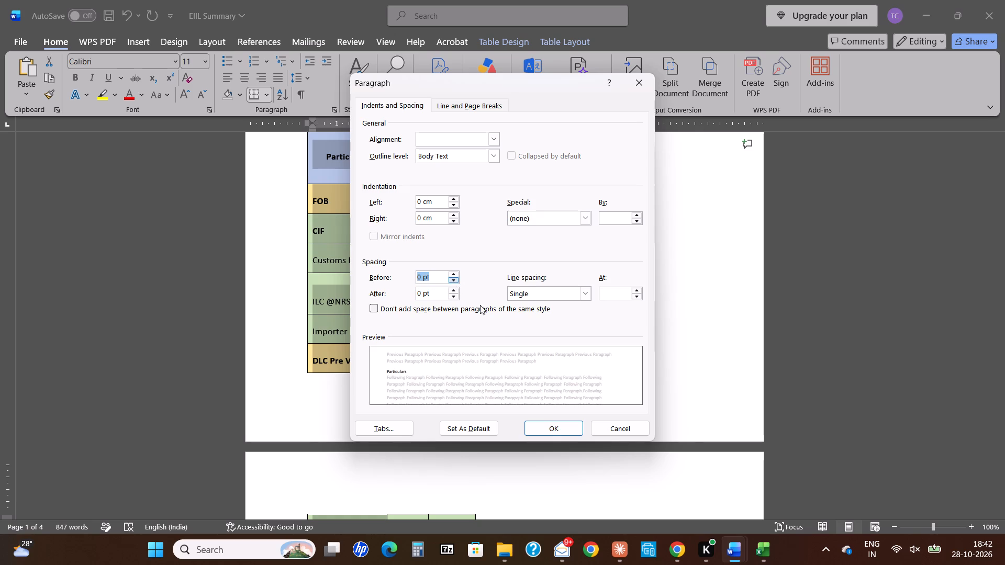
pyautogui.click(545, 427)
pyautogui.click(498, 311)
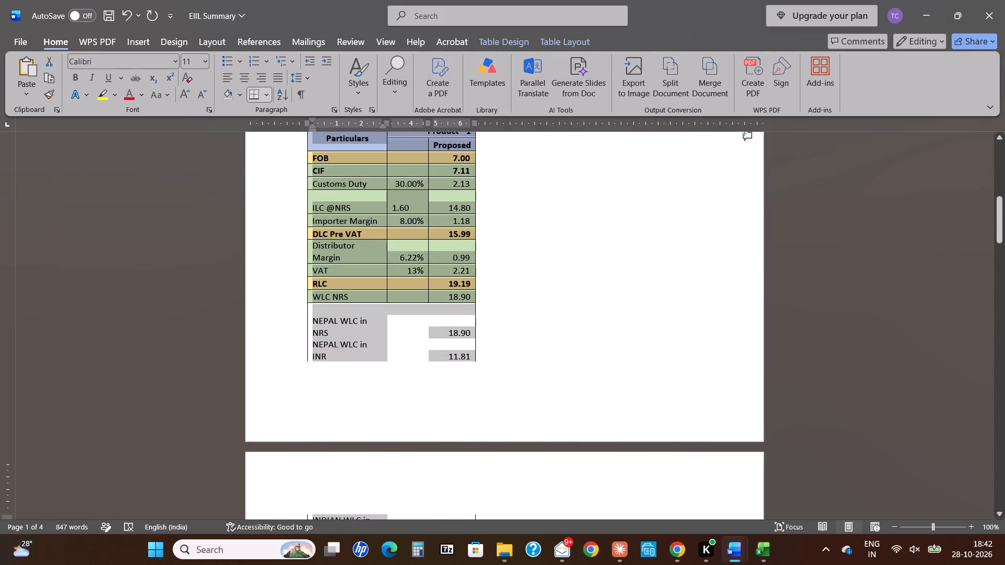
# Delete the entire blank row between WLC NRS and NEPAL WLC in NRS in the pasted table.
pyautogui.scroll(1, 498, 311)
pyautogui.scroll(-1, 492, 325)
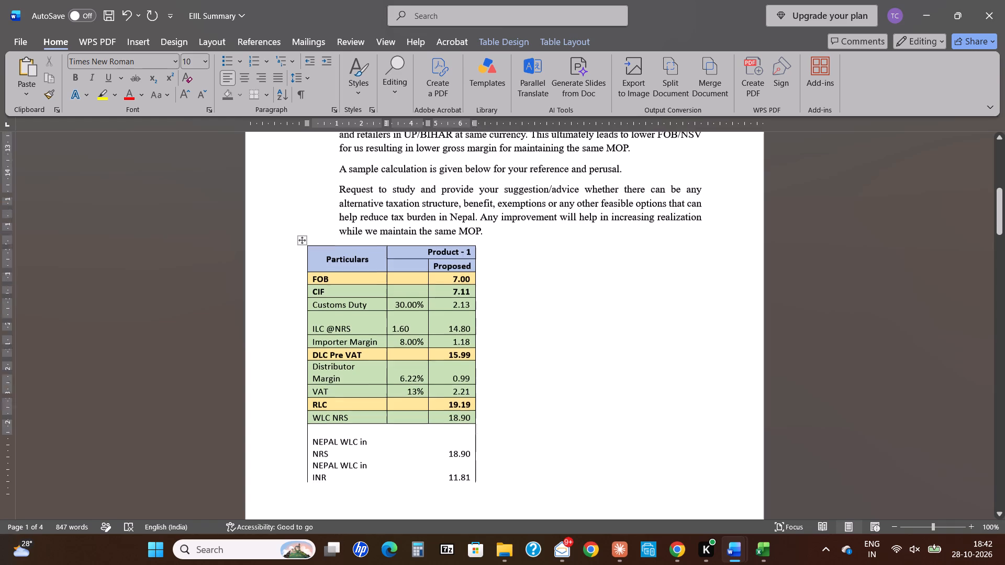
pyautogui.scroll(-1, 492, 325)
pyautogui.click(319, 176)
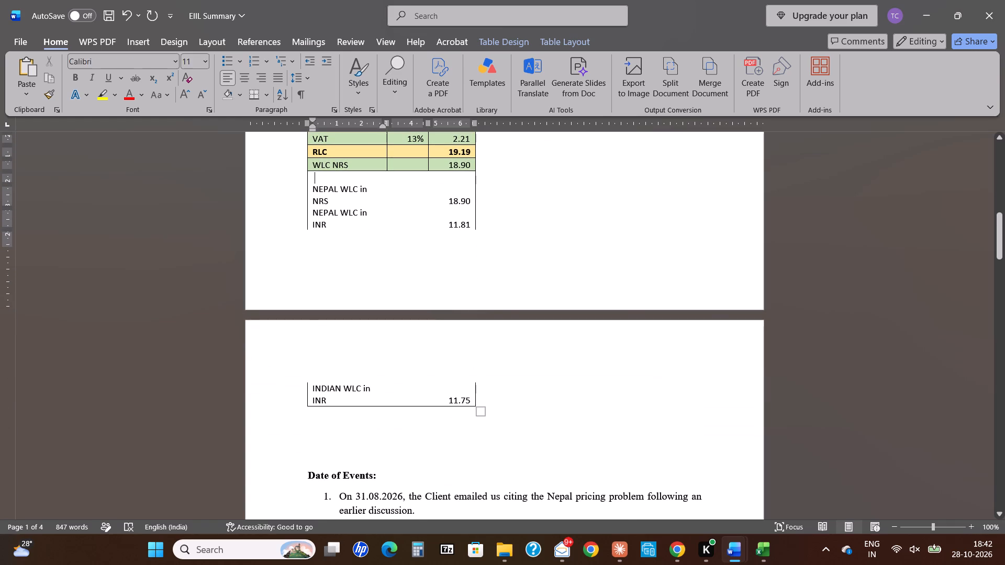
pyautogui.hotkey('alt', 'Tab')
pyautogui.hotkey('alt', 'Tab')
pyautogui.moveTo(319, 176); pyautogui.dragTo(365, 171)
pyautogui.moveTo(365, 171); pyautogui.dragTo(442, 178)
pyautogui.rightClick(442, 178)
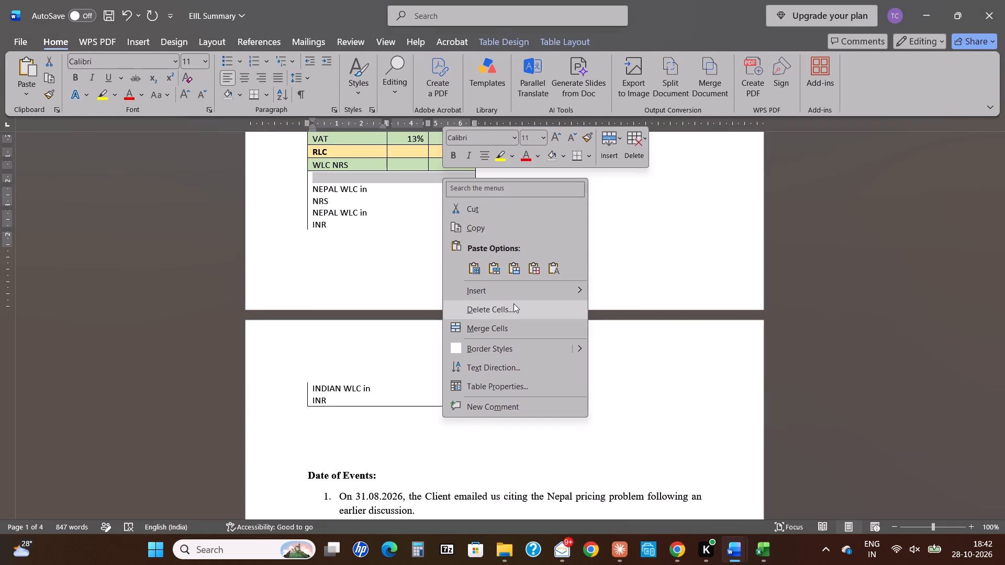
pyautogui.click(513, 305)
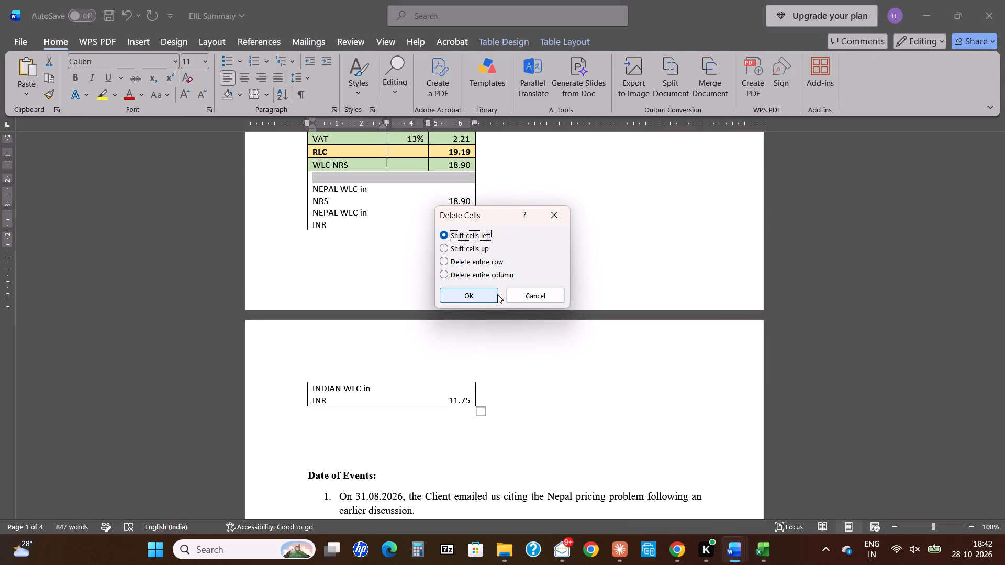
pyautogui.click(497, 265)
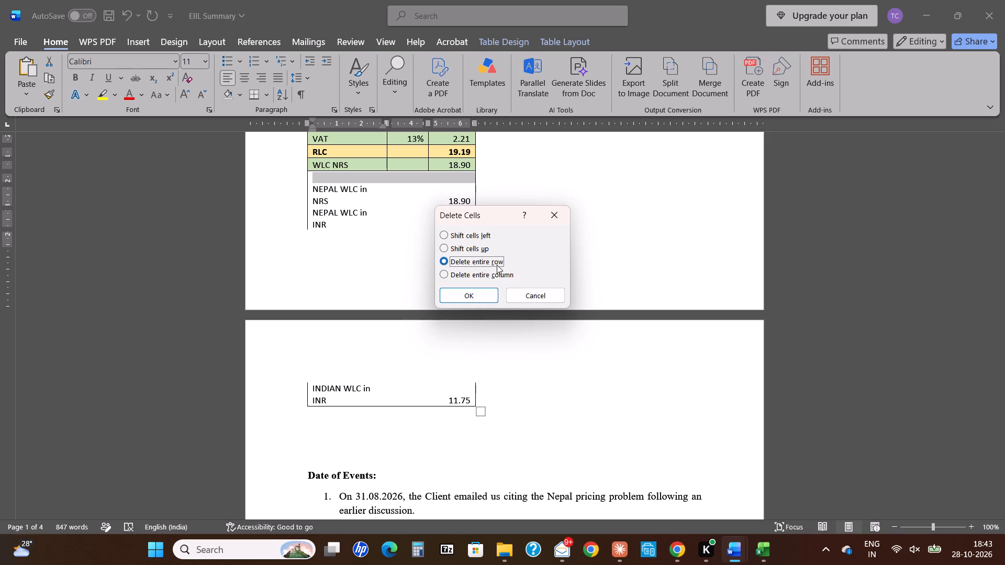
pyautogui.press('Return')
# Review the pasted table in the document and check it against the tables in the client's email.
pyautogui.scroll(1, 451, 252)
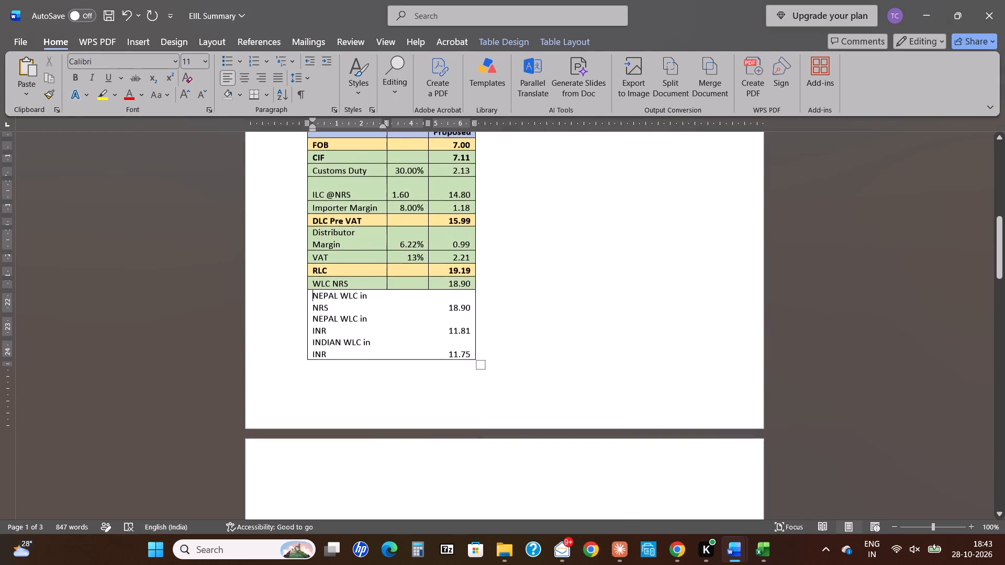
pyautogui.hotkey('alt', 'Tab')
pyautogui.hotkey('alt', 'Tab')
pyautogui.scroll(1, 451, 252)
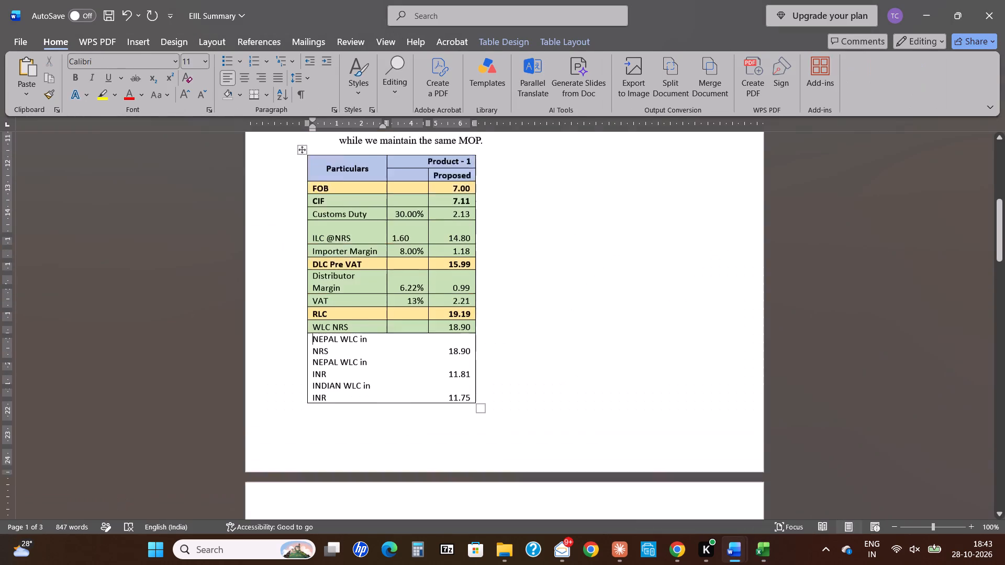
pyautogui.scroll(1, 451, 252)
pyautogui.hotkey('alt', 'Tab')
pyautogui.hotkey('alt', 'Tab')
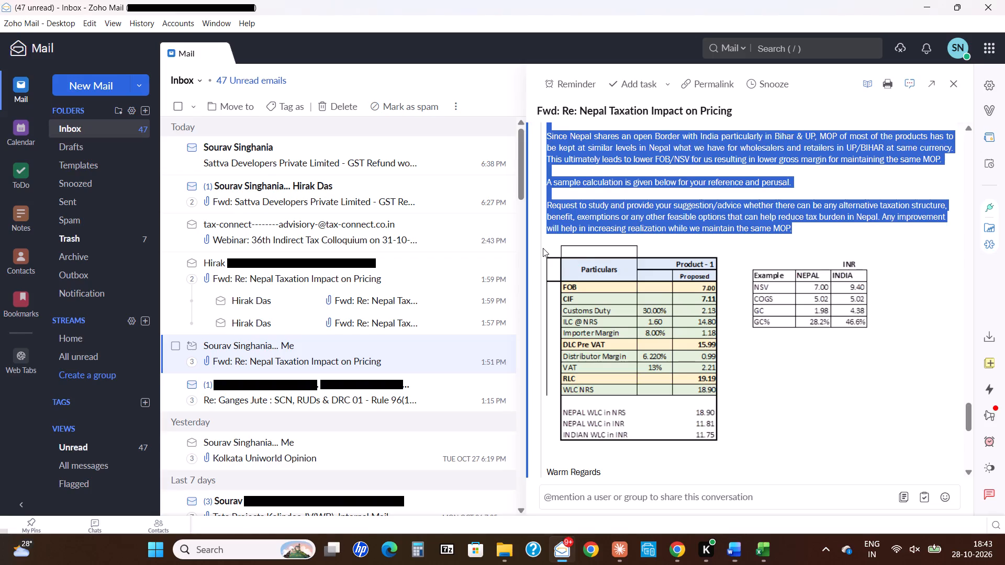
pyautogui.hotkey('alt', 'Tab')
pyautogui.hotkey('alt', 'Tab')
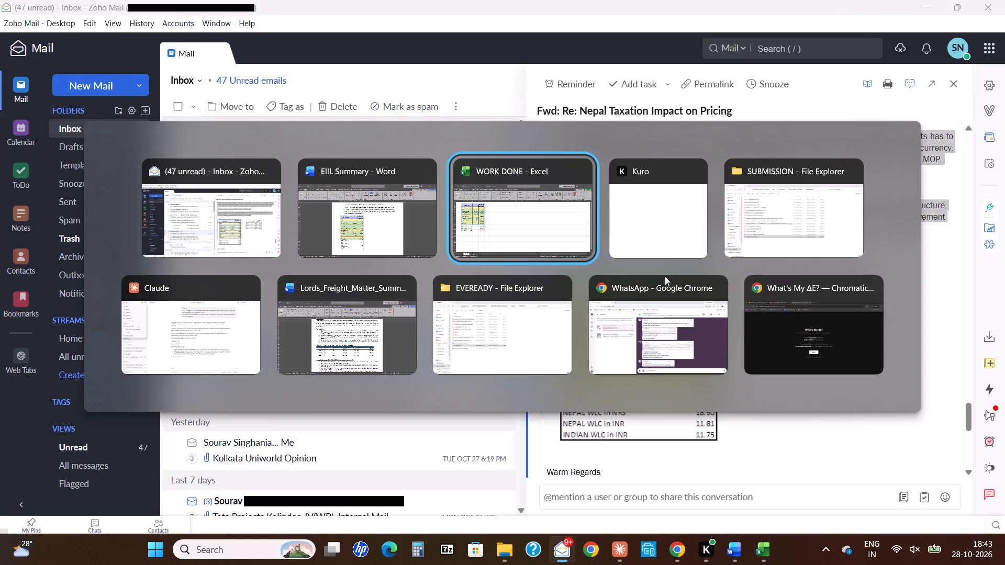
pyautogui.hotkey('alt', 'Tab')
pyautogui.hotkey('alt', 'Tab')
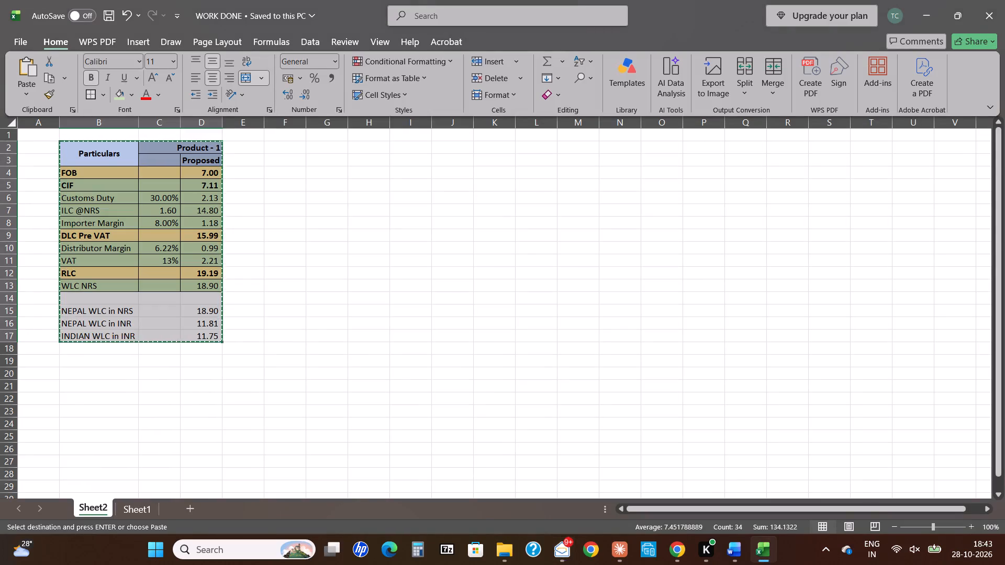
# Start the email's second table on Sheet2 of WORK DONE with the headers Example, NEPAL and INDIA in G3:I3.
pyautogui.click(319, 158)
pyautogui.hotkey('alt', 'Tab')
pyautogui.hotkey('alt', 'Tab')
pyautogui.write('eAM')
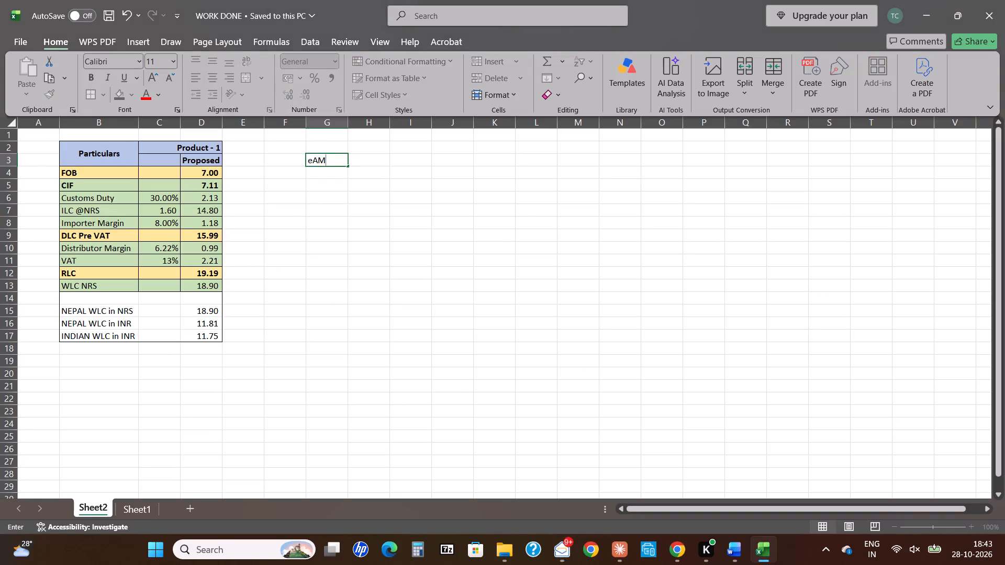
pyautogui.press('BackSpace')
pyautogui.press('BackSpace')
pyautogui.write('Example')
pyautogui.hotkey('alt', 'Tab')
pyautogui.hotkey('alt', 'Tab')
pyautogui.hotkey('alt', 'Tab')
pyautogui.hotkey('alt', 'Tab')
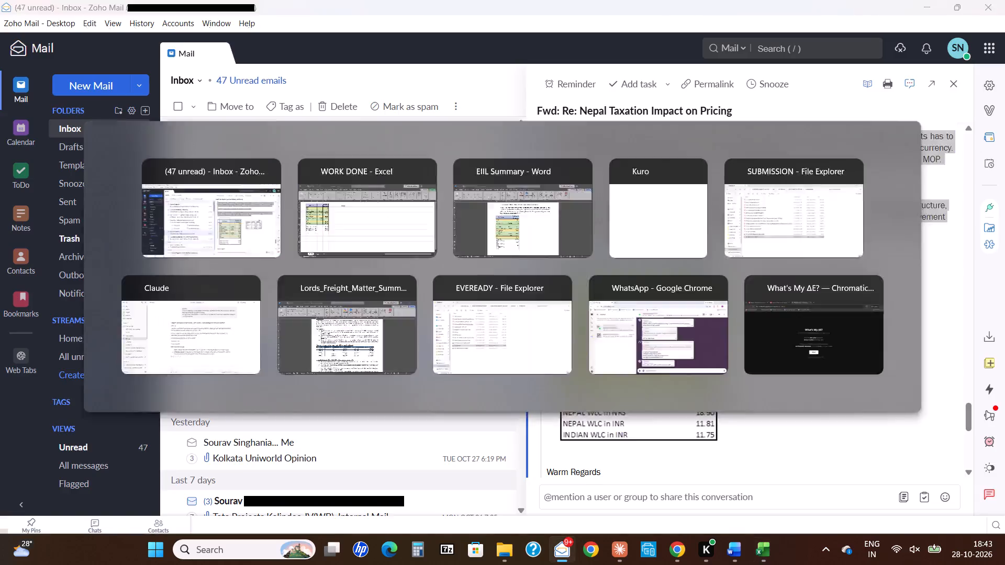
pyautogui.press('Tab')
pyautogui.write('NEPAL')
pyautogui.press('Tab')
pyautogui.write('INDINA')
pyautogui.hotkey('shift', 'BackSpace')
pyautogui.hotkey('shift', 'BackSpace')
pyautogui.hotkey('shift', 'a')
# Enter INR in I2 above the INDIA header, as in the email table.
pyautogui.hotkey('alt', 'Tab')
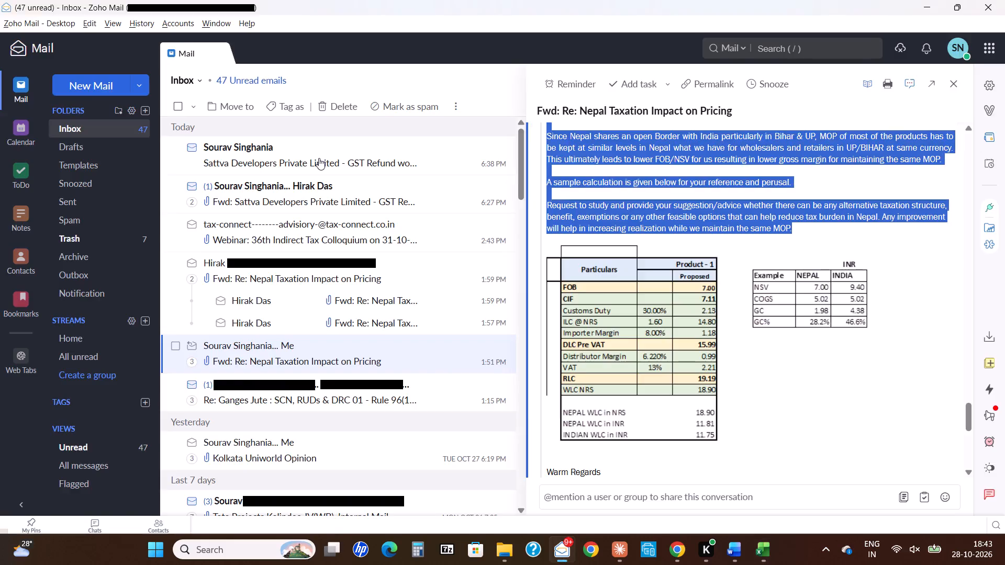
pyautogui.hotkey('alt', 'Tab')
pyautogui.press('Up')
pyautogui.write('INR')
pyautogui.press('Return')
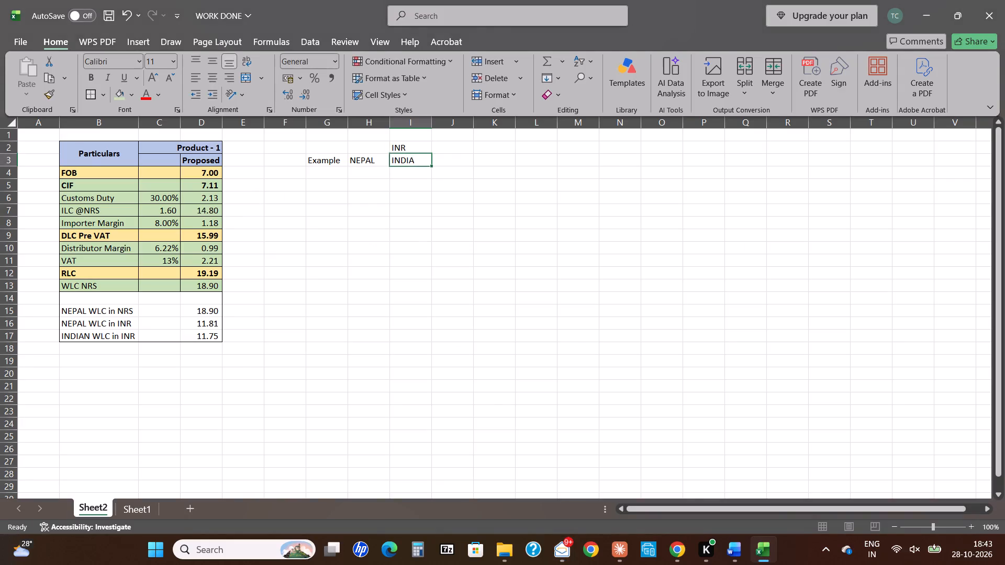
# Apply all borders to the header row G3:I3 to match the email's example table.
pyautogui.hotkey('alt', 'Tab')
pyautogui.hotkey('alt', 'Tab')
pyautogui.hotkey('shift', 'Left')
pyautogui.hotkey('shift', 'Left')
pyautogui.hotkey('alt', 'Tab')
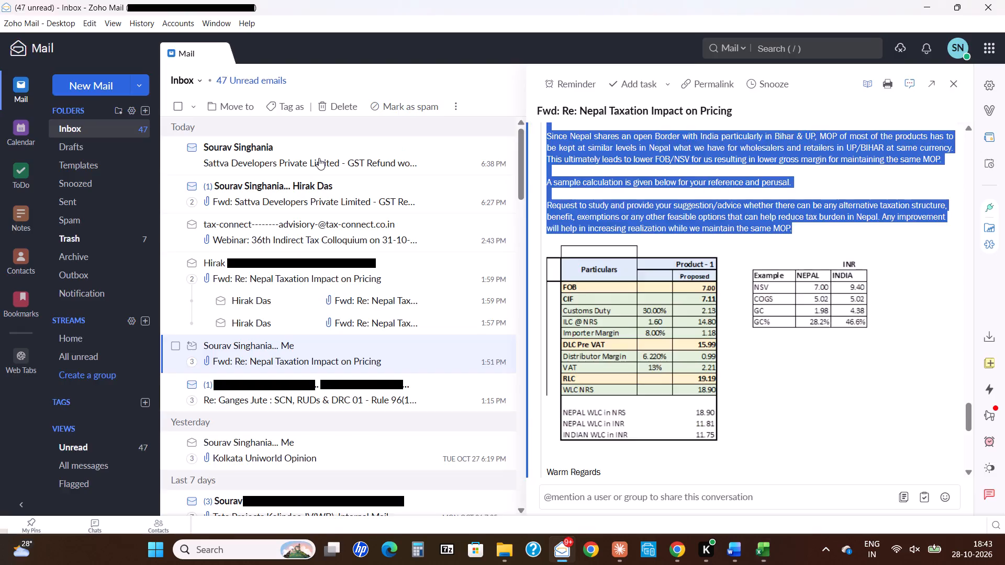
pyautogui.hotkey('alt', 'Tab')
pyautogui.write('hba')
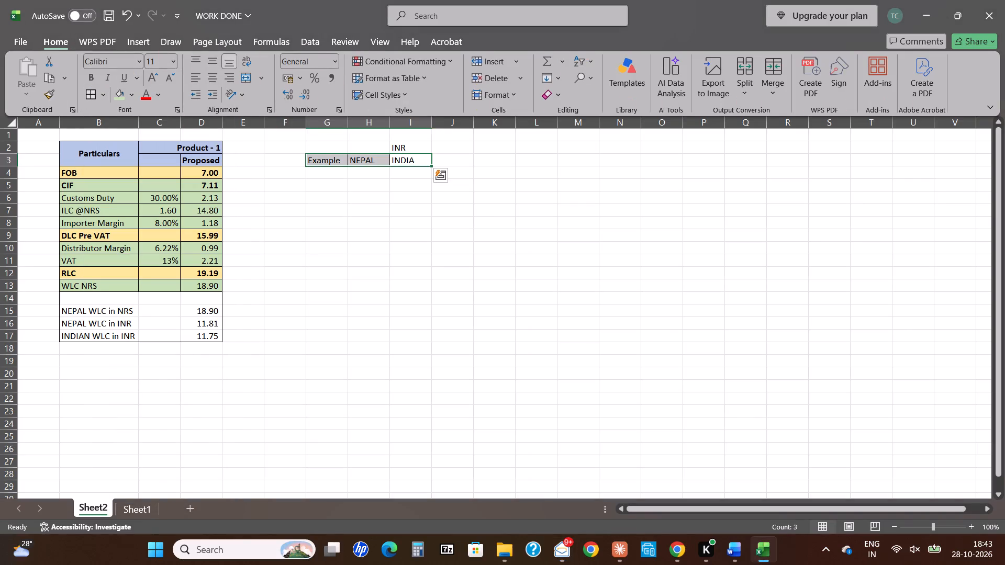
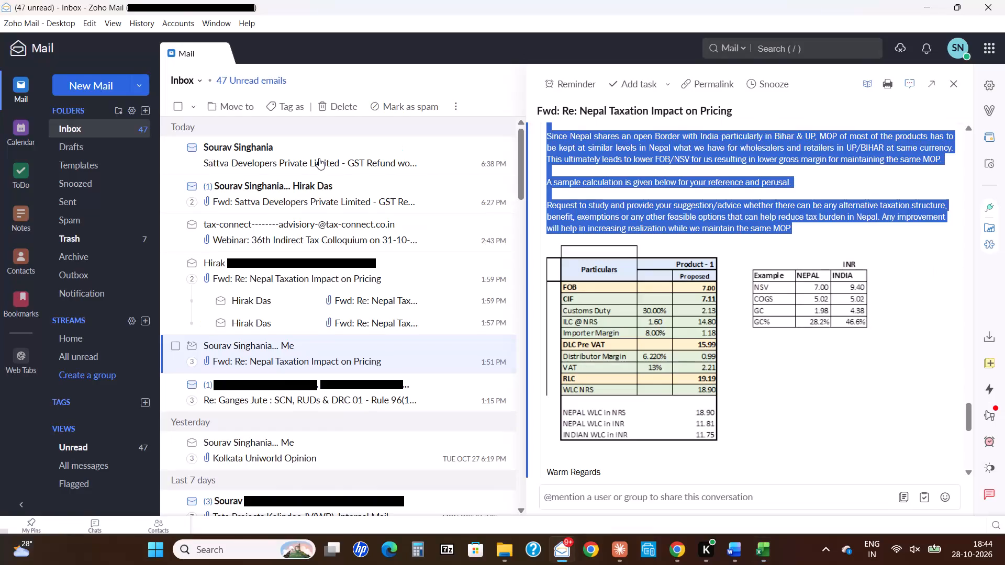
# Enter the NSV row below the header of the example table in row 4: NEPAL 7.00 and INDIA 9.40.
pyautogui.hotkey('alt', 'Tab')
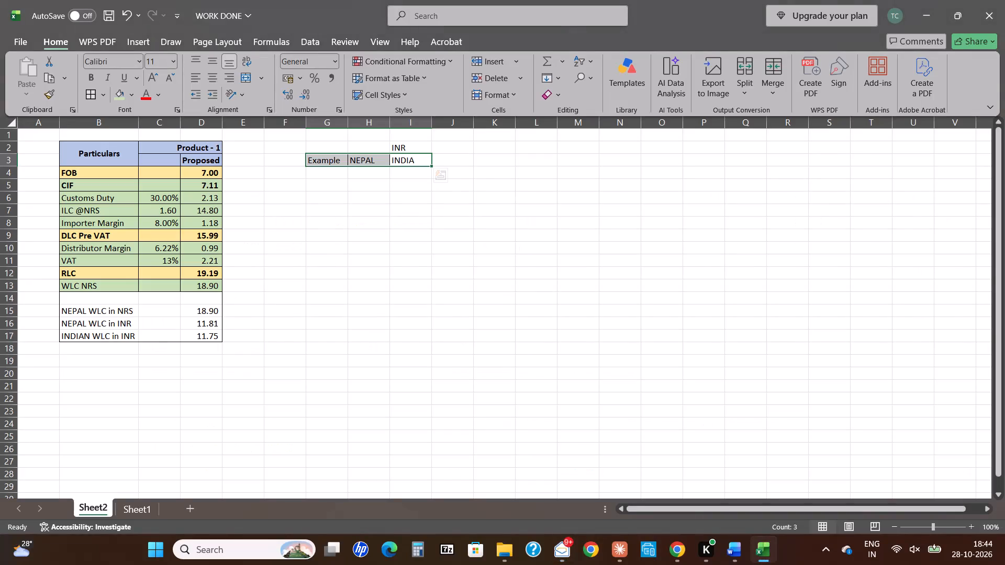
pyautogui.press('Down')
pyautogui.press('Up')
pyautogui.press('Down')
pyautogui.press('Left')
pyautogui.press('Left')
pyautogui.hotkey('alt', 'Tab')
pyautogui.hotkey('alt', 'Tab')
pyautogui.write('NSA')
pyautogui.hotkey('shift', 'BackSpace')
pyautogui.hotkey('shift', 'v')
pyautogui.press('Tab')
pyautogui.hotkey('alt', 'Tab')
pyautogui.hotkey('alt', 'Tab')
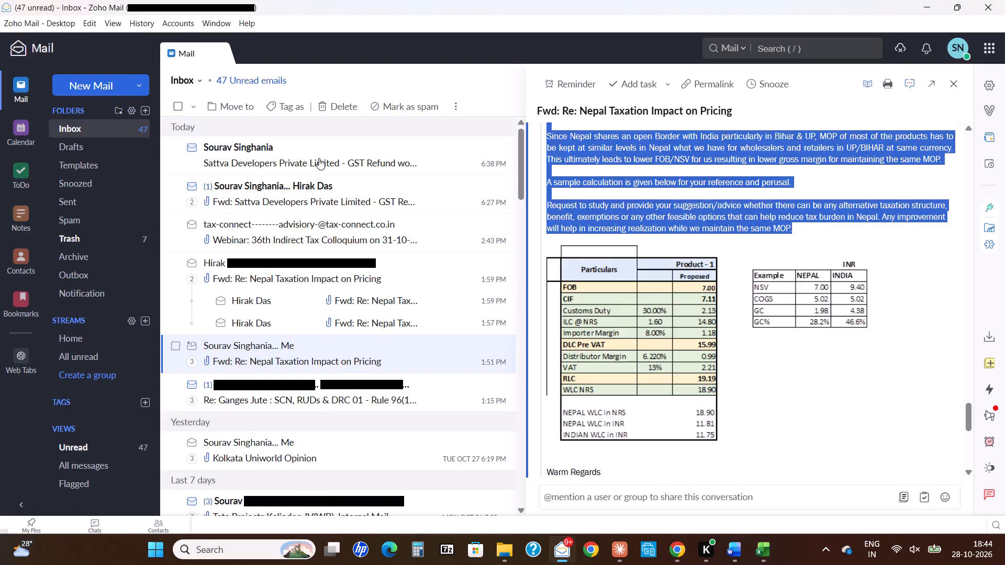
pyautogui.write('7.00')
pyautogui.press('Tab')
pyautogui.hotkey('alt', 'Tab')
pyautogui.hotkey('alt', 'Tab')
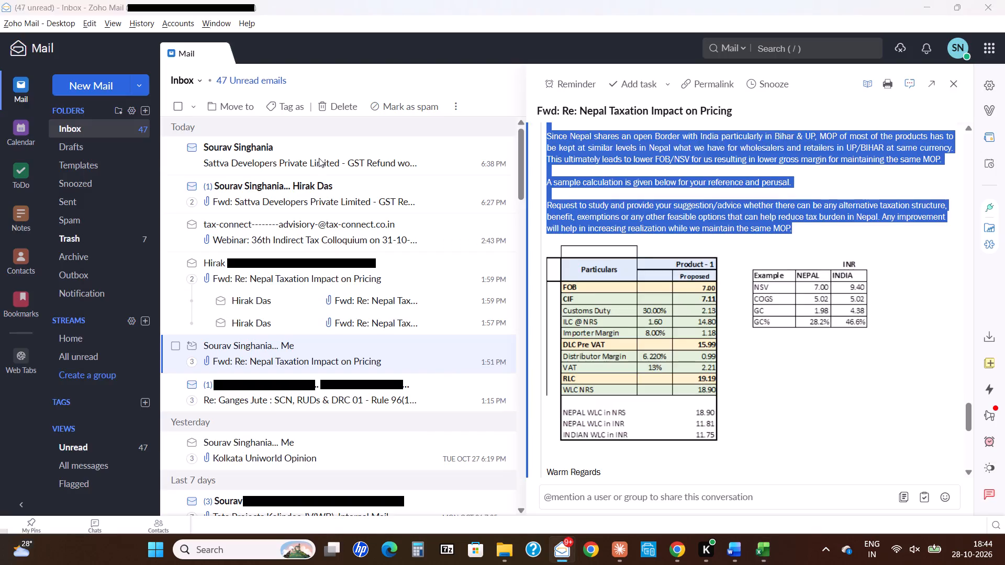
pyautogui.write('9.40')
pyautogui.press('Return')
# Enter the COGS row in row 5 from the email: NEPAL 5.02 and INDIA 5.02.
pyautogui.hotkey('alt', 'Tab')
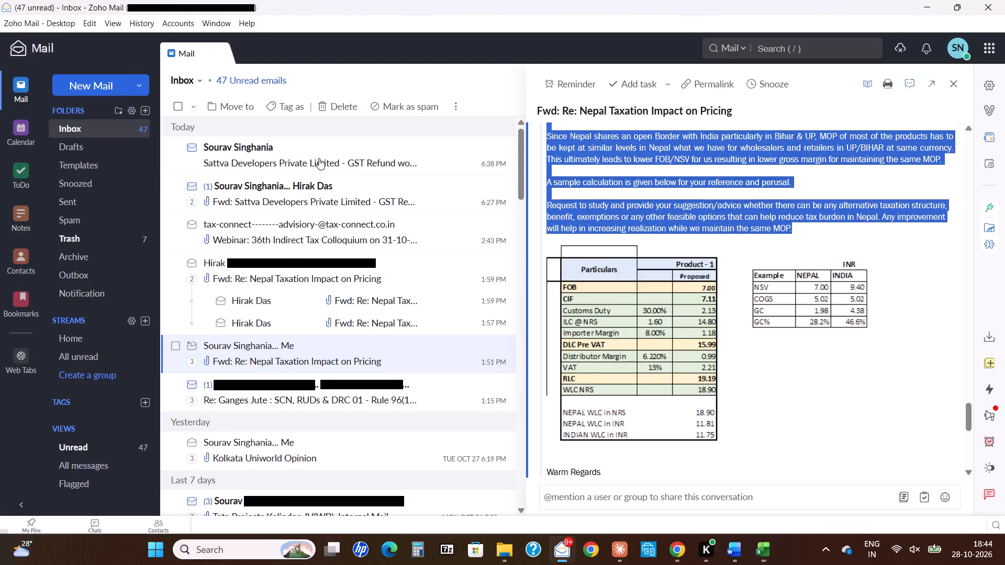
pyautogui.hotkey('alt', 'Tab')
pyautogui.write('COGS')
pyautogui.press('Tab')
pyautogui.hotkey('alt', 'Tab')
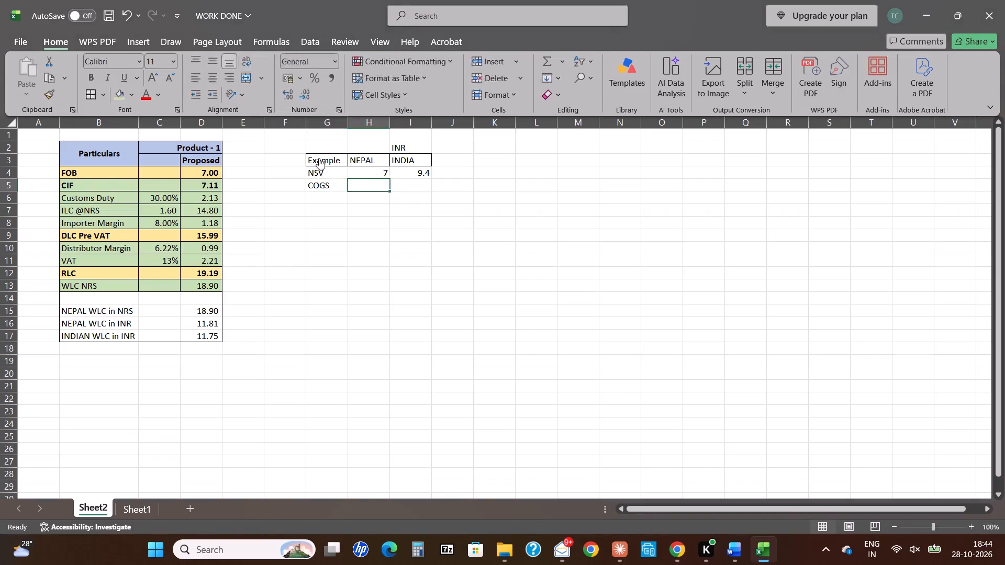
pyautogui.hotkey('alt', 'Tab')
pyautogui.write('5.02')
pyautogui.press('Tab')
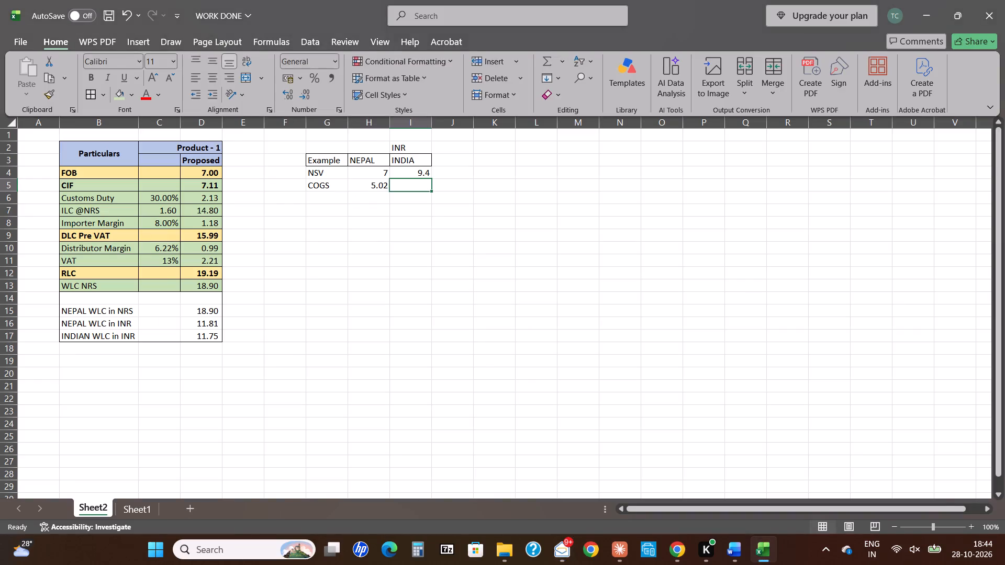
pyautogui.hotkey('alt', 'Tab')
pyautogui.hotkey('alt', 'Tab')
pyautogui.write('5.022')
pyautogui.press('BackSpace')
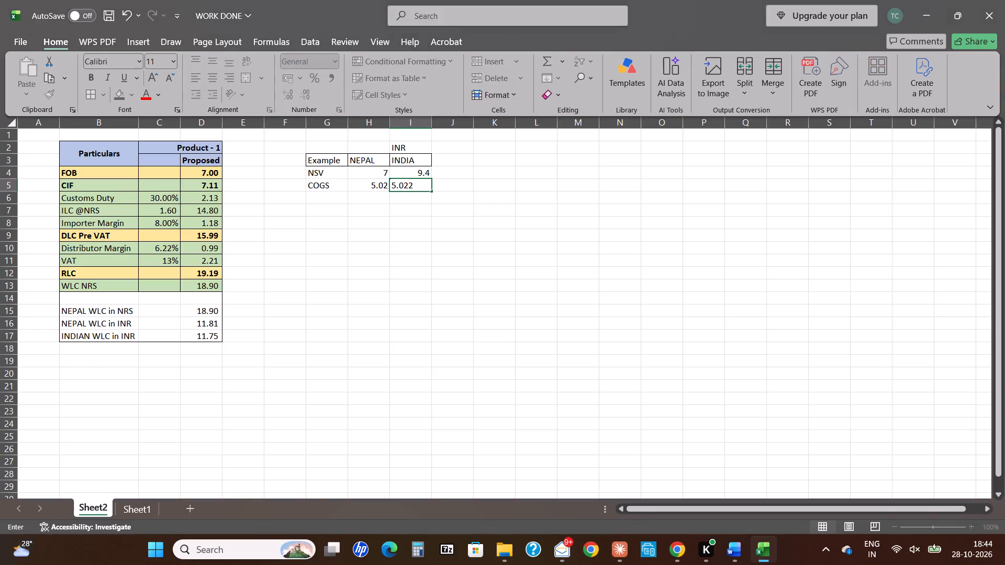
pyautogui.press('Return')
# Enter the GC row in row 6 from the email: NEPAL 1.98 and INDIA 4.38.
pyautogui.hotkey('alt', 'Tab')
pyautogui.hotkey('alt', 'Tab')
pyautogui.write('GC')
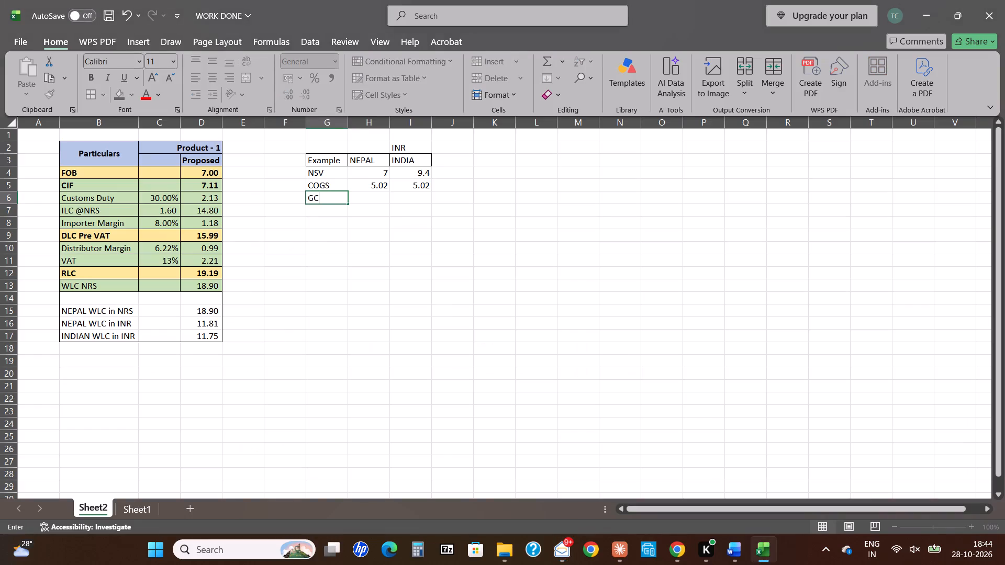
pyautogui.press('Tab')
pyautogui.hotkey('alt', 'Tab')
pyautogui.hotkey('alt', 'Tab')
pyautogui.write('1.98')
pyautogui.press('Tab')
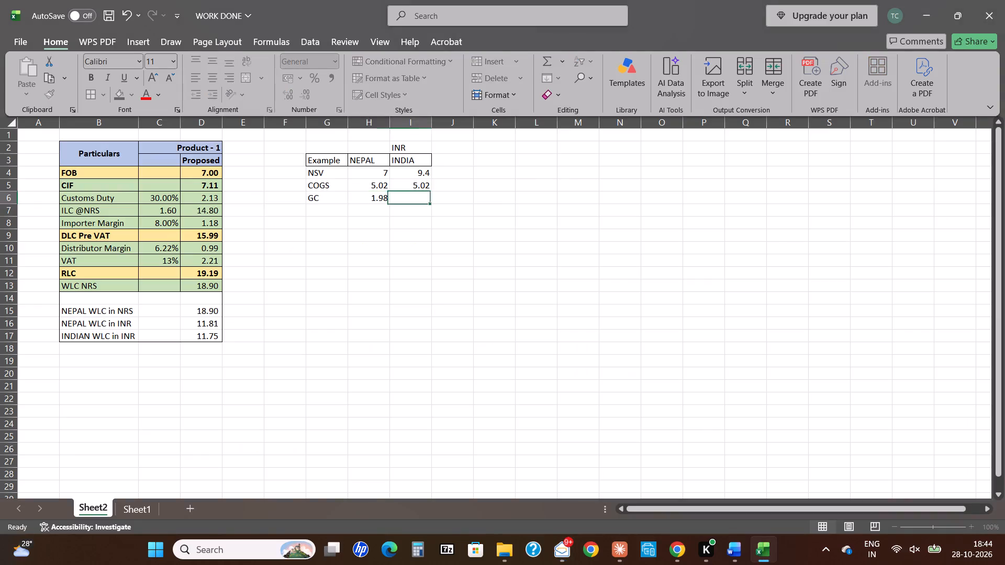
pyautogui.hotkey('alt', 'Tab')
pyautogui.hotkey('alt', 'Tab')
pyautogui.write('4.38')
pyautogui.press('Return')
# Enter the GC% row in row 7 from the email: NEPAL 28.2% and INDIA 46.6%.
pyautogui.hotkey('alt', 'Tab')
pyautogui.hotkey('alt', 'Tab')
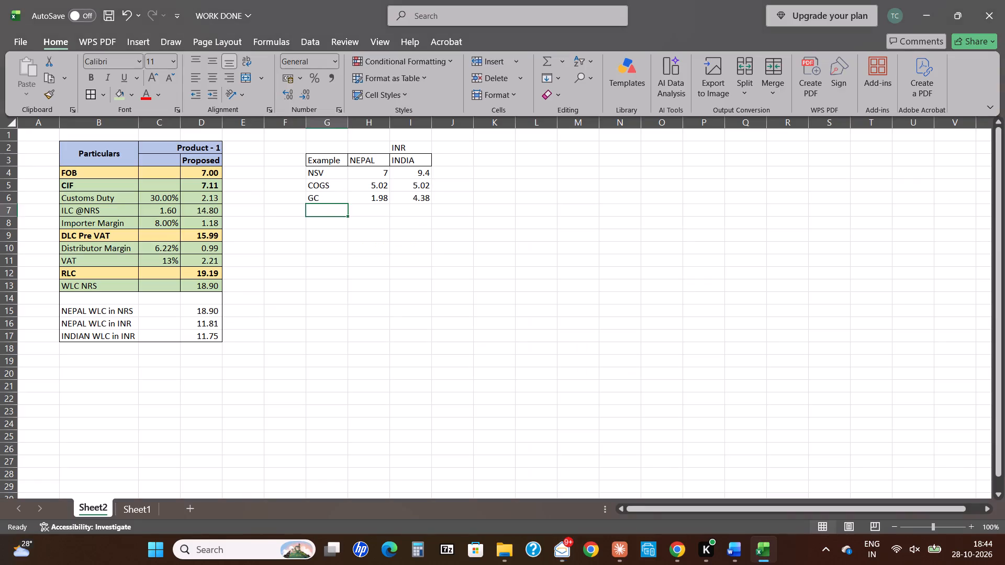
pyautogui.hotkey('shift', 'g')
pyautogui.write('C%')
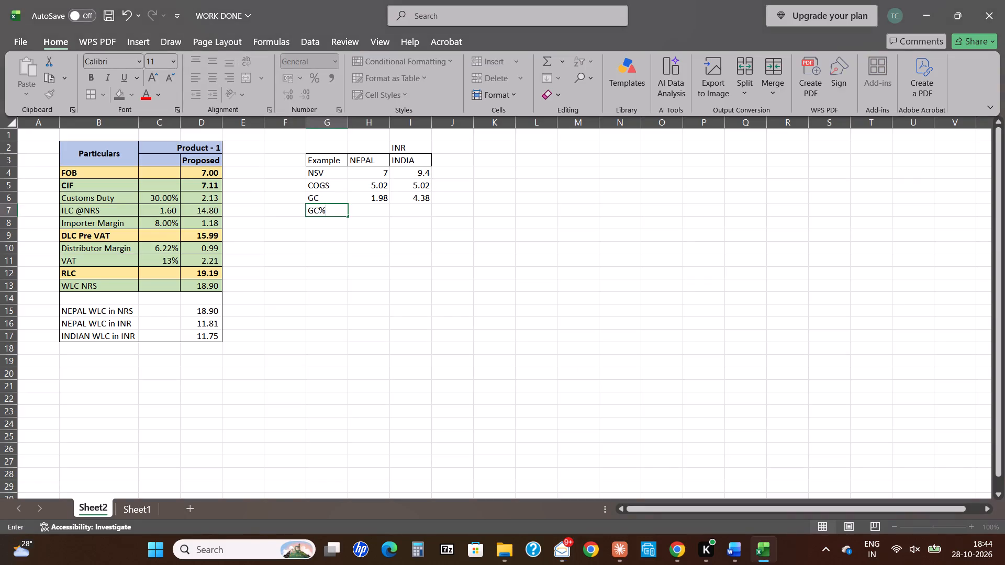
pyautogui.press('Tab')
pyautogui.hotkey('alt', 'Tab')
pyautogui.hotkey('alt', 'Tab')
pyautogui.write('28.2')
pyautogui.hotkey('shift', '%')
pyautogui.press('Tab')
pyautogui.hotkey('alt', 'Tab')
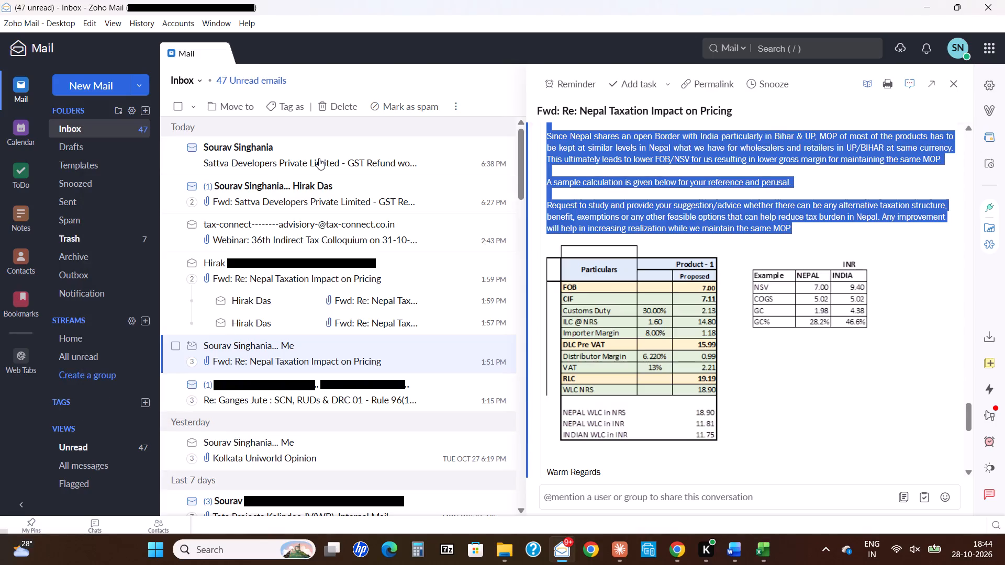
pyautogui.hotkey('alt', 'Tab')
pyautogui.write('46.60')
pyautogui.press('BackSpace')
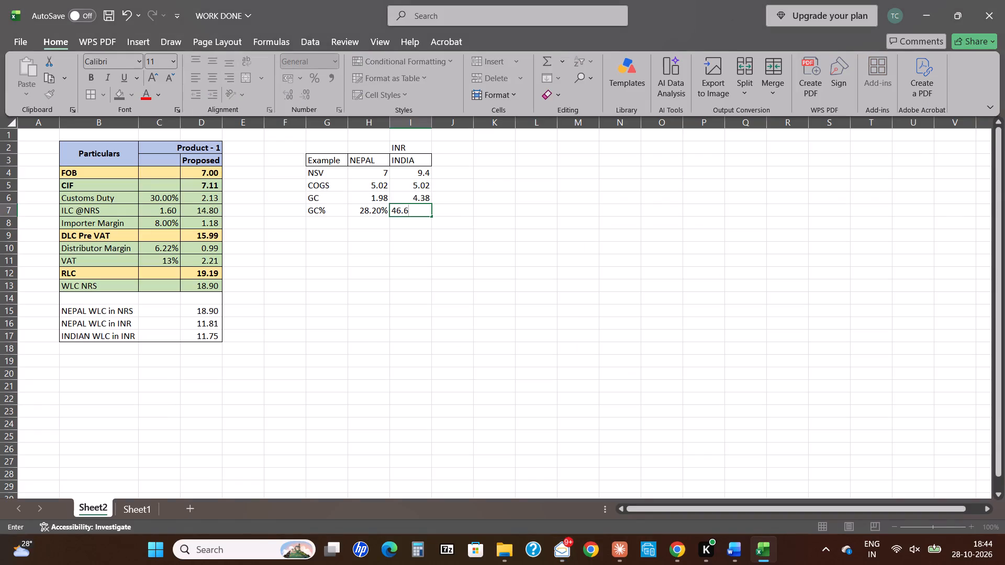
pyautogui.hotkey('shift', '%')
pyautogui.press('Return')
# Apply the comma number style to the NSV, COGS and GC values in H4:I6 to match the email's two decimals.
pyautogui.press('Up')
pyautogui.press('Up')
pyautogui.press('Up')
pyautogui.press('Up')
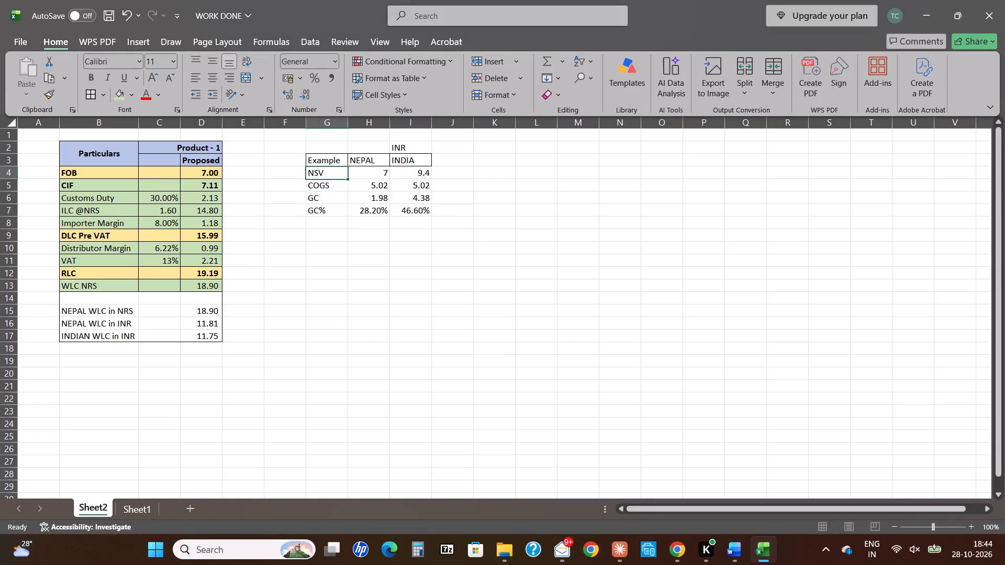
pyautogui.hotkey('alt', 'Tab')
pyautogui.hotkey('alt', 'Tab')
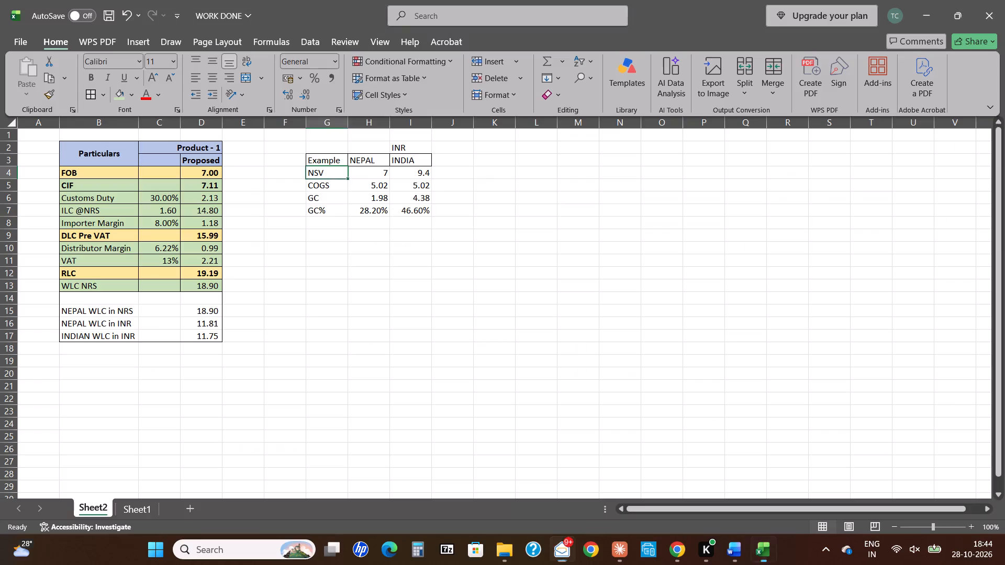
pyautogui.press('Right')
pyautogui.hotkey('shift', 'Right')
pyautogui.hotkey('shift', 'Down')
pyautogui.hotkey('shift', 'Down')
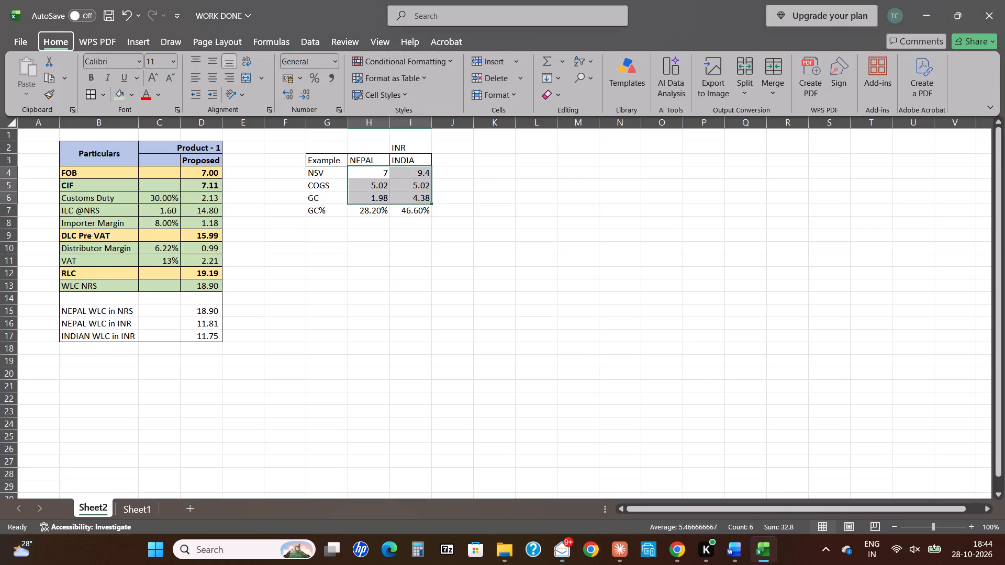
pyautogui.write('hk')
# Apply all borders to the example table's body, G4:I7.
pyautogui.press('Left')
pyautogui.press('Up')
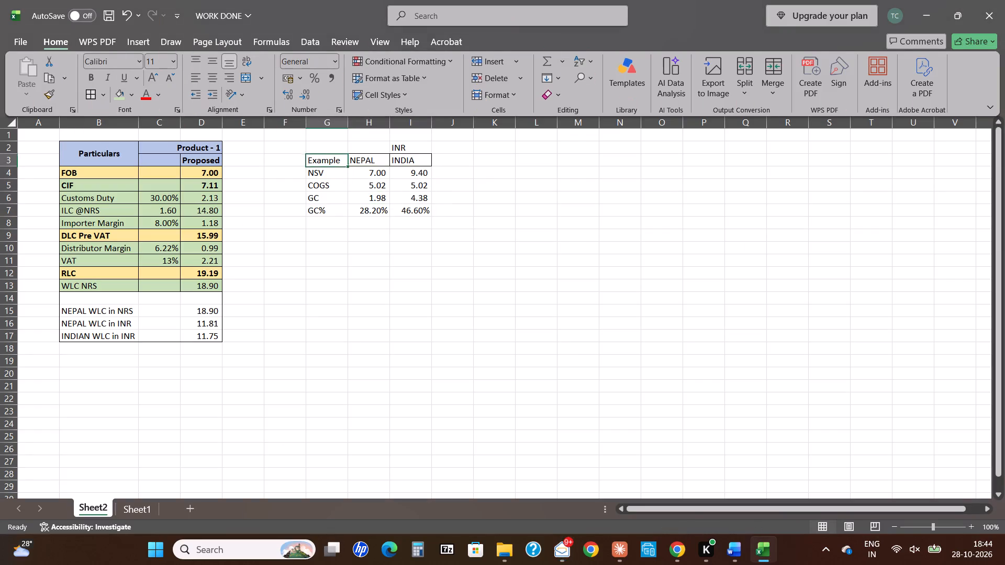
pyautogui.press('Down')
pyautogui.hotkey('shift', 'Right')
pyautogui.hotkey('ctrl', 'shift', 'Down')
pyautogui.hotkey('ctrl', 'shift', 'Right')
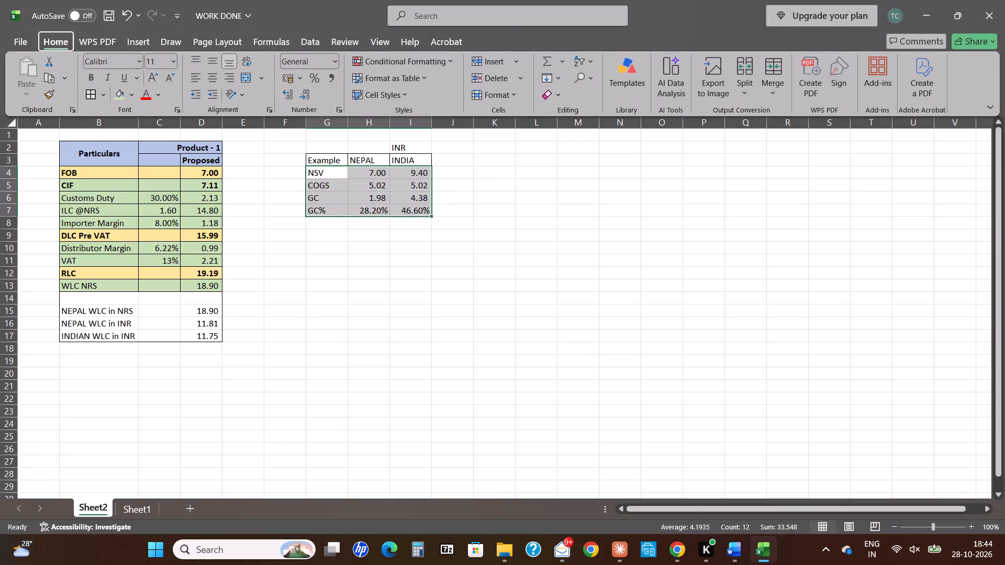
pyautogui.write('hab')
pyautogui.write('hba')
# Bold the header row G3:I3 and the INR label in I2, as in the email table.
pyautogui.hotkey('alt', 'Tab')
pyautogui.hotkey('alt', 'Tab')
pyautogui.press('Up')
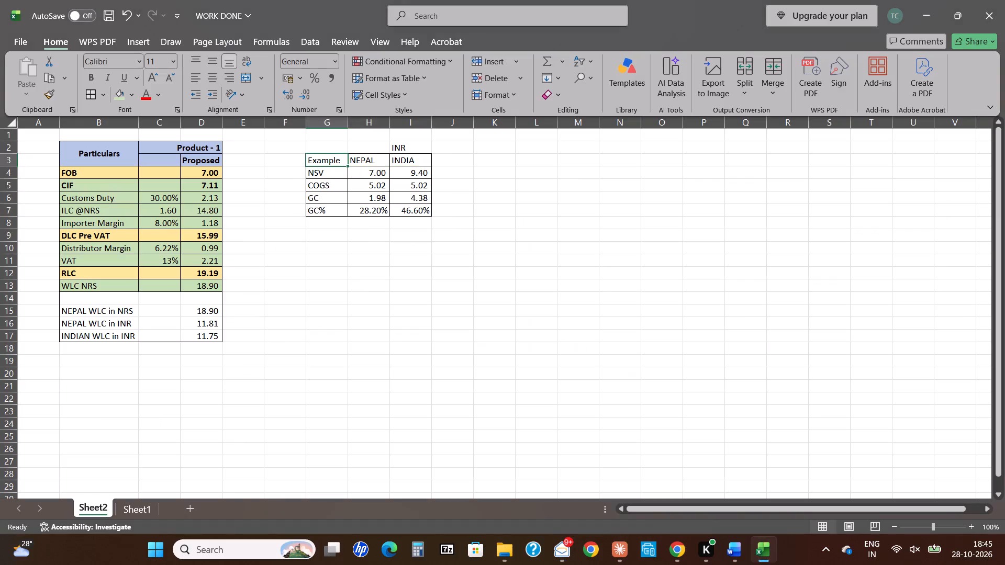
pyautogui.hotkey('ctrl', 'shift', 'Right')
pyautogui.hotkey('ctrl', 'b')
pyautogui.press('Right')
pyautogui.hotkey('ctrl', 'Right')
pyautogui.press('Up')
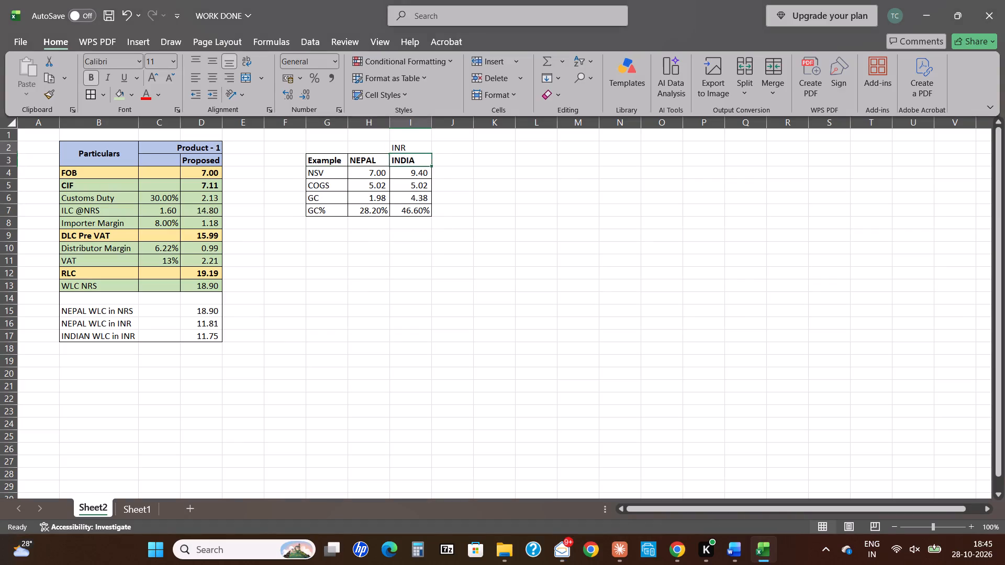
pyautogui.hotkey('ctrl', 'b')
# Copy the complete example table G2:I7, including the INR row.
pyautogui.hotkey('alt', 'Tab')
pyautogui.hotkey('alt', 'Tab')
pyautogui.press('Left')
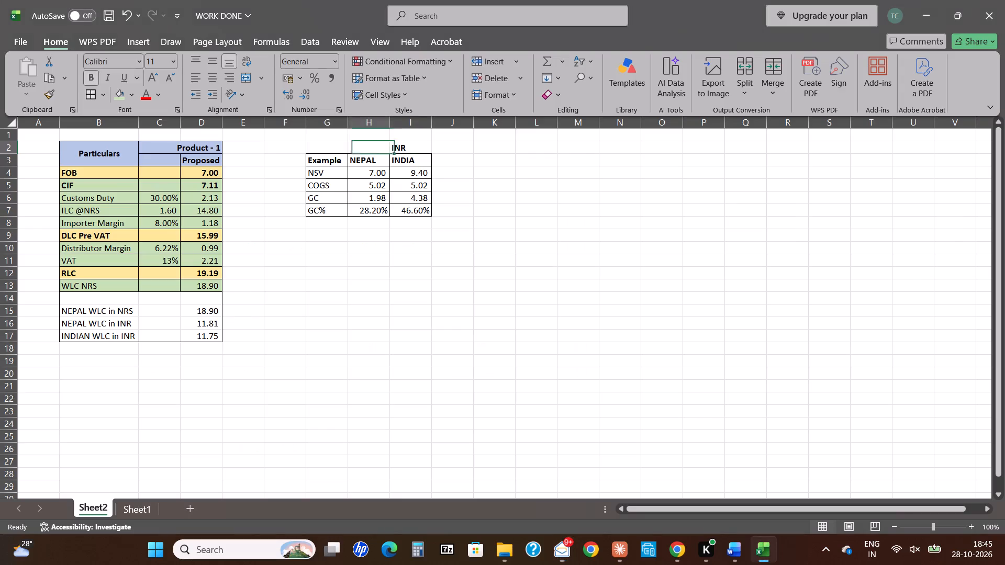
pyautogui.press('Left')
pyautogui.hotkey('shift', 'Right')
pyautogui.hotkey('shift', 'Right')
pyautogui.hotkey('shift', 'Down')
pyautogui.hotkey('shift', 'Down')
pyautogui.hotkey('shift', 'Down')
pyautogui.hotkey('shift', 'Down')
pyautogui.hotkey('shift', 'Down')
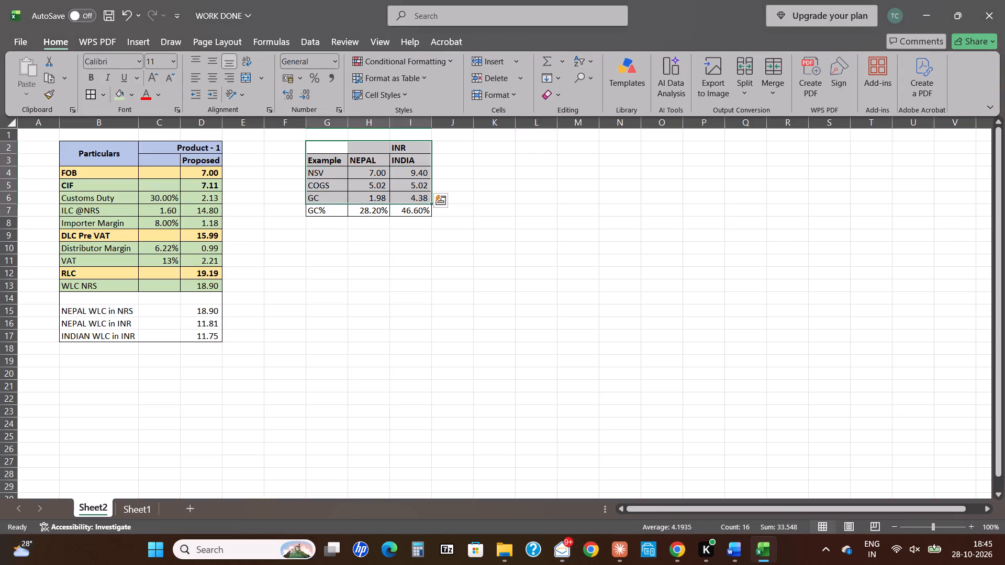
pyautogui.press('Down')
pyautogui.press('Up')
pyautogui.hotkey('shift', 'Right')
pyautogui.hotkey('shift', 'Right')
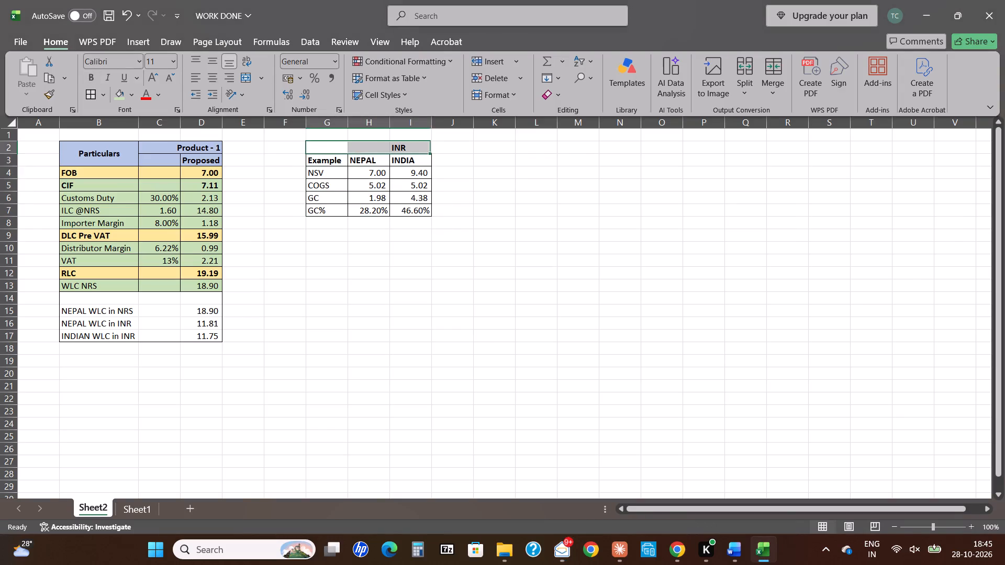
pyautogui.hotkey('shift', 'Down')
pyautogui.hotkey('shift', 'Down')
pyautogui.hotkey('shift', 'Down')
pyautogui.hotkey('shift', 'Down')
pyautogui.hotkey('shift', 'Down')
pyautogui.hotkey('ctrl', 'c')
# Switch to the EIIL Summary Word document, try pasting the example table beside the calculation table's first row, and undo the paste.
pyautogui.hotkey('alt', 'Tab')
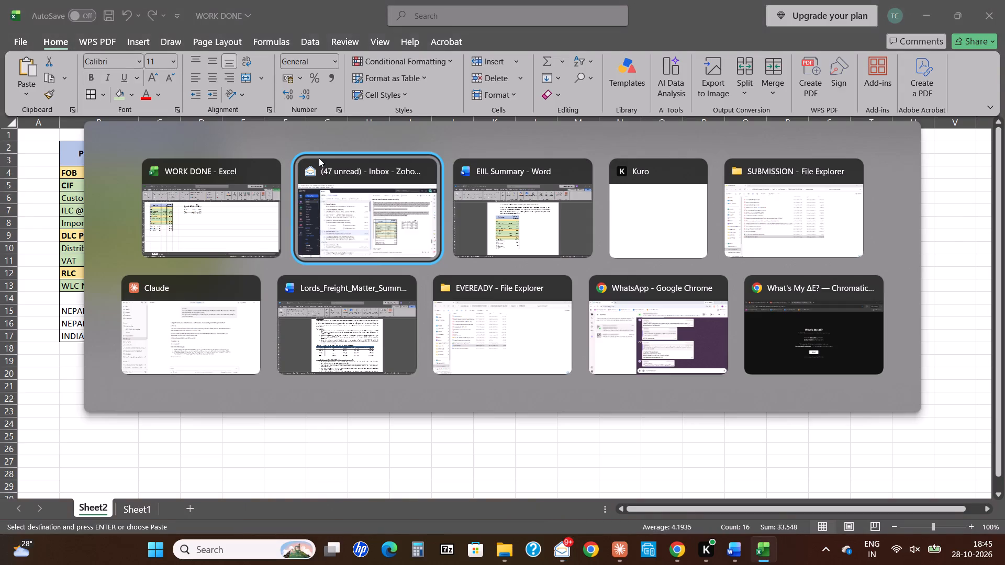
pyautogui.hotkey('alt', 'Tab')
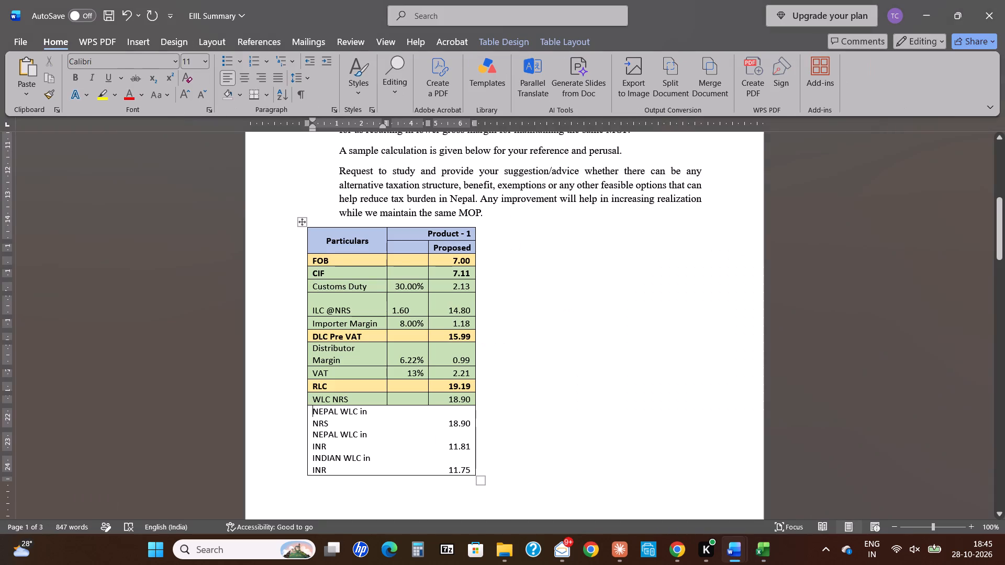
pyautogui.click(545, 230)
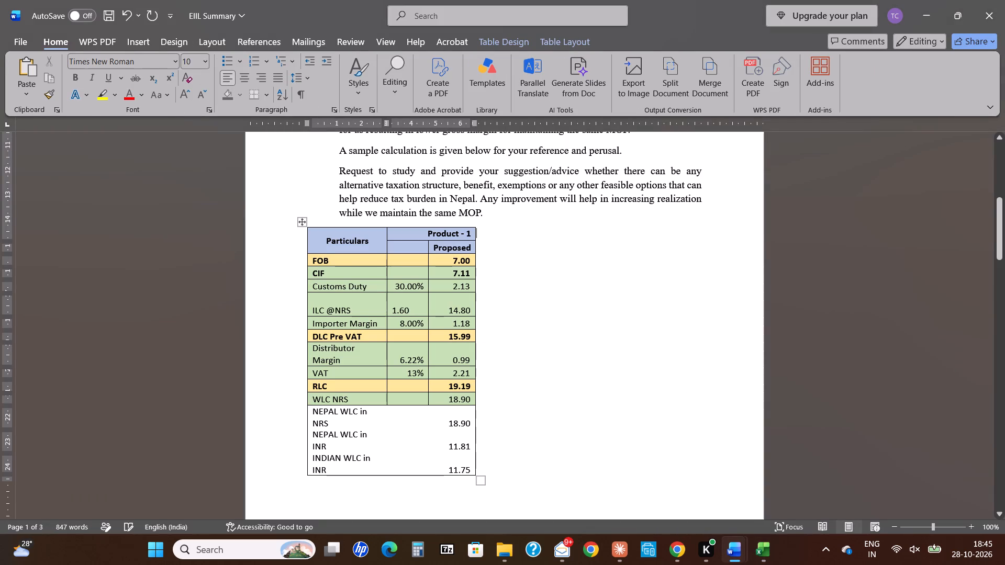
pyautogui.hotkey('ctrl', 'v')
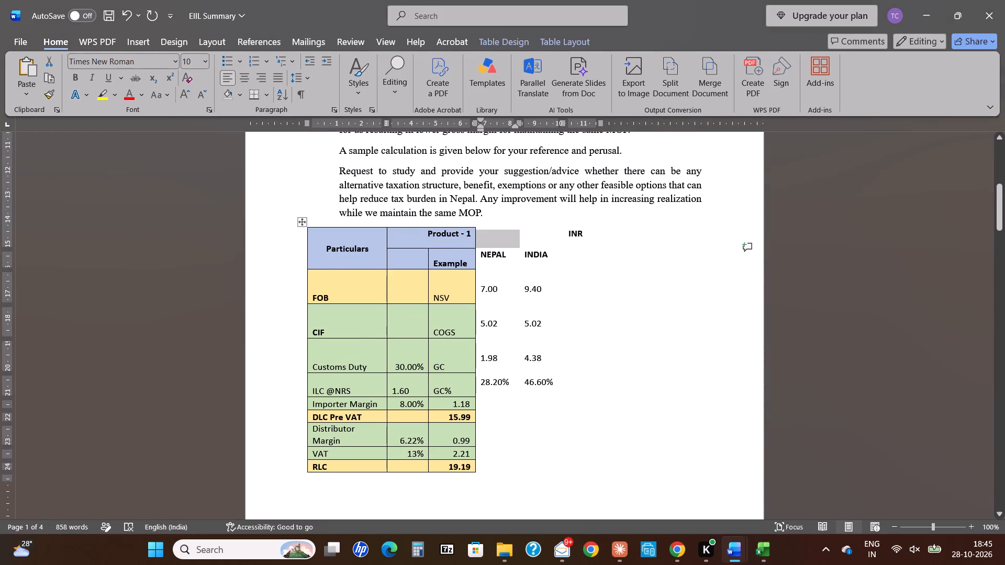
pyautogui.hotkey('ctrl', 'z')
# Insert blank lines between the email's closing paragraph about maintaining the same MOP and the calculation table.
pyautogui.press('Tab')
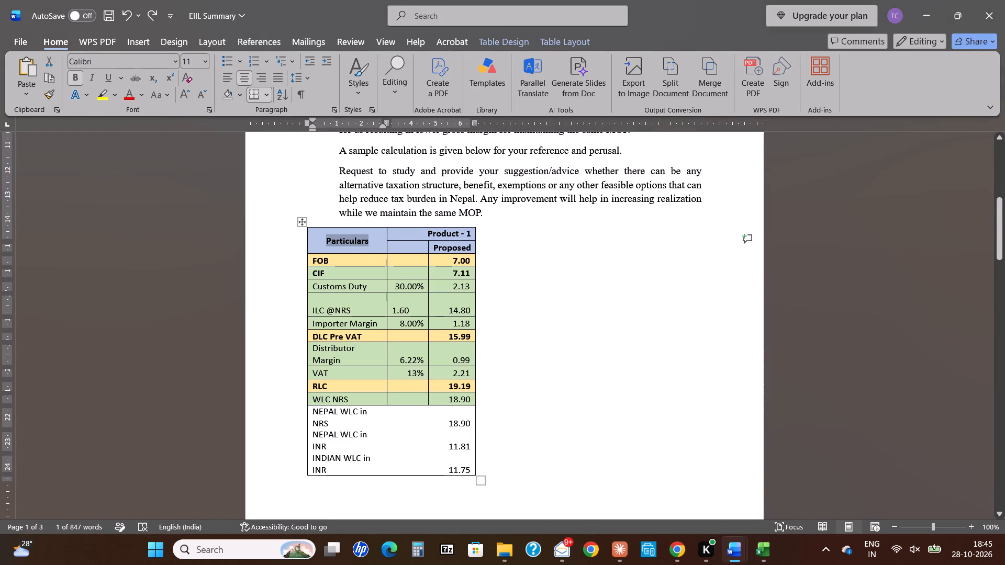
pyautogui.tripleClick(565, 235)
pyautogui.click(565, 235)
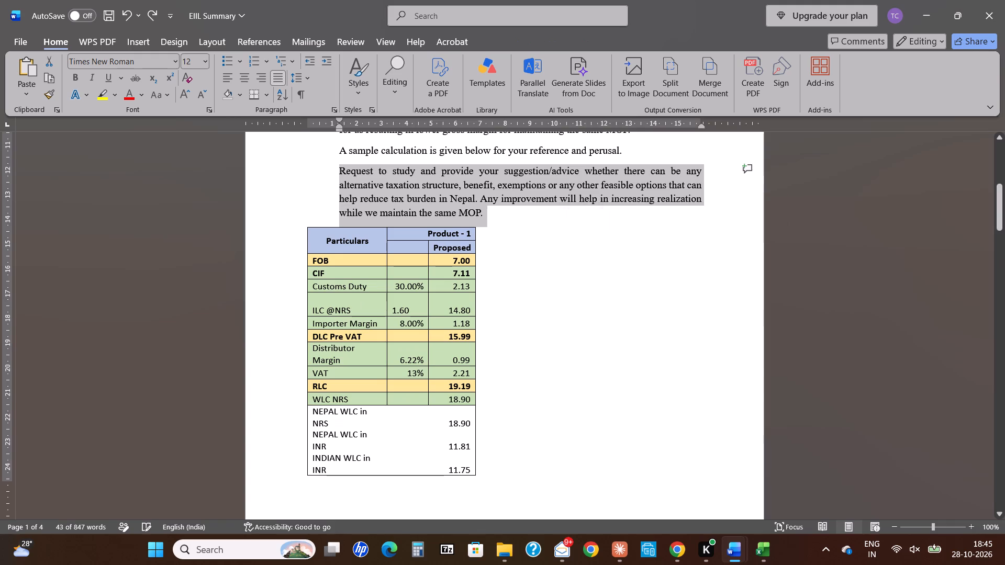
pyautogui.doubleClick(565, 235)
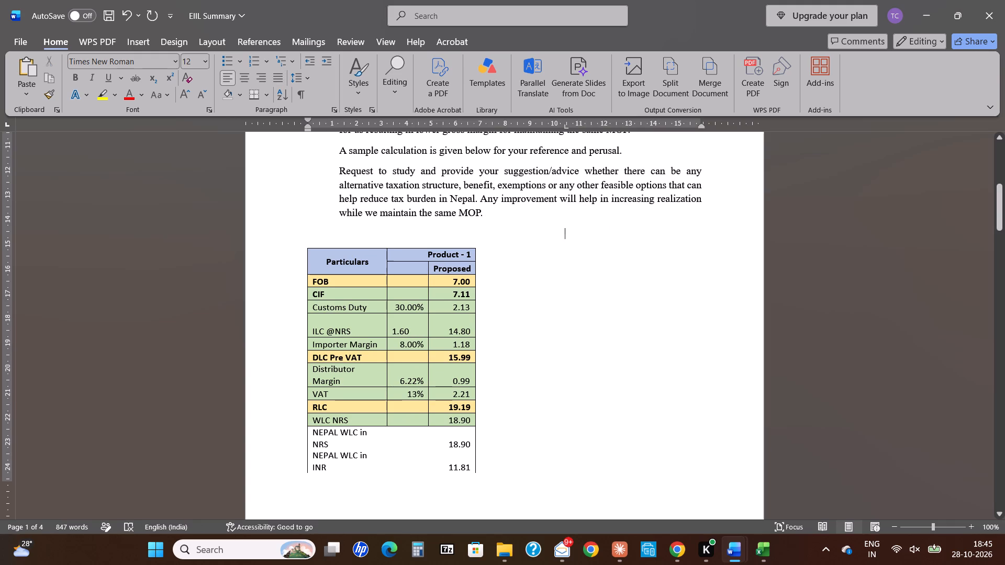
pyautogui.press('Down')
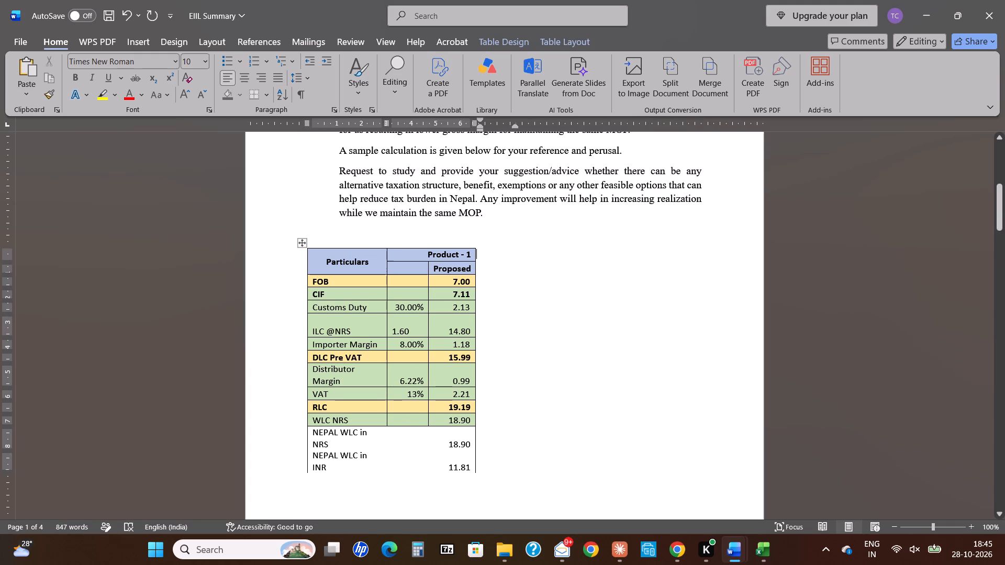
pyautogui.press('Tab')
pyautogui.press('Tab')
pyautogui.press('Tab')
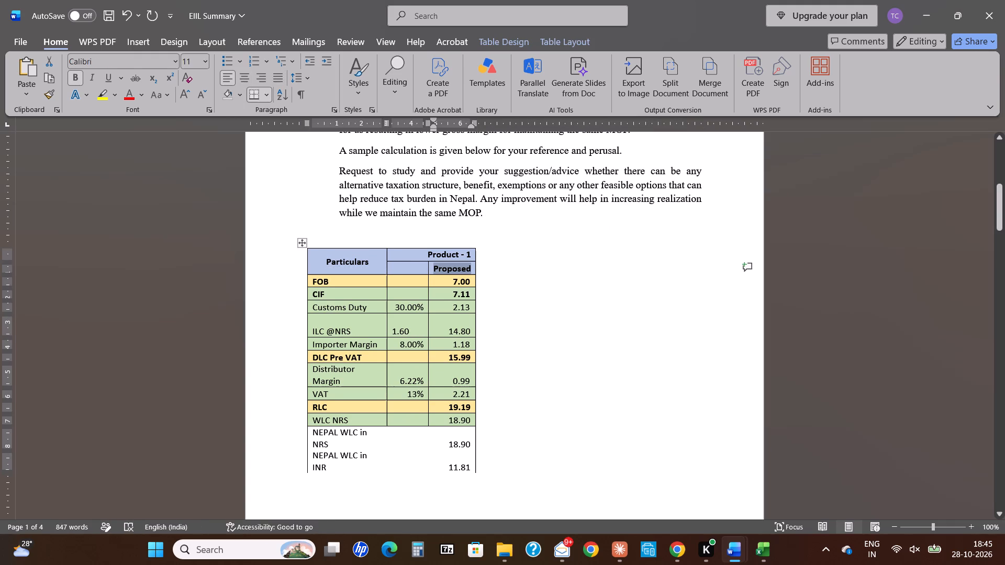
pyautogui.doubleClick(565, 251)
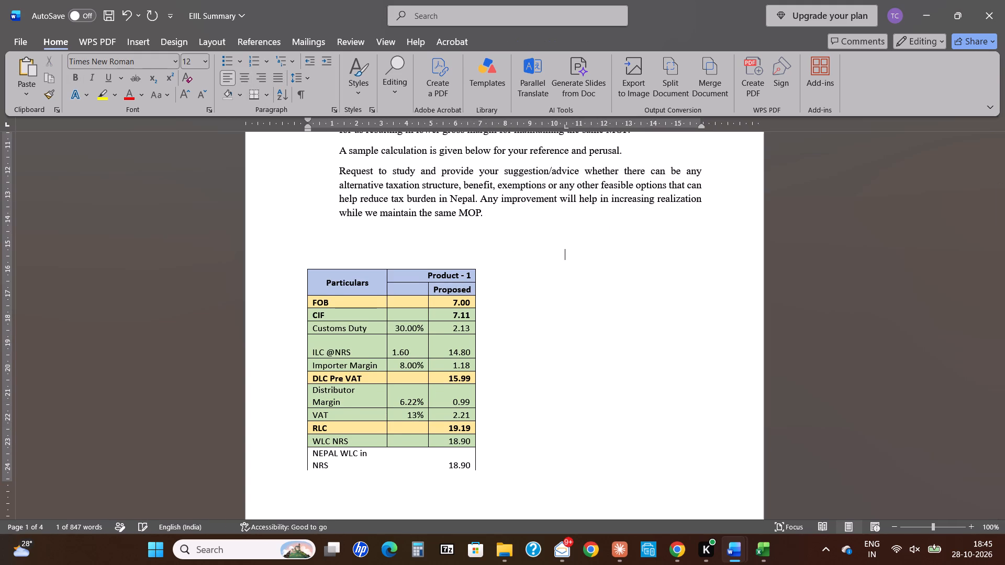
pyautogui.press('Return')
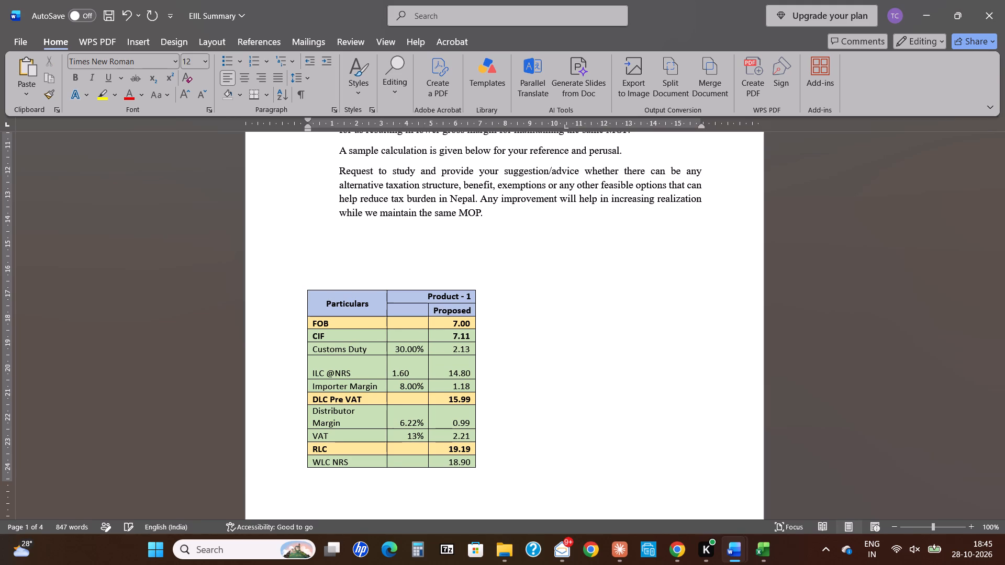
# Paste the copied NEPAL/INDIA example table on the blank line just above the calculation table.
pyautogui.press('Tab')
pyautogui.press('Tab')
pyautogui.press('Tab')
pyautogui.hotkey('ctrl', 'z')
pyautogui.press('Tab')
pyautogui.hotkey('ctrl', 'v')
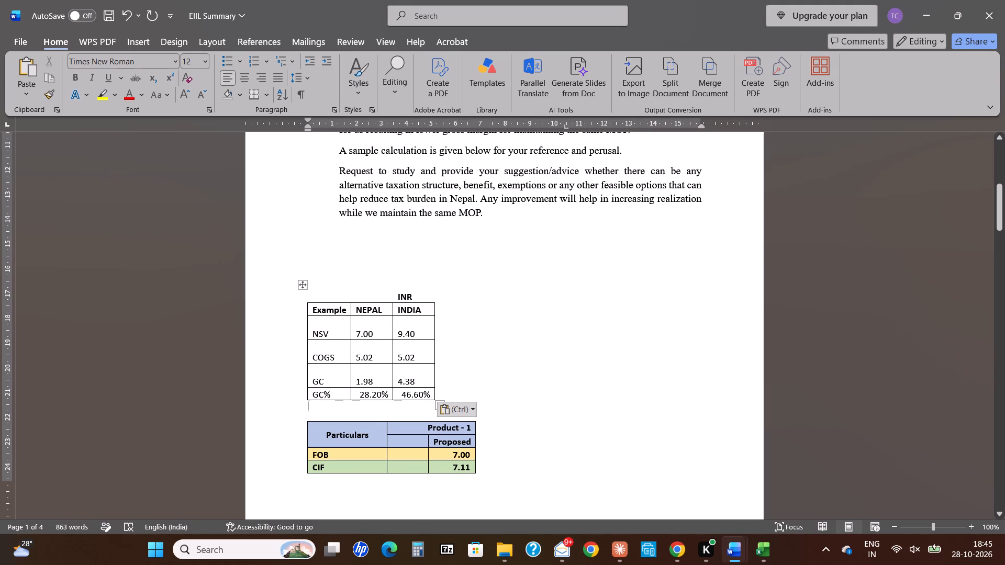
# Move the example table to the right side of the page, below the email's closing paragraph.
pyautogui.moveTo(302, 289); pyautogui.dragTo(576, 315)
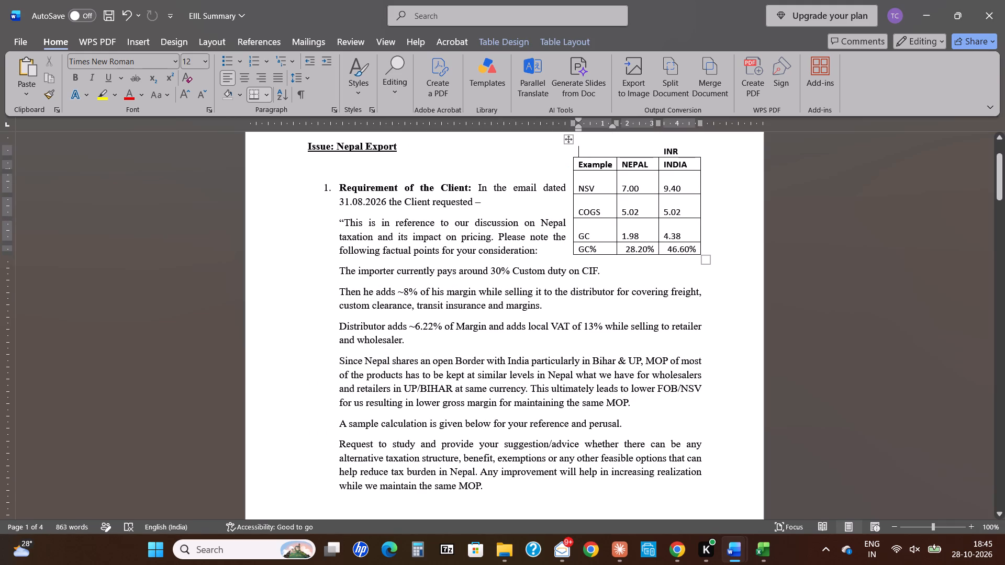
pyautogui.moveTo(568, 139); pyautogui.dragTo(554, 481)
pyautogui.scroll(-2, 591, 442)
pyautogui.scroll(1, 580, 388)
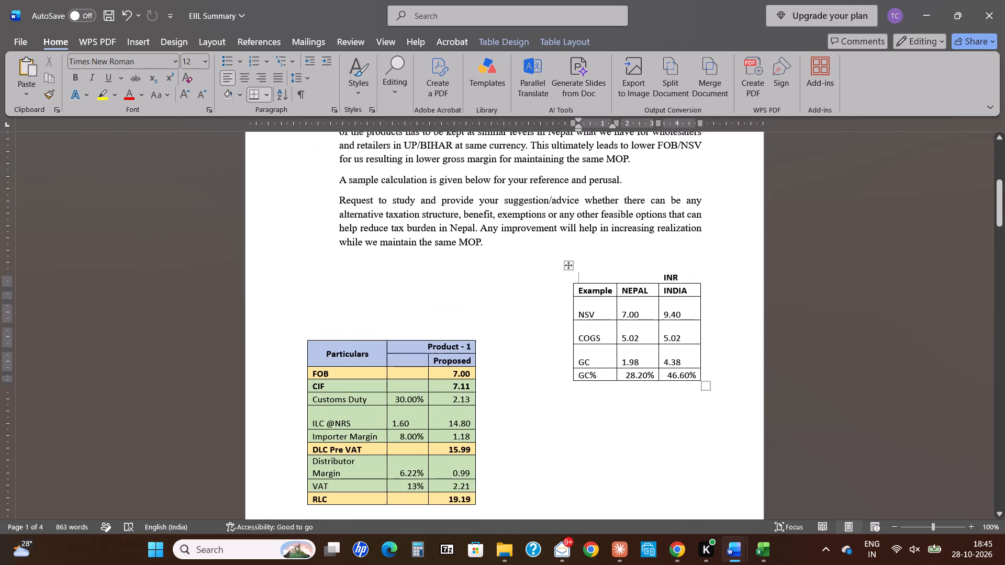
# Move the calculation table up so that its header row is level with the example table's header.
pyautogui.click(363, 369)
pyautogui.moveTo(299, 340); pyautogui.dragTo(307, 284)
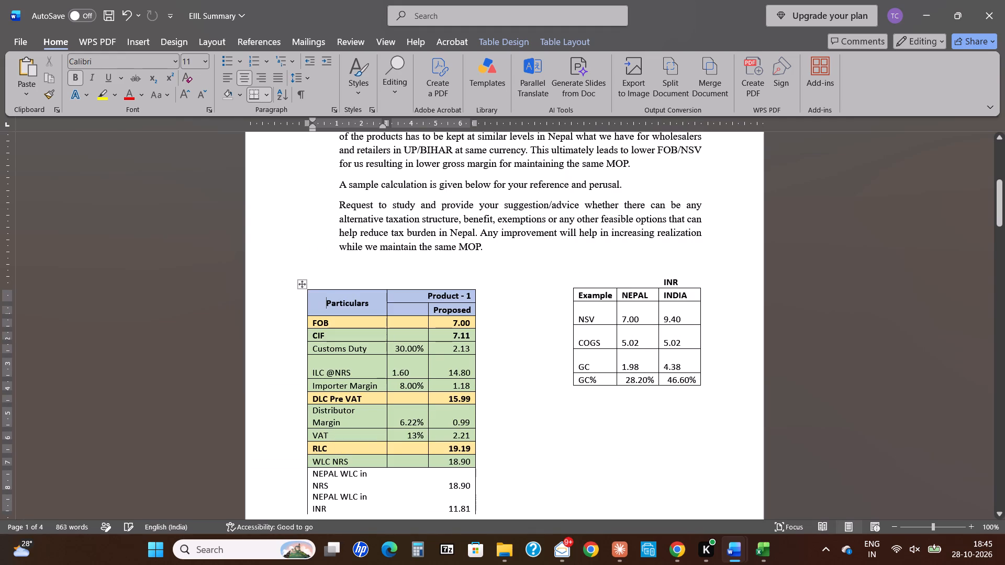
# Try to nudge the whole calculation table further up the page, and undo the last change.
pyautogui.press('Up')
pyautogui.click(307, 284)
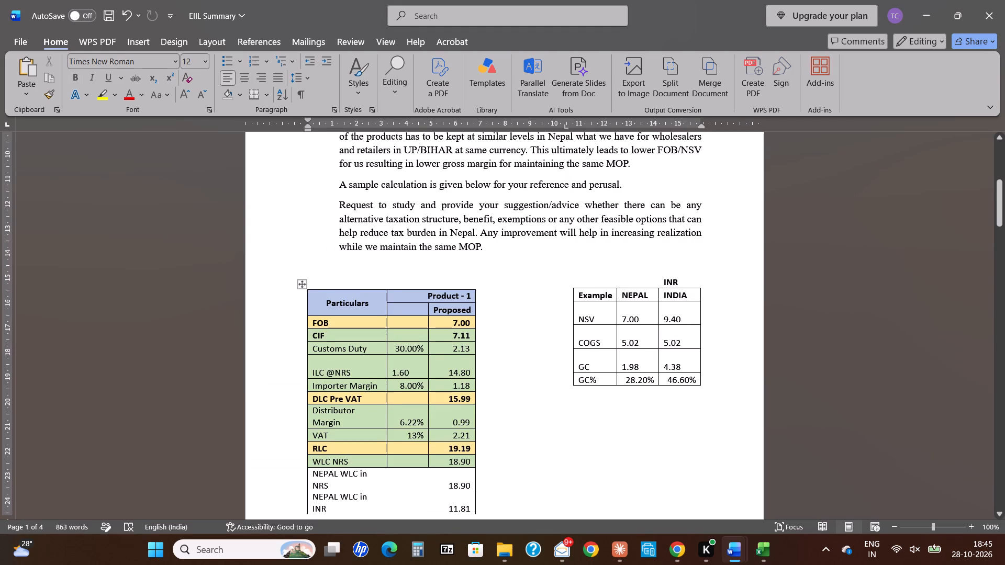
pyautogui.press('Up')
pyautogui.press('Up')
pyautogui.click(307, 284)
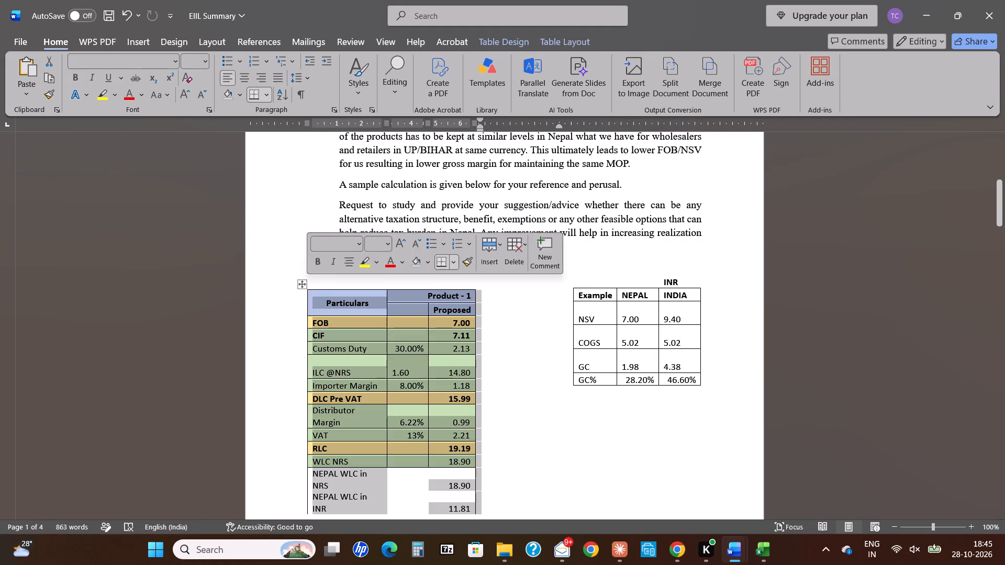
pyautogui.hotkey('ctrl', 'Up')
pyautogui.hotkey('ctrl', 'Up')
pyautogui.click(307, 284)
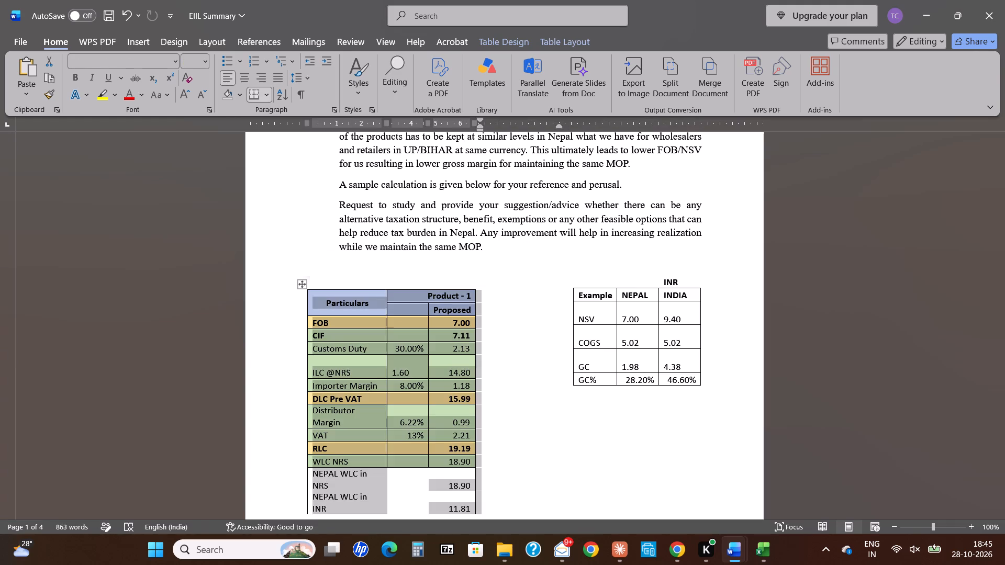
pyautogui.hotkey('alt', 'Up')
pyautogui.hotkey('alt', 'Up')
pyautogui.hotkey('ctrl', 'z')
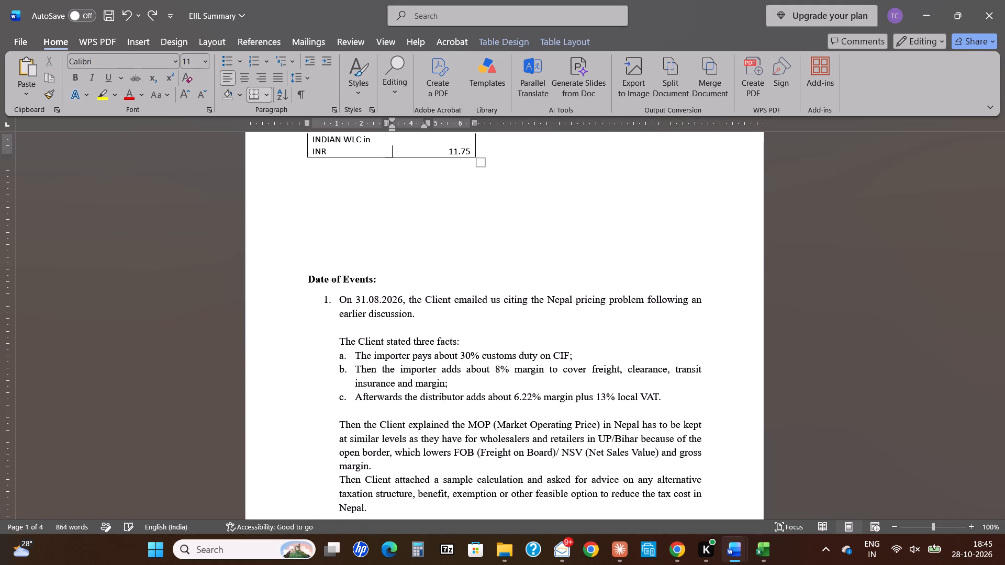
# Move the calculation table up until it sits directly beneath the email's closing paragraph.
pyautogui.scroll(3, 307, 284)
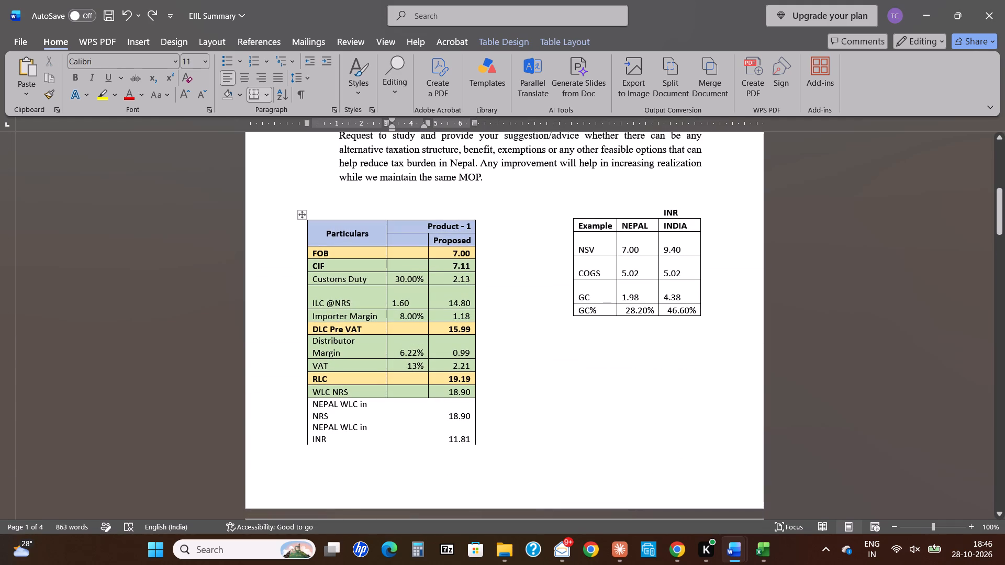
pyautogui.moveTo(299, 211); pyautogui.dragTo(303, 191)
pyautogui.moveTo(303, 191); pyautogui.dragTo(305, 185)
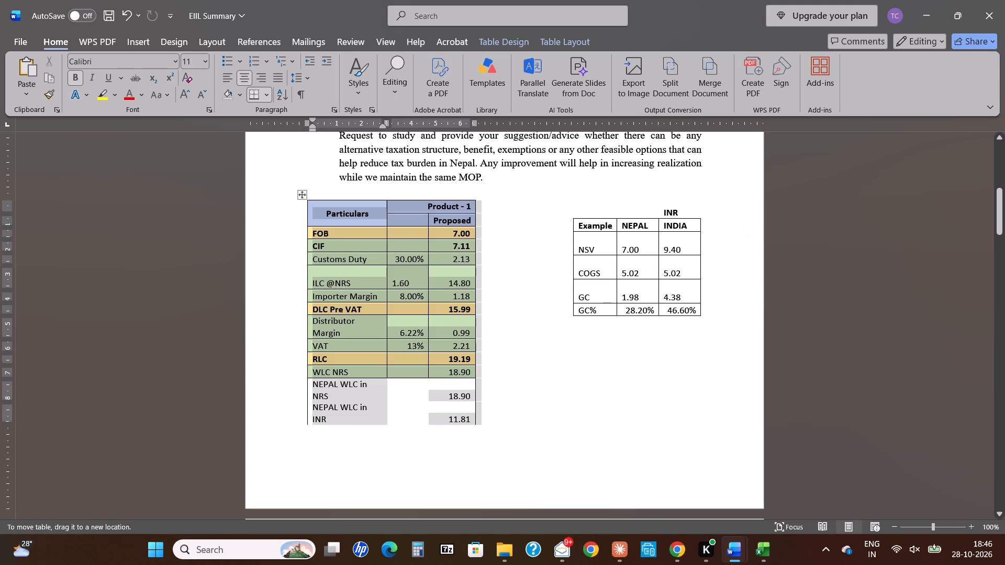
pyautogui.moveTo(305, 185); pyautogui.dragTo(307, 179)
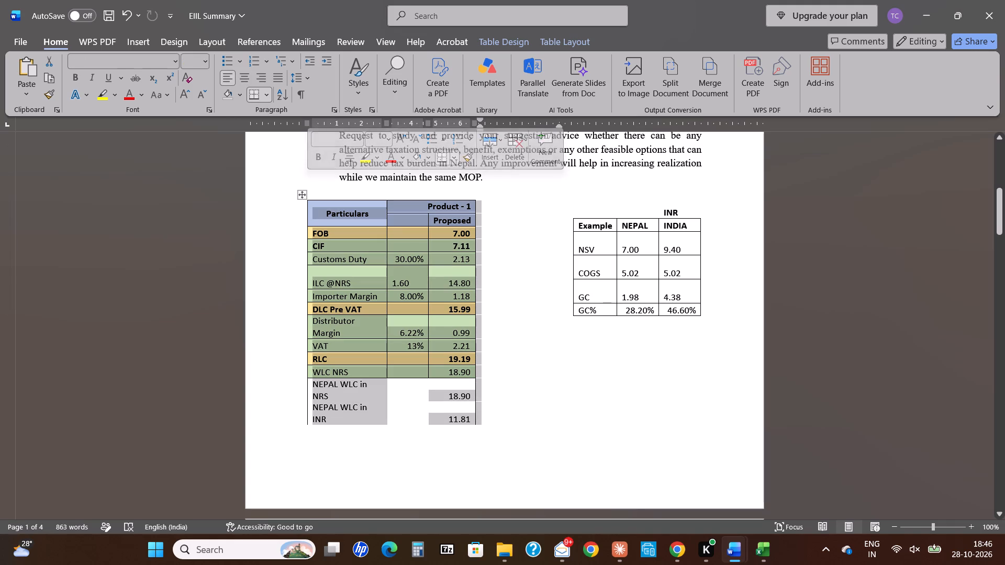
pyautogui.moveTo(304, 196); pyautogui.dragTo(310, 184)
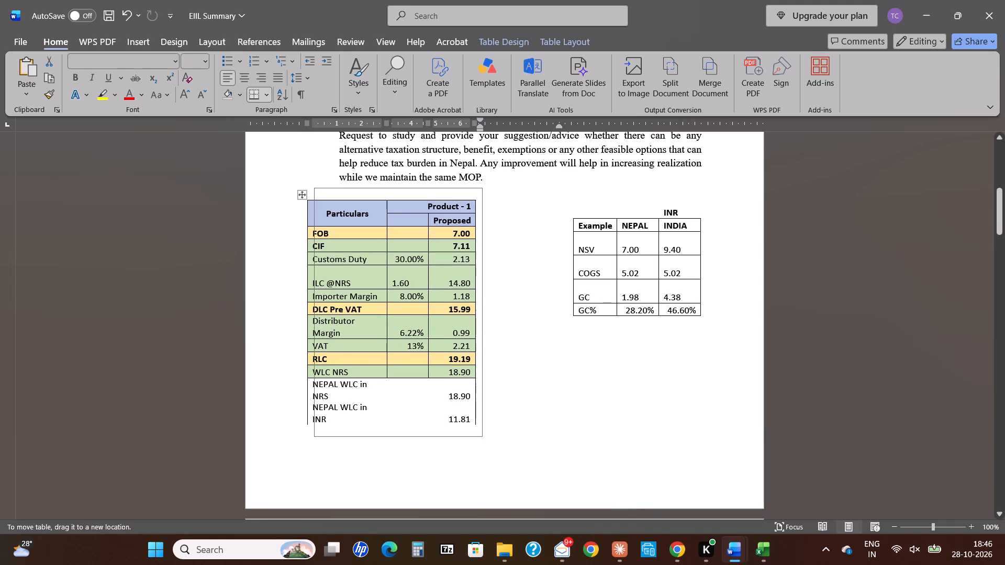
pyautogui.moveTo(310, 184); pyautogui.dragTo(311, 184)
# Move the example table up and closer to the calculation table, aligning the tops of the two tables.
pyautogui.click(602, 273)
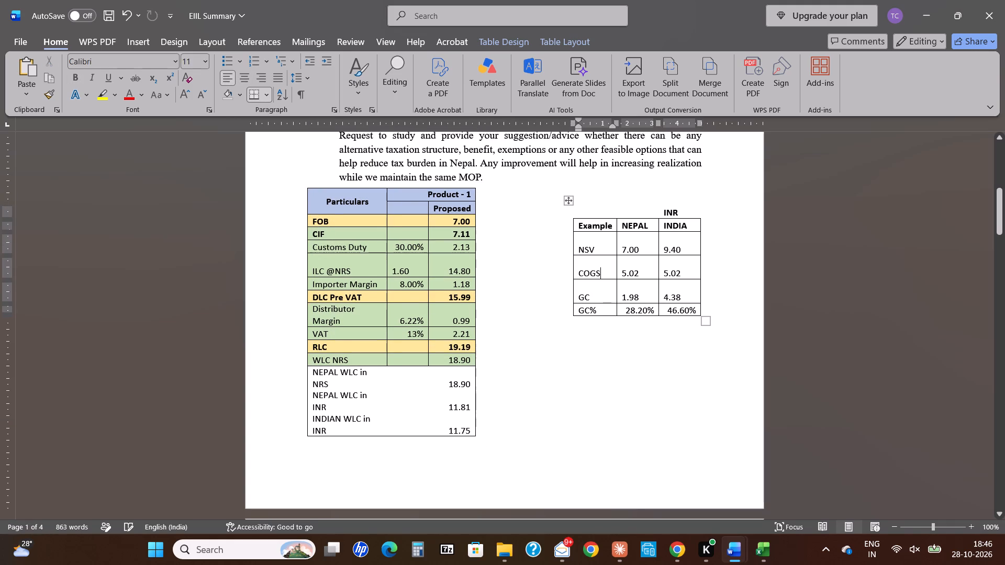
pyautogui.moveTo(569, 197); pyautogui.dragTo(553, 188)
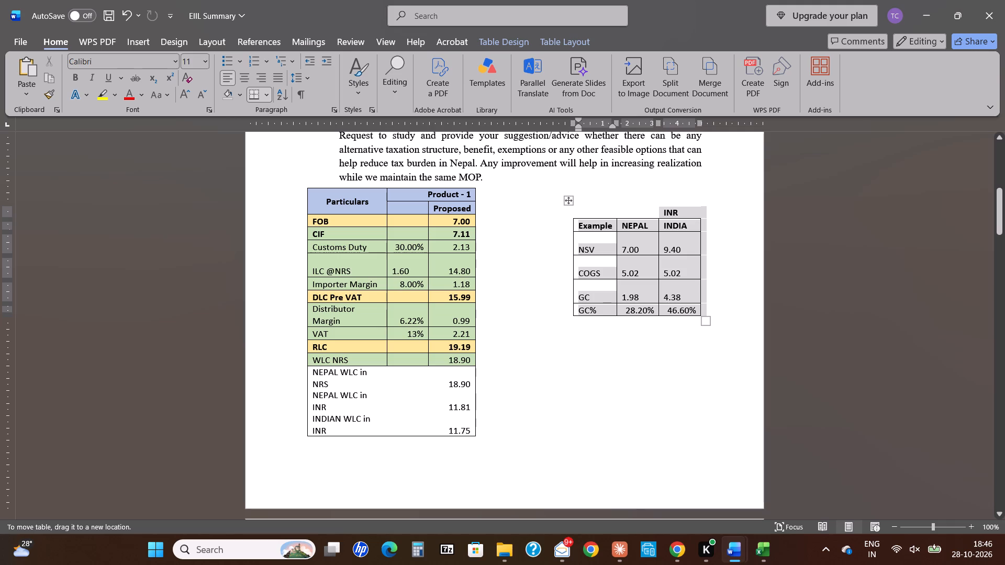
pyautogui.moveTo(553, 188); pyautogui.dragTo(538, 180)
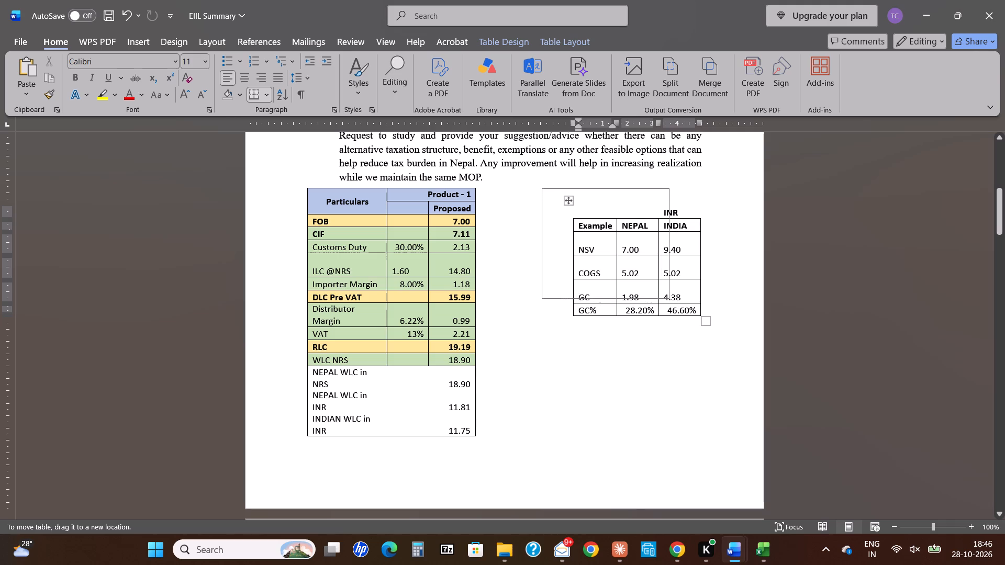
pyautogui.moveTo(538, 180); pyautogui.dragTo(541, 178)
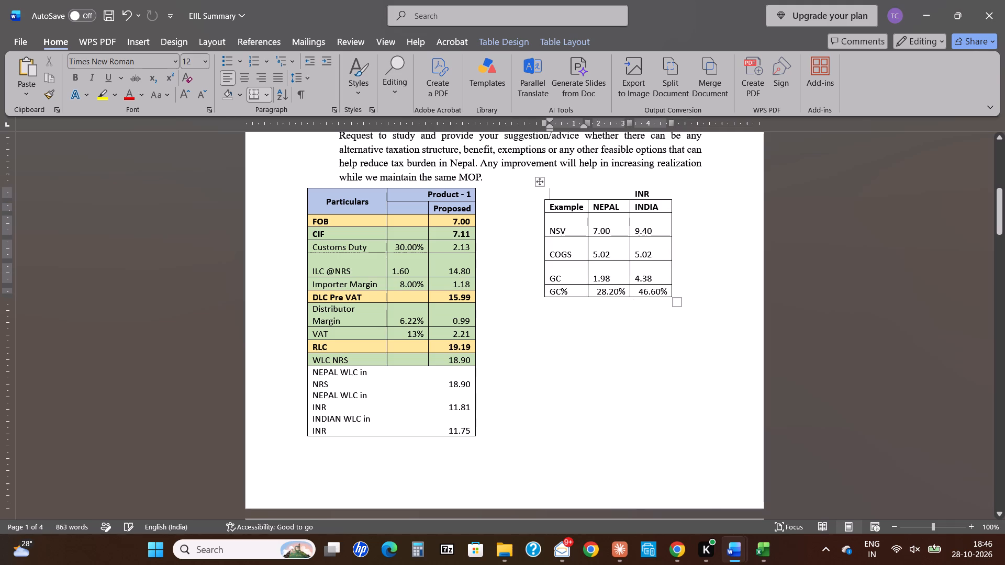
# Switch to the client's email in Zoho Mail to check its content against the two tables, and return to Word.
pyautogui.hotkey('alt', 'Tab')
pyautogui.hotkey('alt', 'Tab')
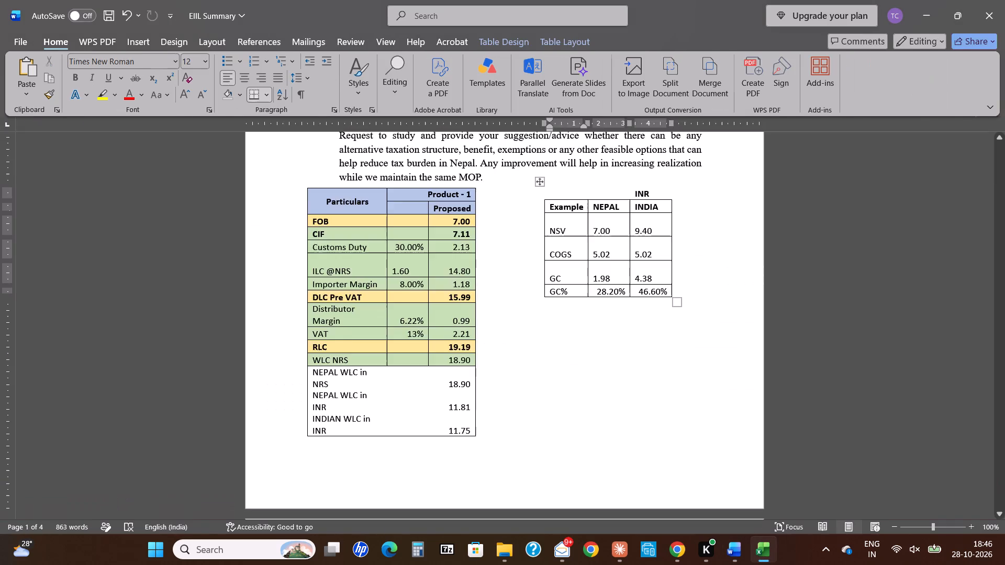
pyautogui.hotkey('alt', 'Tab')
pyautogui.hotkey('alt', 'Tab')
pyautogui.hotkey('alt', 'Tab')
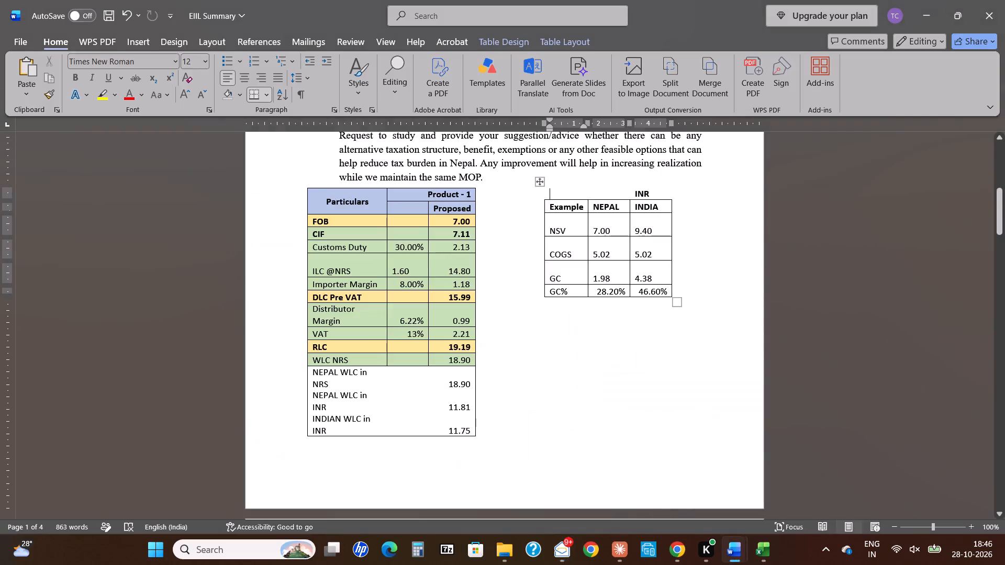
pyautogui.hotkey('alt', 'Tab')
pyautogui.scroll(-3, 572, 342)
pyautogui.scroll(2, 572, 342)
pyautogui.hotkey('alt', 'Tab')
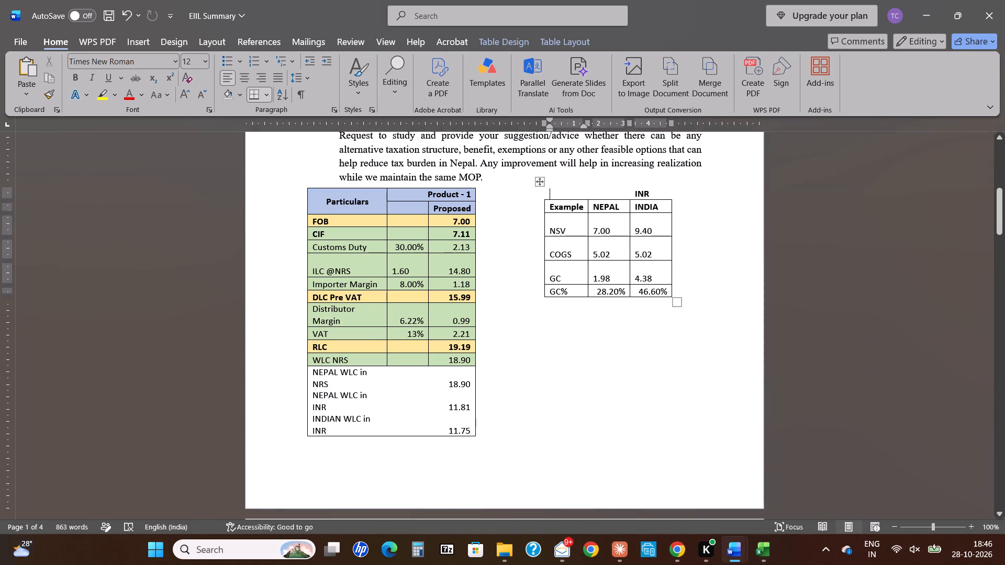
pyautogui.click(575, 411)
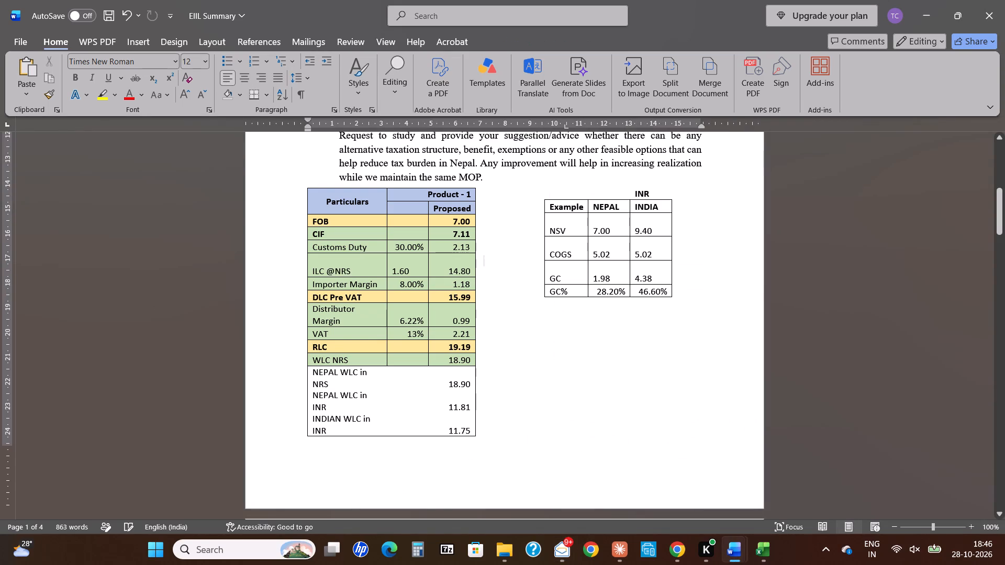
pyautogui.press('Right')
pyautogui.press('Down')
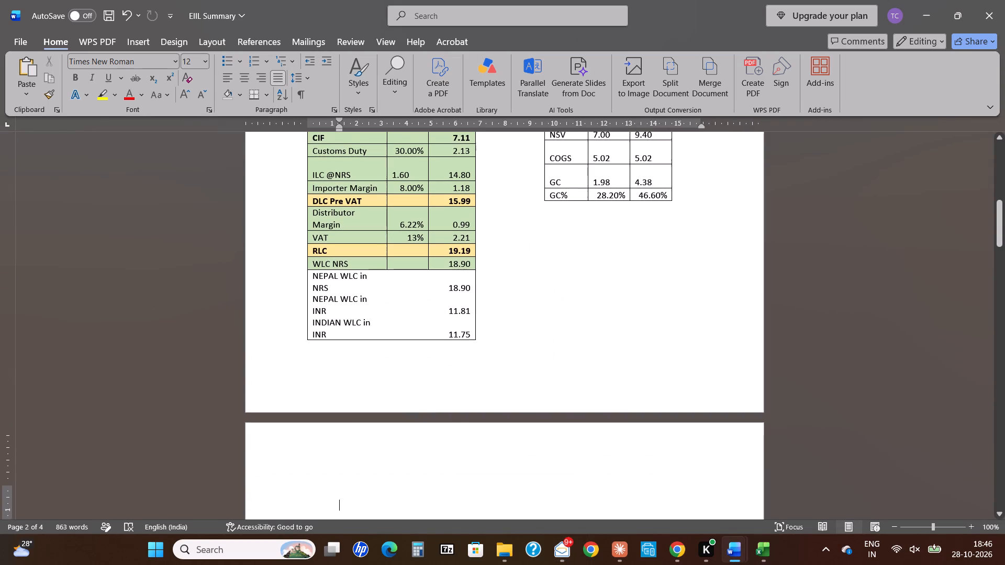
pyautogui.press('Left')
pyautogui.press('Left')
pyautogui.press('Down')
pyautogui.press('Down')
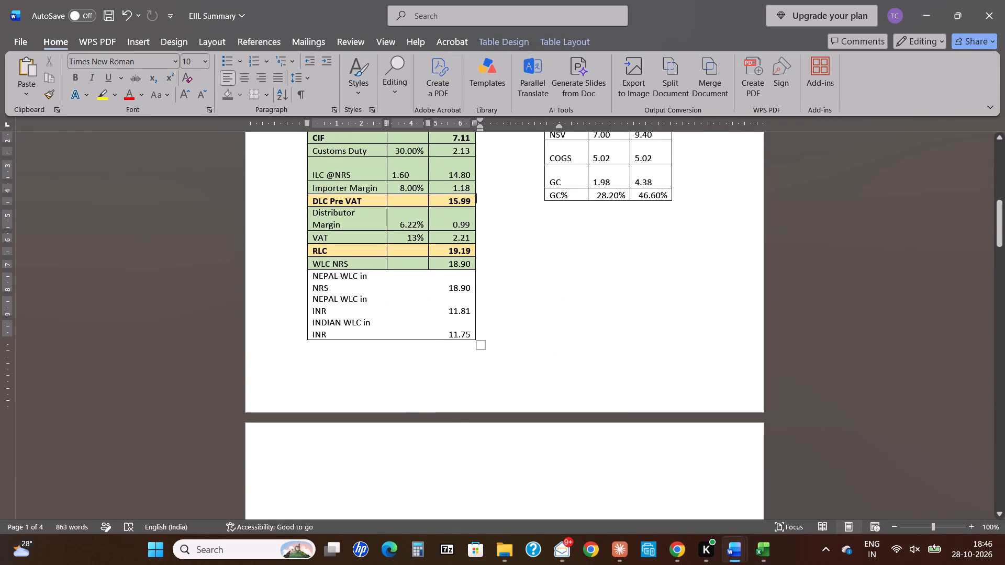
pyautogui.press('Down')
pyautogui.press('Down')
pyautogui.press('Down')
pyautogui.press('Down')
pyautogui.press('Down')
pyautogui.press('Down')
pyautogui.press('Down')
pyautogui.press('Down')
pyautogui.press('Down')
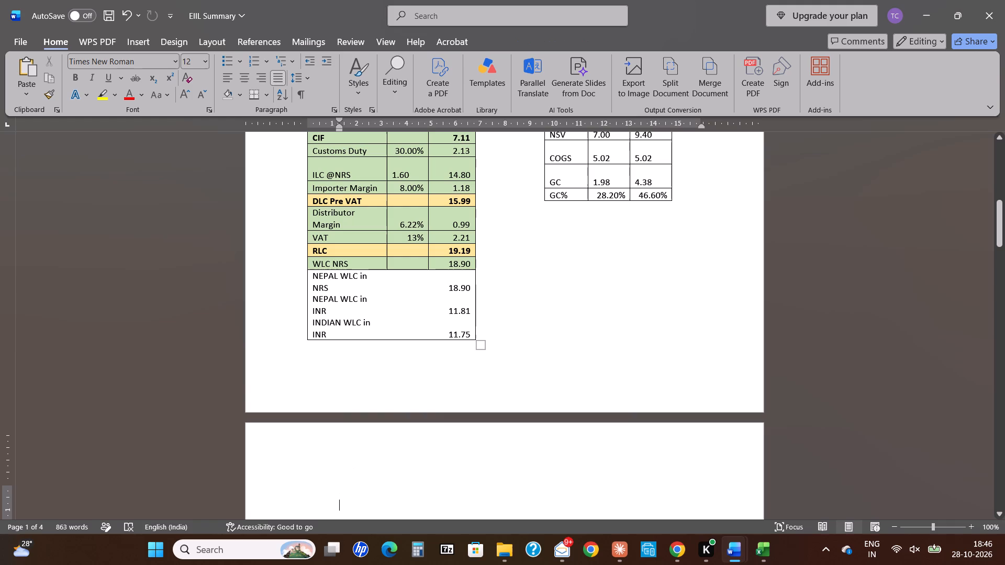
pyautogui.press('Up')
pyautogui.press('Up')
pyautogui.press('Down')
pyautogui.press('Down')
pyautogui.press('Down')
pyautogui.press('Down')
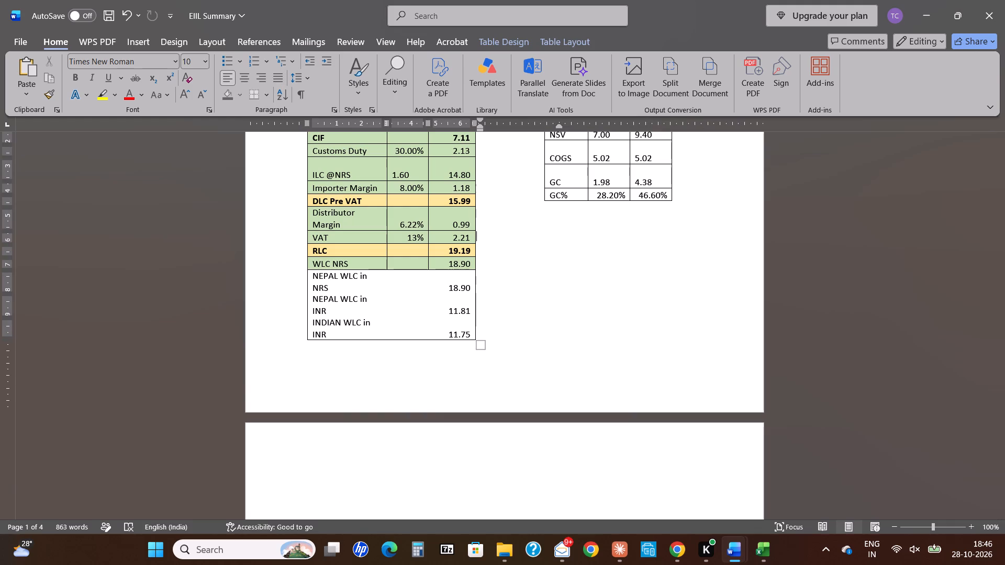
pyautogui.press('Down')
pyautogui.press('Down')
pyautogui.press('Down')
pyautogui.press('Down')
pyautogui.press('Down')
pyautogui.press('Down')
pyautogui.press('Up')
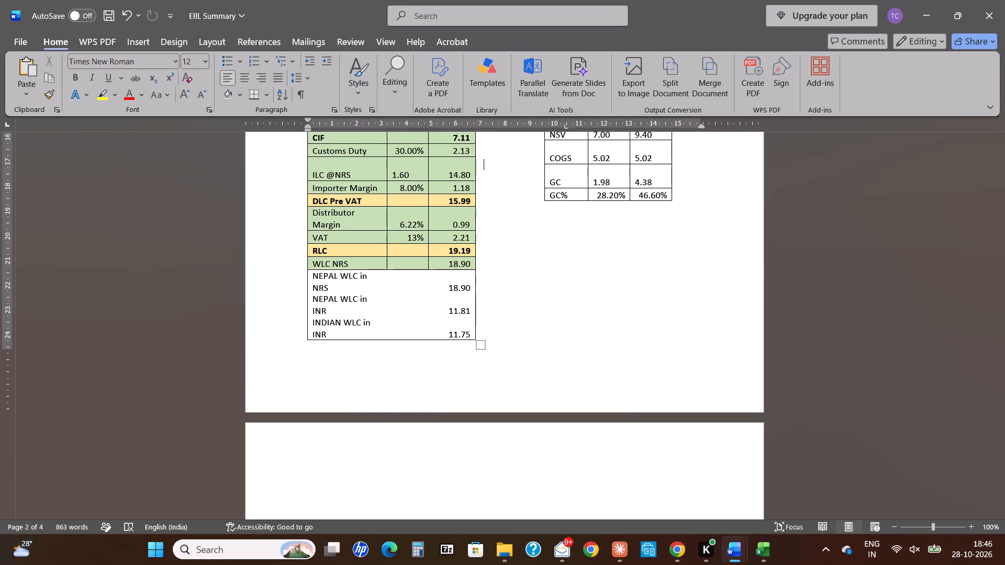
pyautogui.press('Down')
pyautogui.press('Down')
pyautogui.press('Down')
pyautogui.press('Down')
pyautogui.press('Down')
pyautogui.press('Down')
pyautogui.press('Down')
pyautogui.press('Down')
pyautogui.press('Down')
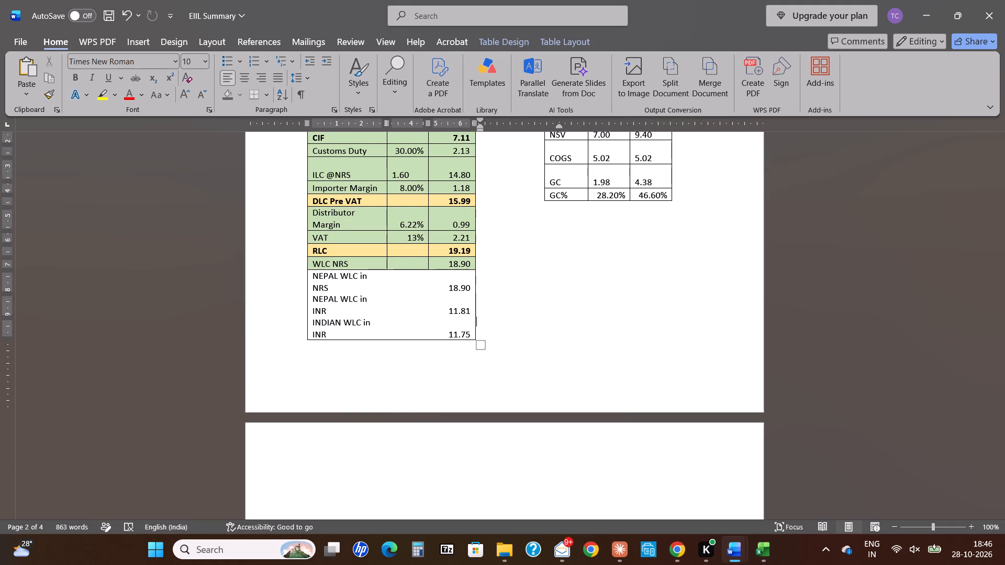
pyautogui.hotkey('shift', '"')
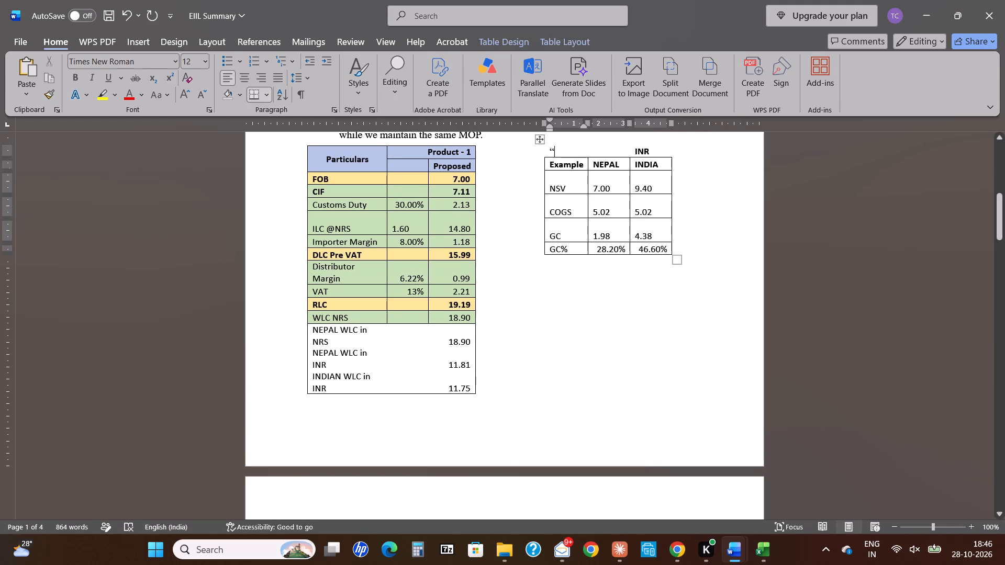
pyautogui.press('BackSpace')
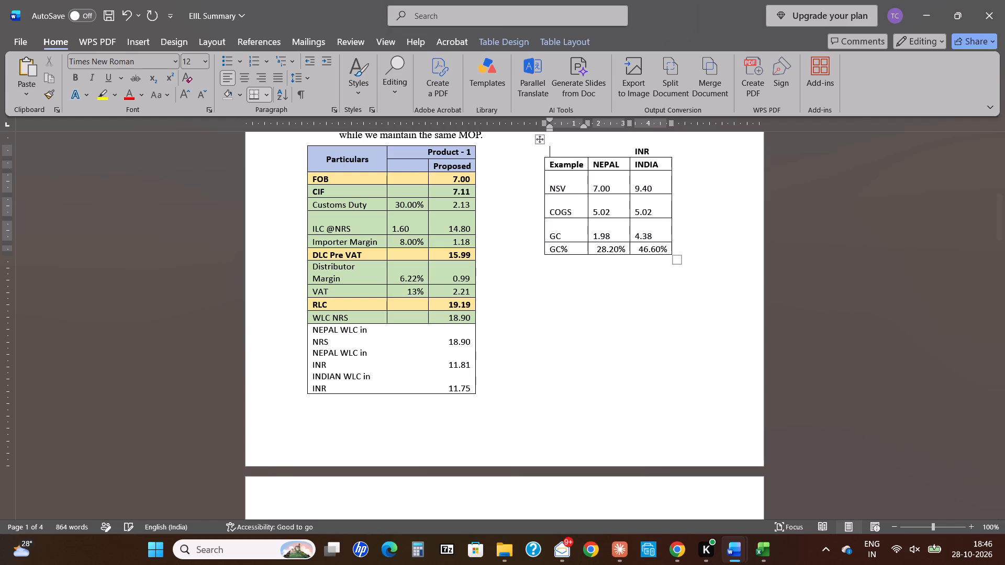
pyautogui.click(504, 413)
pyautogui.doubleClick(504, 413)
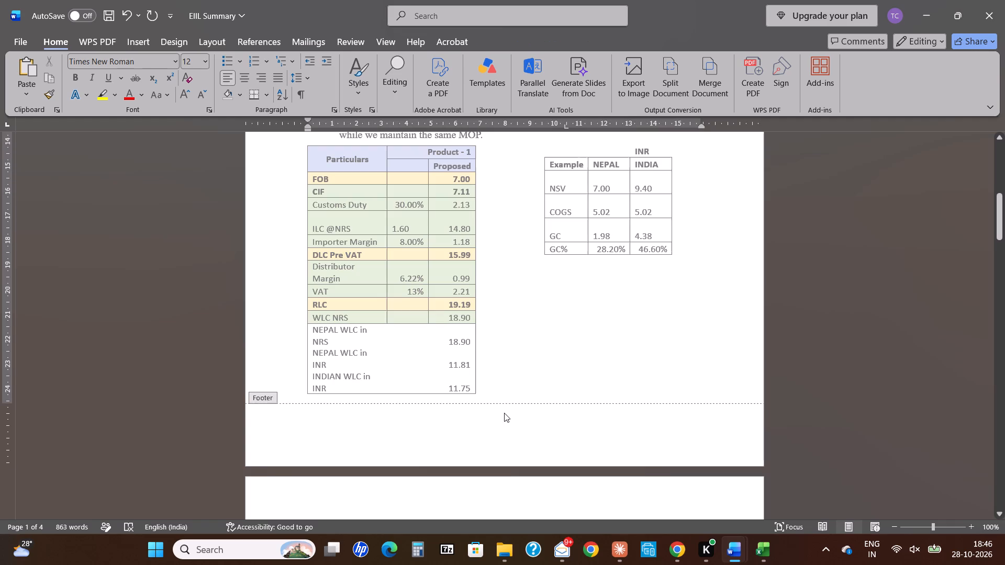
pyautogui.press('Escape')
# Add a numbered item 2 reading "Our Analysis" at the top of the page following the two tables.
pyautogui.click(462, 487)
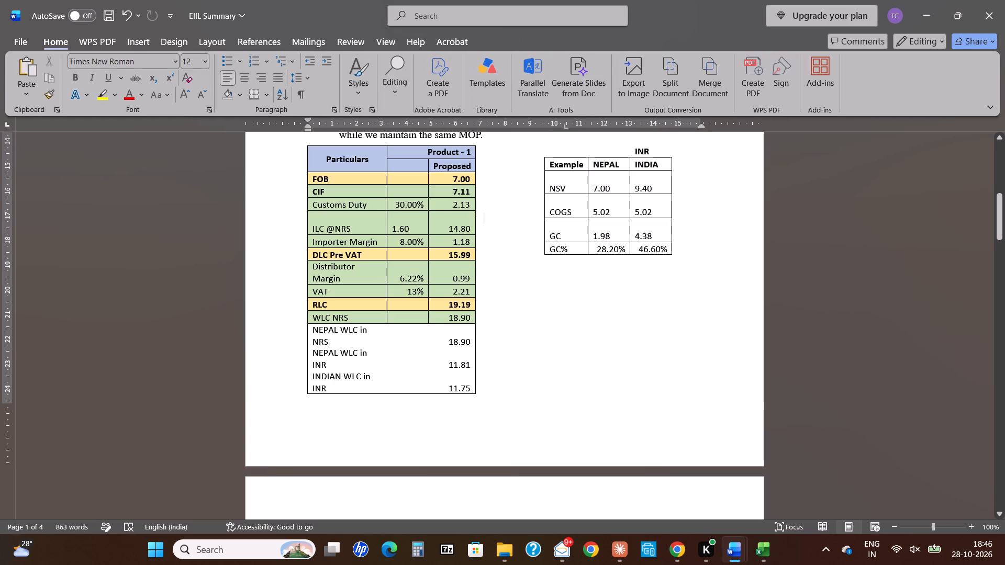
pyautogui.doubleClick(462, 487)
pyautogui.press('Escape')
pyautogui.scroll(-1, 468, 442)
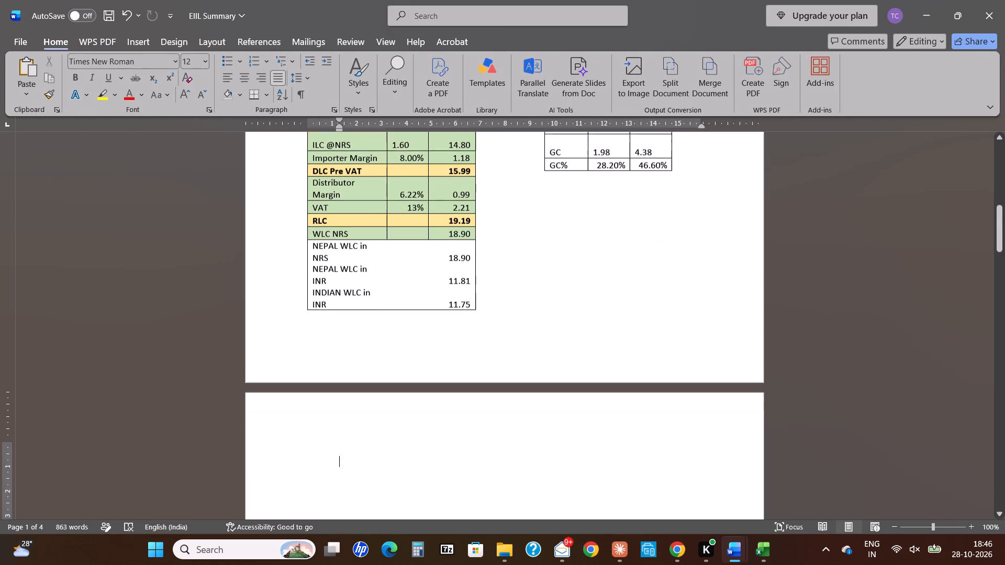
pyautogui.scroll(-1, 468, 442)
pyautogui.hotkey('alt', 'Tab')
pyautogui.hotkey('alt', 'Tab')
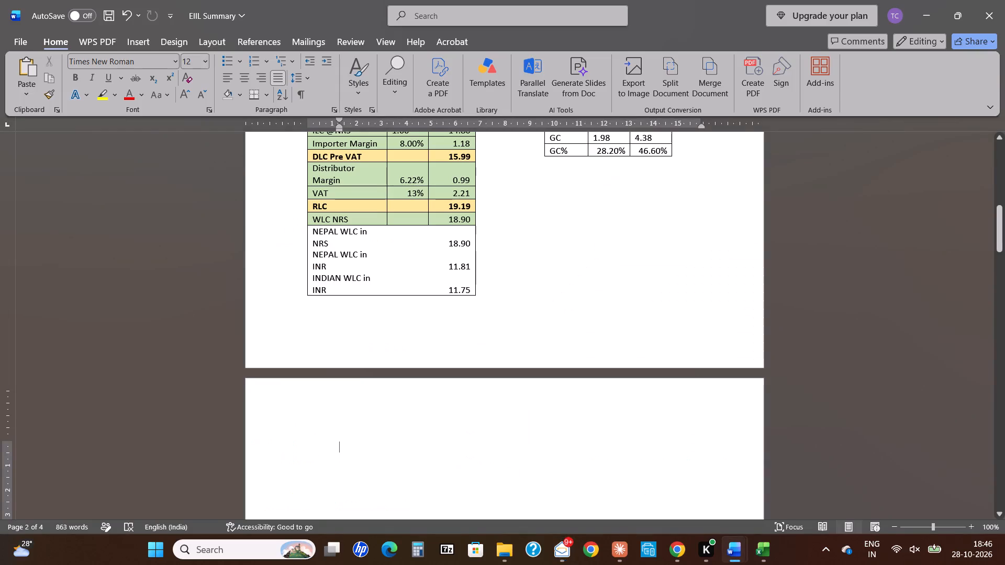
pyautogui.hotkey('alt', 'Tab')
pyautogui.hotkey('alt', 'Tab')
pyautogui.press('BackSpace')
pyautogui.write('20')
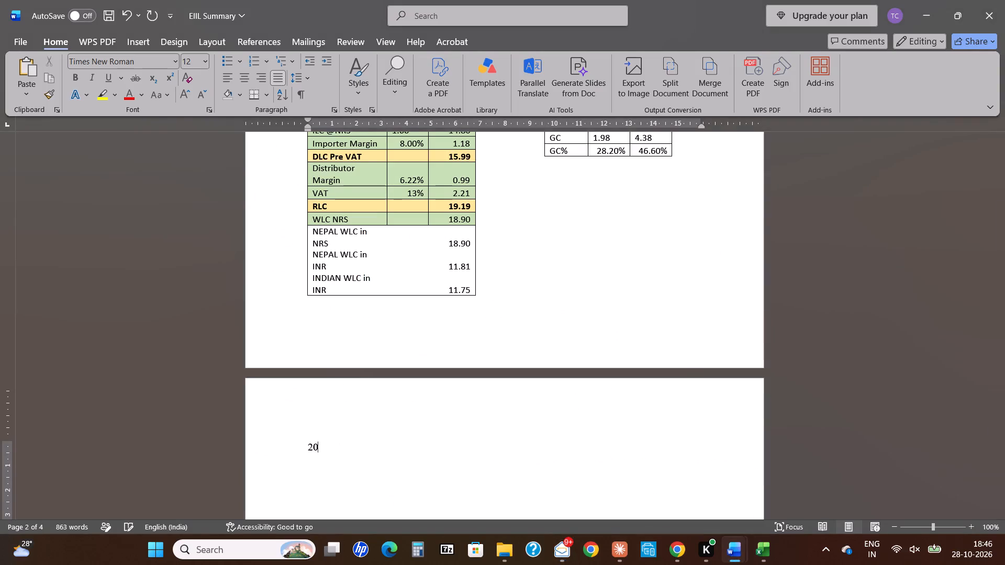
pyautogui.press('BackSpace')
pyautogui.write('. Our Ana')
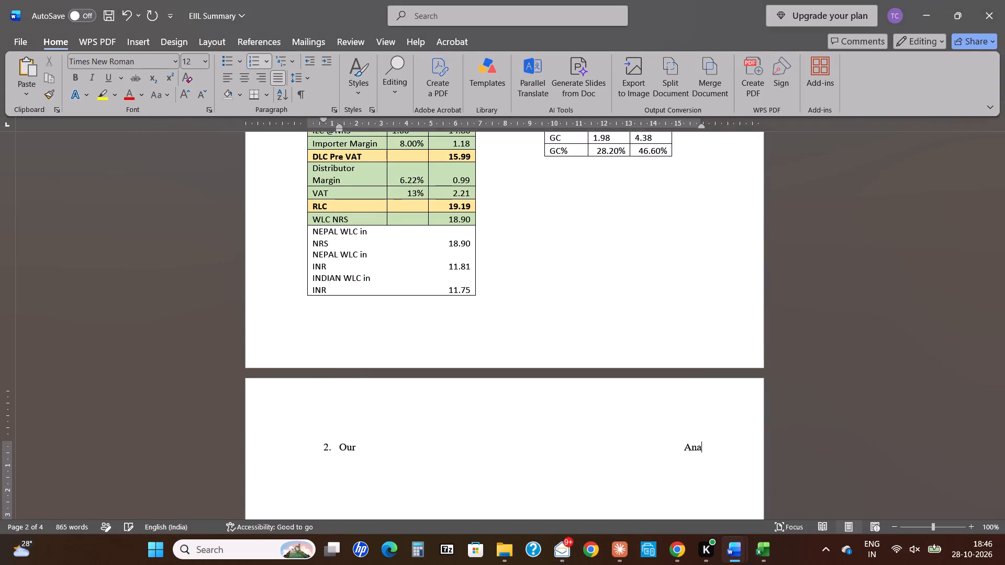
pyautogui.hotkey('ctrl', 'z')
pyautogui.write('Our An')
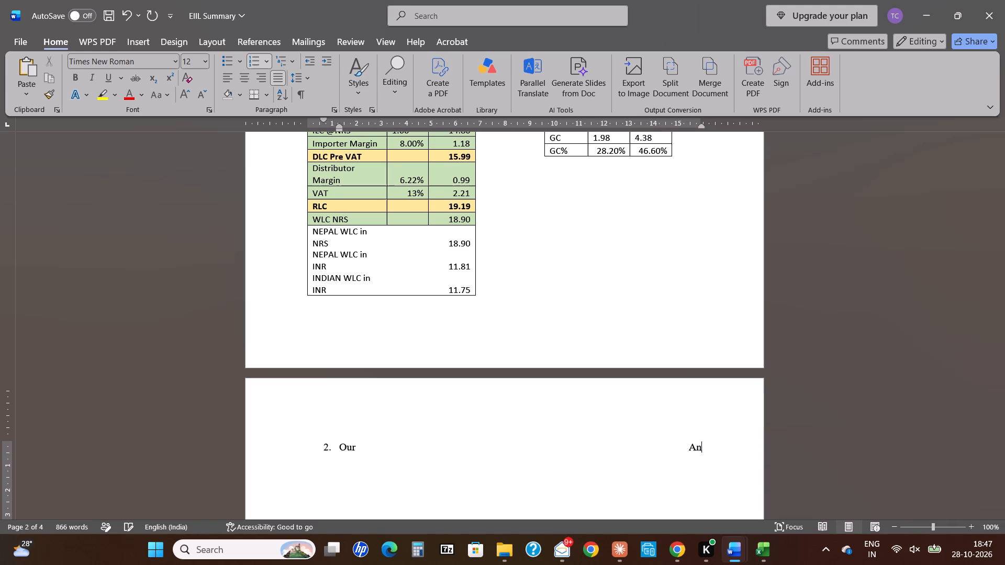
pyautogui.press('a')
pyautogui.write('lysis')
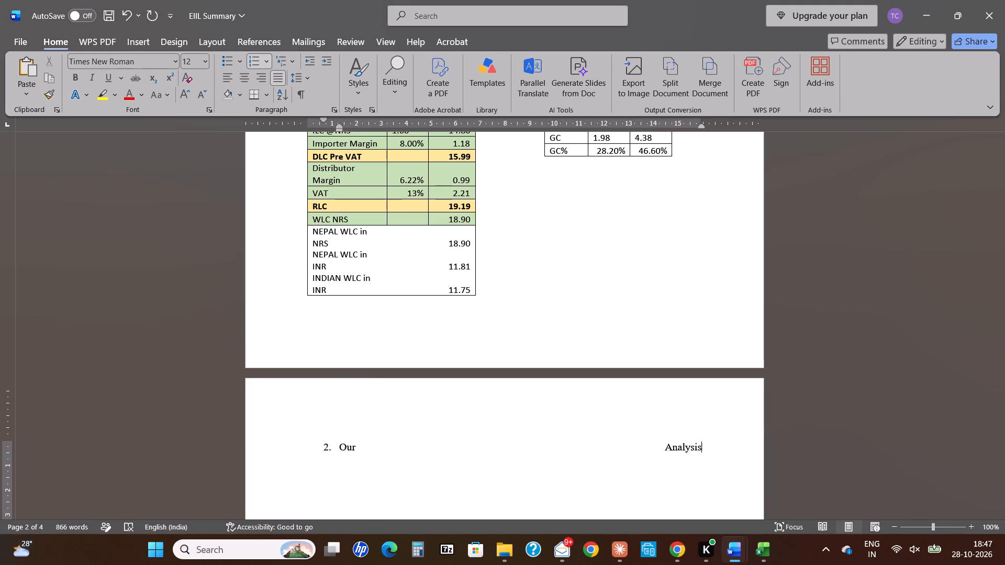
# Turn off justified alignment for the "Our Analysis" item so its words sit together at normal spacing.
pyautogui.hotkey('ctrl', 'shift', 'Left')
pyautogui.hotkey('ctrl', 'shift', 'Left')
pyautogui.write('haj')
pyautogui.press('Right')
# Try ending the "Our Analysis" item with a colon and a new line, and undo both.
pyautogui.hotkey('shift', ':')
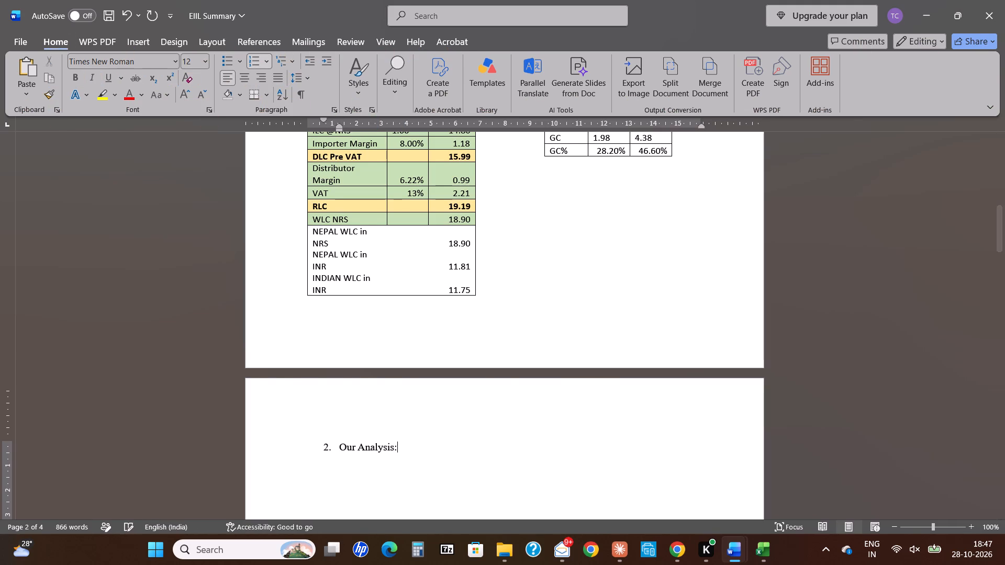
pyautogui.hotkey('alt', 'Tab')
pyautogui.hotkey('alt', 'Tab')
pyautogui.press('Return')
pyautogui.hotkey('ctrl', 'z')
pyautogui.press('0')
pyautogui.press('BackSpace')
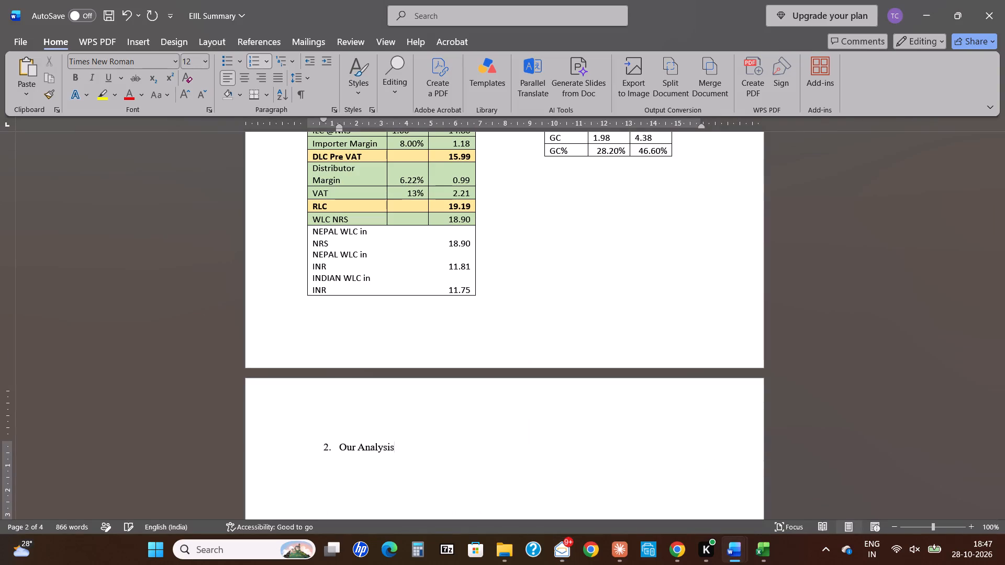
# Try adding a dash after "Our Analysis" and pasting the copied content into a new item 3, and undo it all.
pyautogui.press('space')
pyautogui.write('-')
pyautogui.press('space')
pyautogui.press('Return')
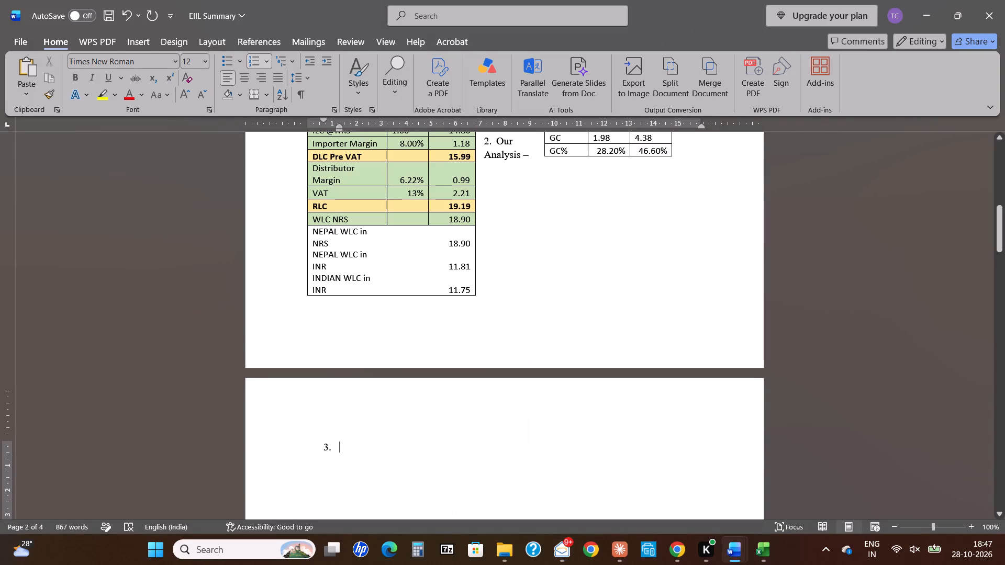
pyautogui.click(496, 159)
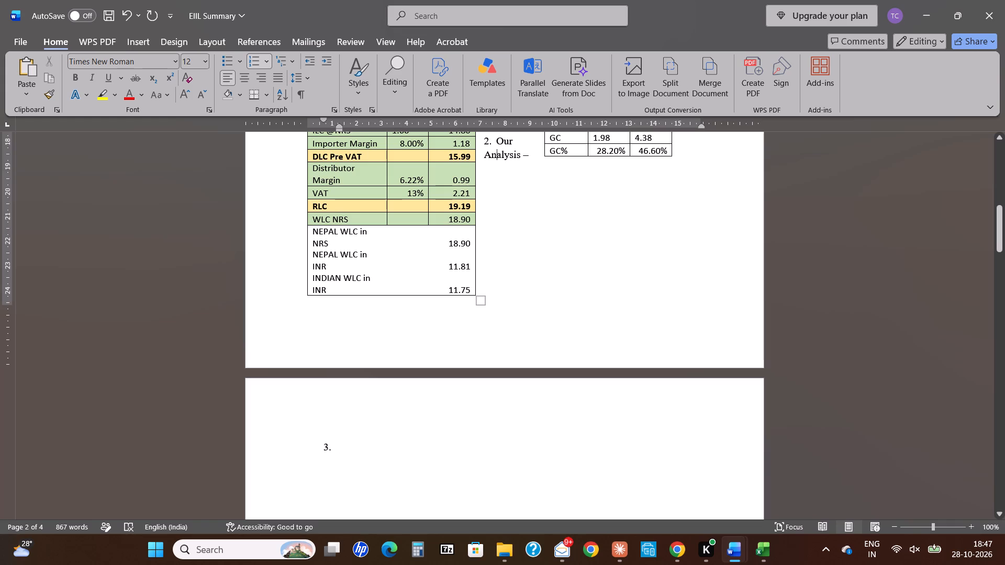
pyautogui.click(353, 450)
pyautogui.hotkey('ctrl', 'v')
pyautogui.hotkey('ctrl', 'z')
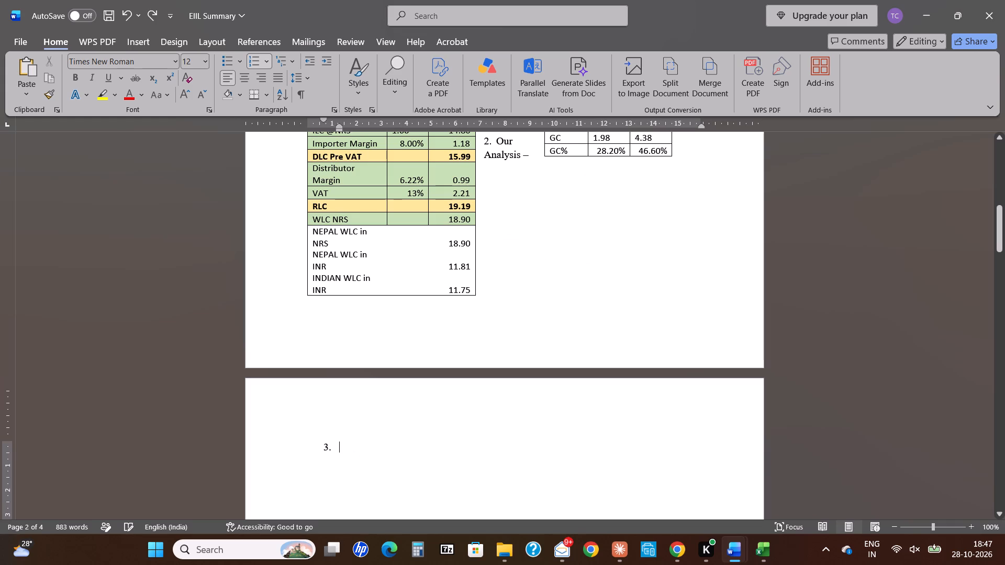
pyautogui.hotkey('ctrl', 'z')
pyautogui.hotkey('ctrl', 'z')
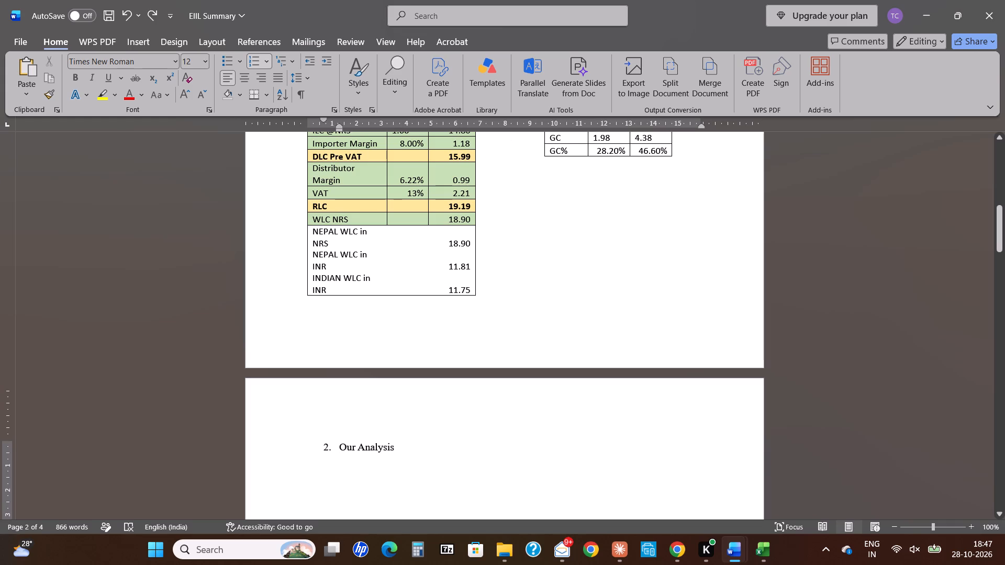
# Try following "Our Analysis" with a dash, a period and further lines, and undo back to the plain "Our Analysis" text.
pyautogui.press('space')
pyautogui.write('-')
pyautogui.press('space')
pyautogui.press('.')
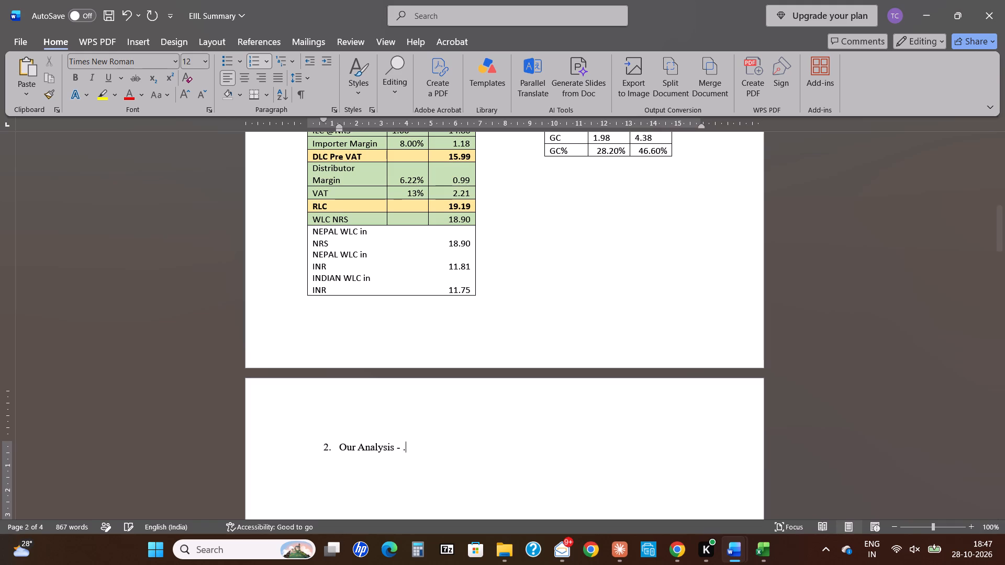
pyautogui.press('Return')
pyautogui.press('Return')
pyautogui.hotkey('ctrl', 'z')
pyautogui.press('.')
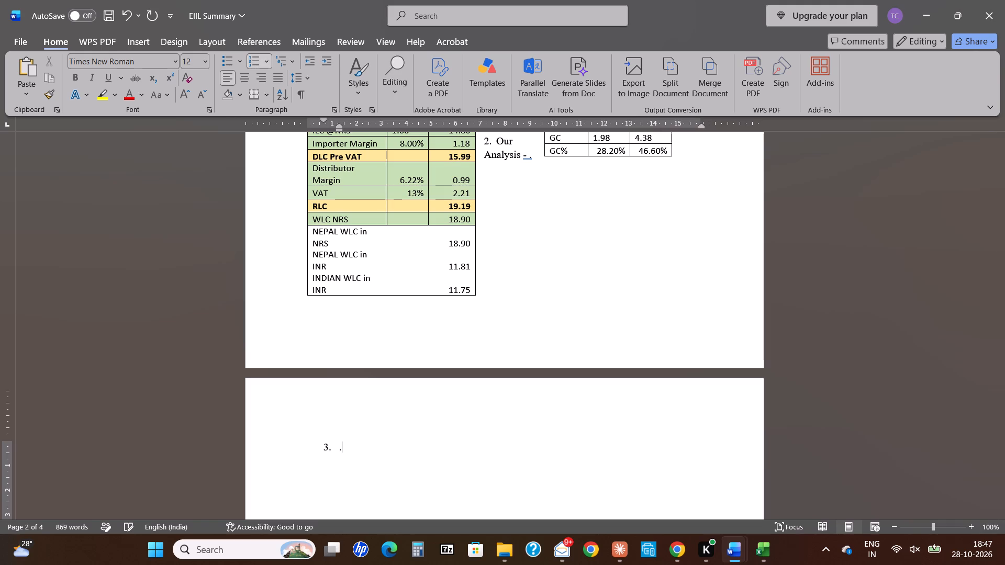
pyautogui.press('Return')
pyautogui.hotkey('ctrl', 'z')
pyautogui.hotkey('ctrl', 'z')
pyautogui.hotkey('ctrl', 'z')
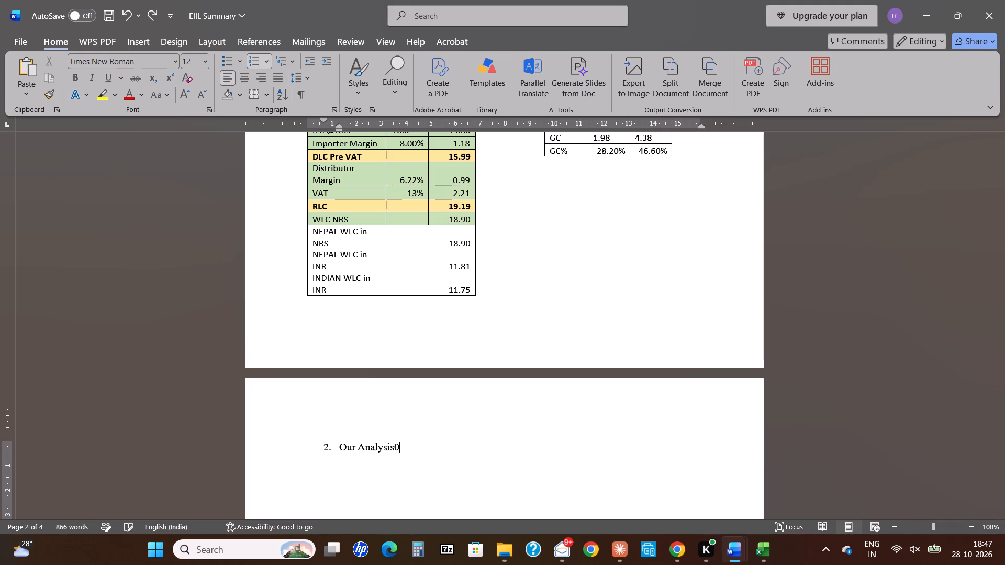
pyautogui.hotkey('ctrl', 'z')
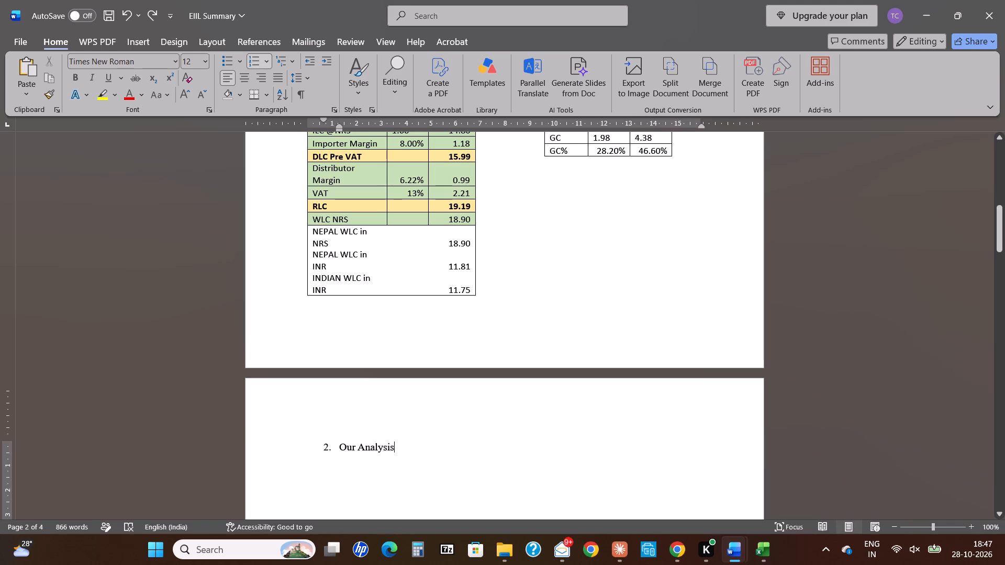
# Review the document from the email's closing paragraphs and tables down through "Our Analysis" to the "Date of Events" section.
pyautogui.scroll(2, 512, 378)
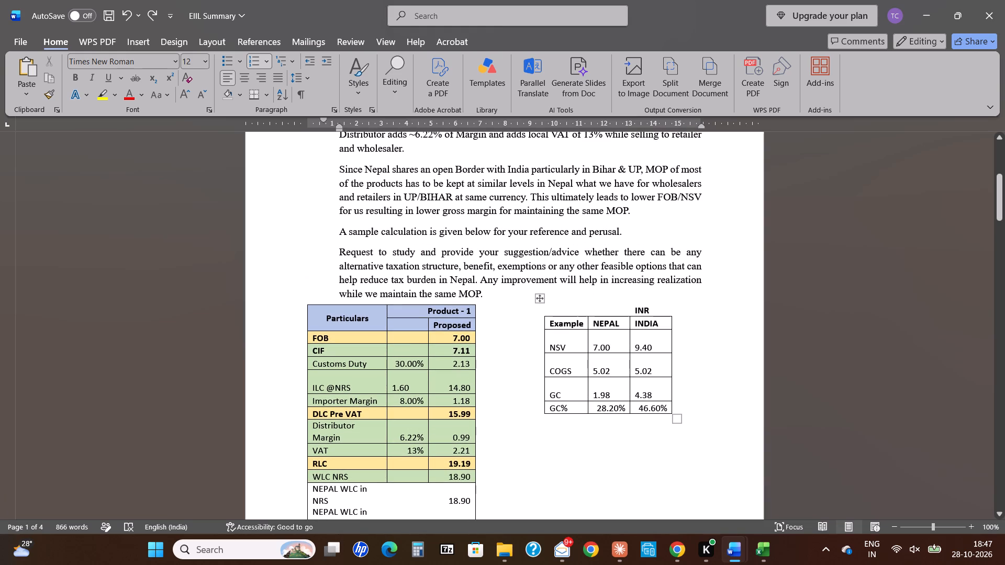
pyautogui.click(561, 368)
pyautogui.scroll(-2, 561, 368)
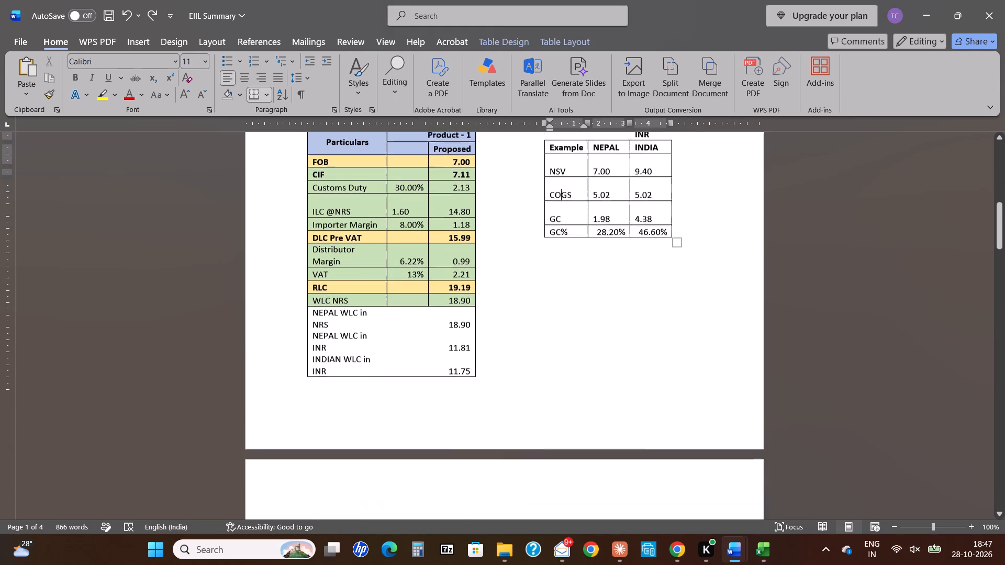
pyautogui.scroll(-1, 561, 368)
pyautogui.scroll(-1, 457, 471)
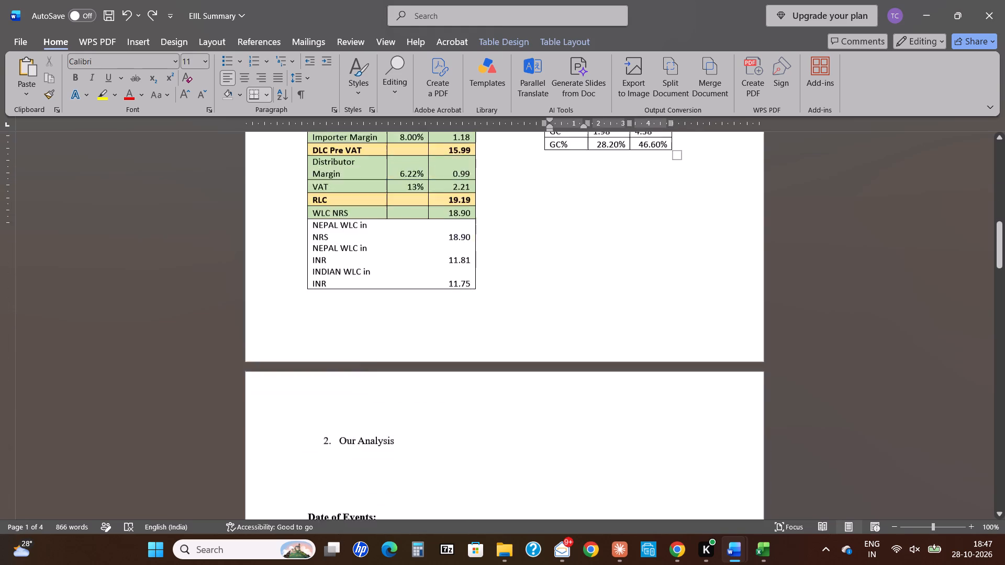
pyautogui.scroll(-2, 457, 471)
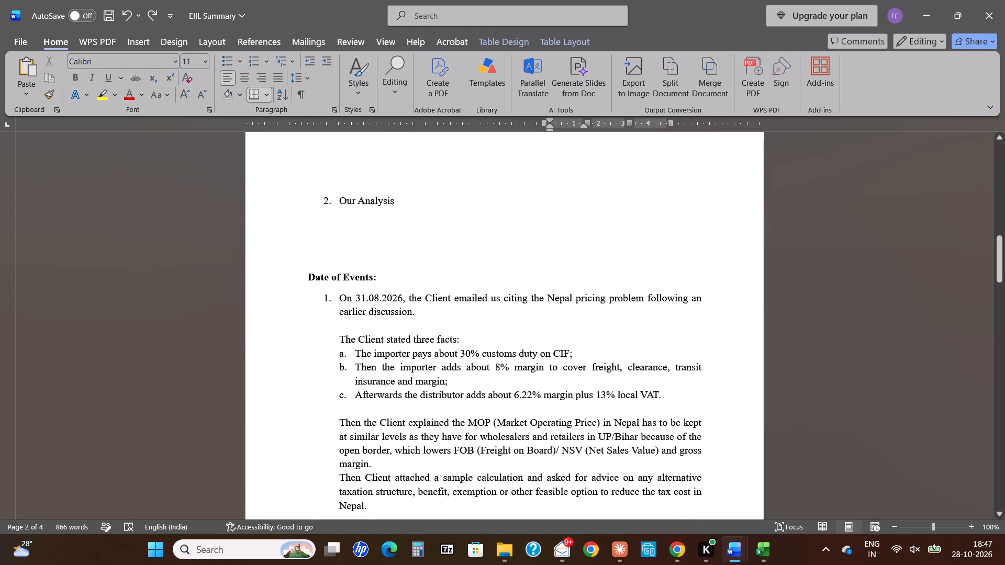
# Delete the numbered item 2 "Our Analysis" above the "Date of Events" heading, including its numbering.
pyautogui.click(343, 245)
pyautogui.click(329, 163)
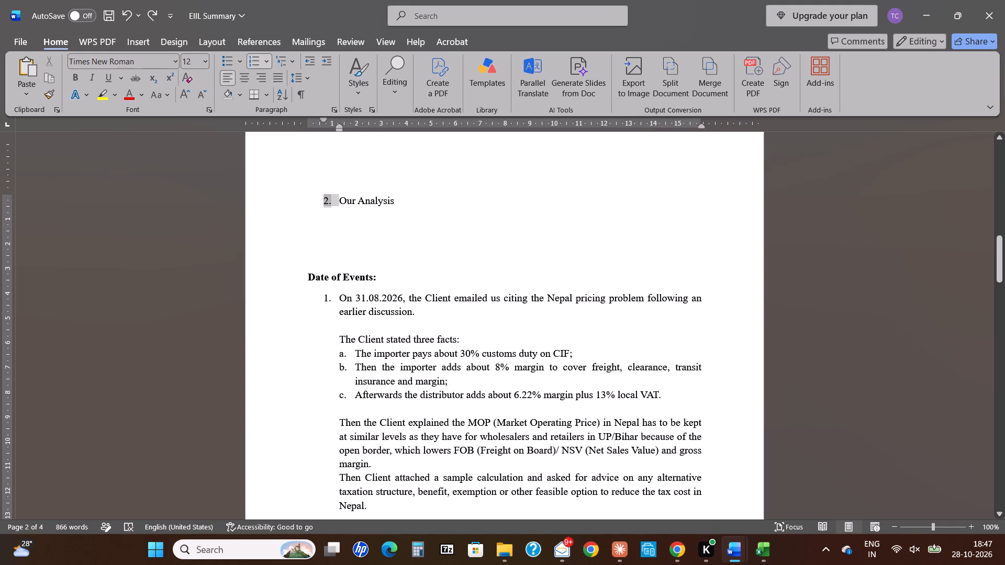
pyautogui.press('Up')
pyautogui.press('Down')
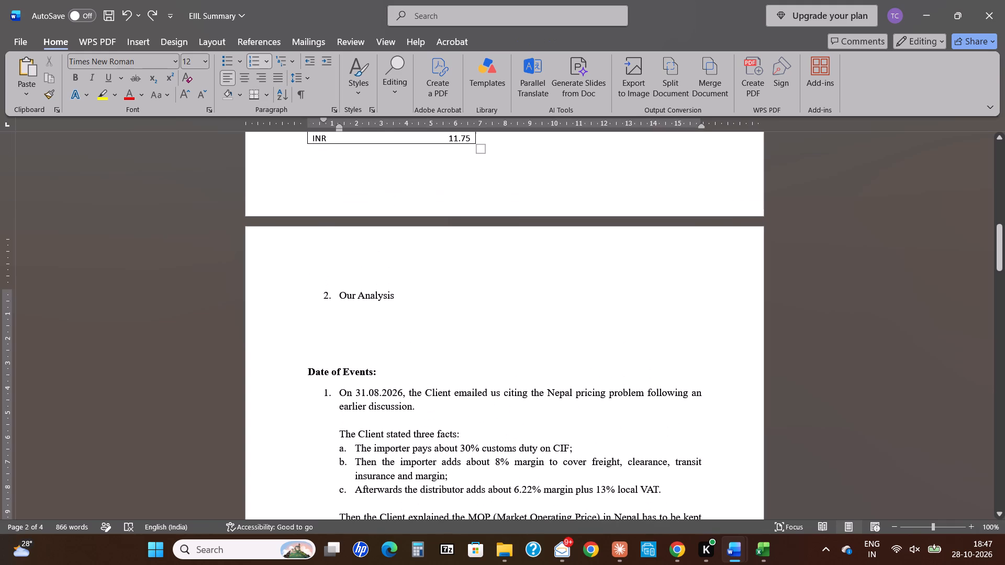
pyautogui.press('Up')
pyautogui.press('Down')
pyautogui.press('Down')
pyautogui.press('Up')
pyautogui.press('Delete')
pyautogui.press('Delete')
pyautogui.press('Delete')
pyautogui.press('Delete')
pyautogui.press('Delete')
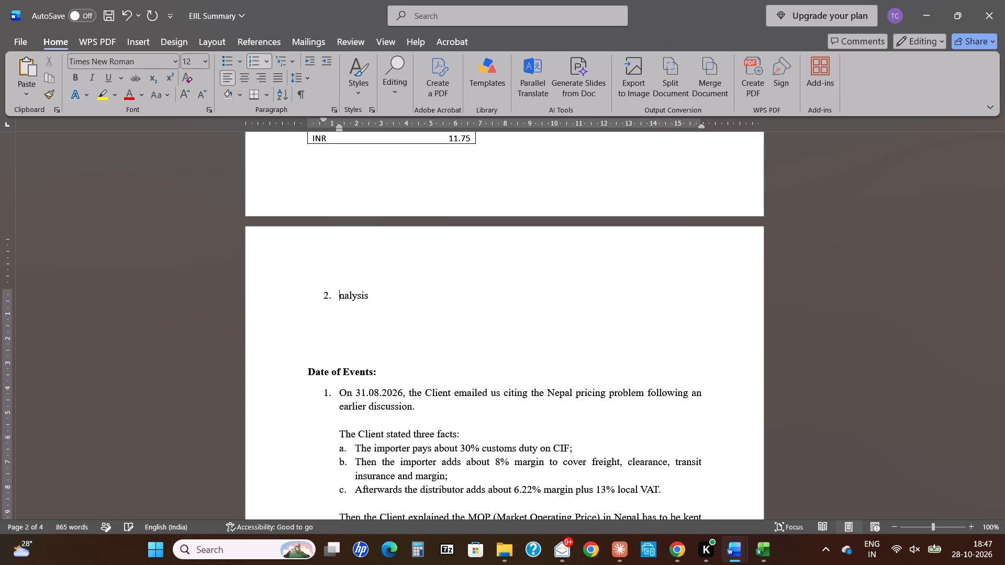
pyautogui.press('Delete')
pyautogui.press('Delete')
pyautogui.press('Delete')
pyautogui.press('Delete')
pyautogui.press('Delete')
pyautogui.press('Delete')
pyautogui.press('Delete')
pyautogui.press('\\')
pyautogui.press('BackSpace')
pyautogui.press('BackSpace')
pyautogui.press('BackSpace')
pyautogui.press('BackSpace')
pyautogui.press('BackSpace')
pyautogui.press('BackSpace')
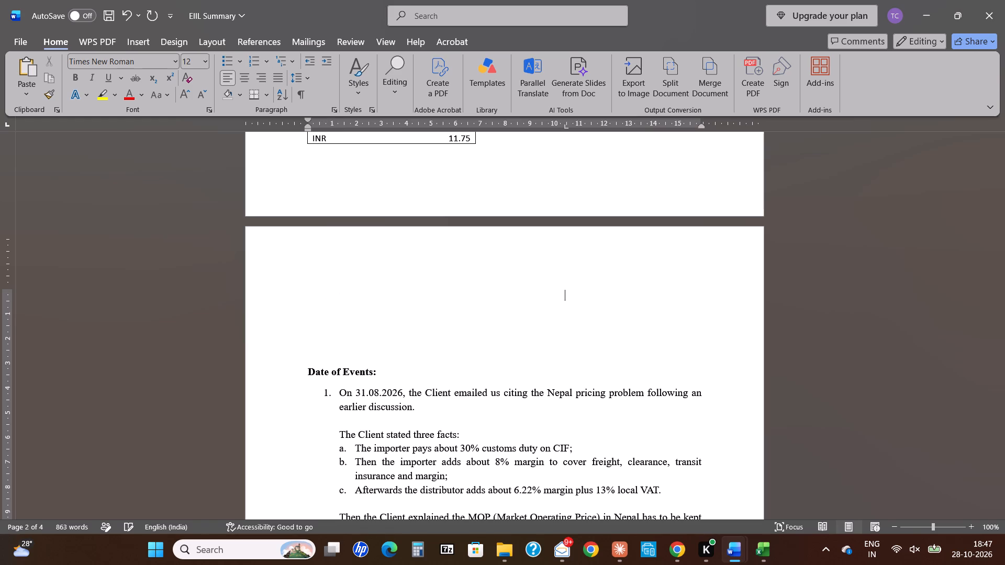
# Remove the blank lines between the pricing tables and the "Date of Events" heading.
pyautogui.press('BackSpace')
pyautogui.press('Delete')
pyautogui.hotkey('ctrl', 'z')
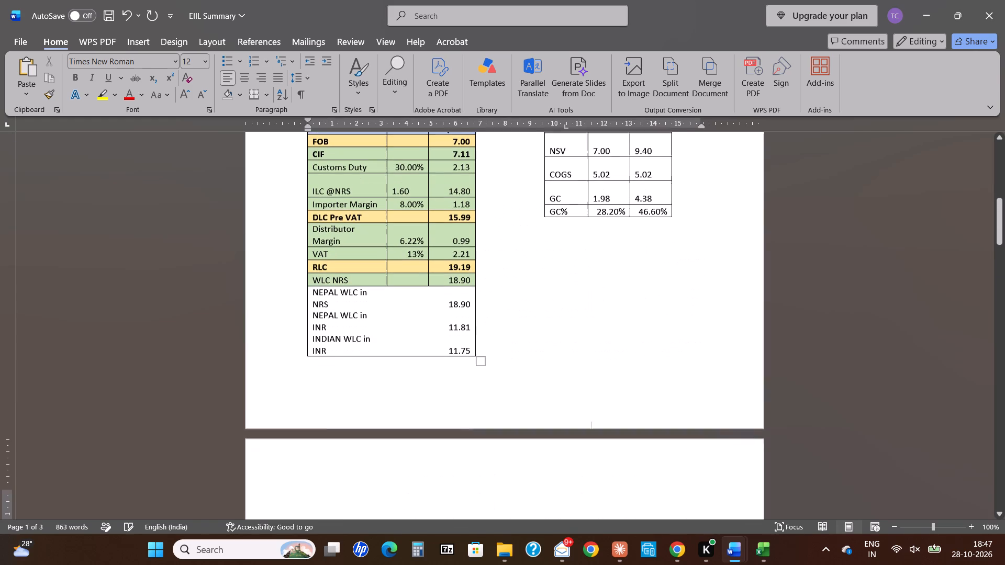
pyautogui.scroll(-1, 329, 163)
pyautogui.press('BackSpace')
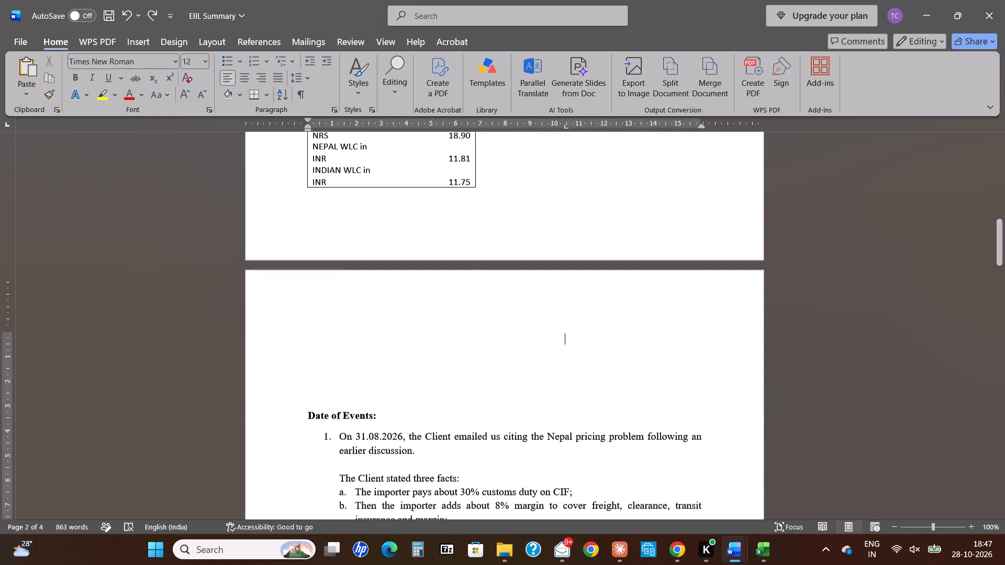
pyautogui.press('BackSpace')
pyautogui.press('BackSpace')
pyautogui.press('Down')
pyautogui.press('Delete')
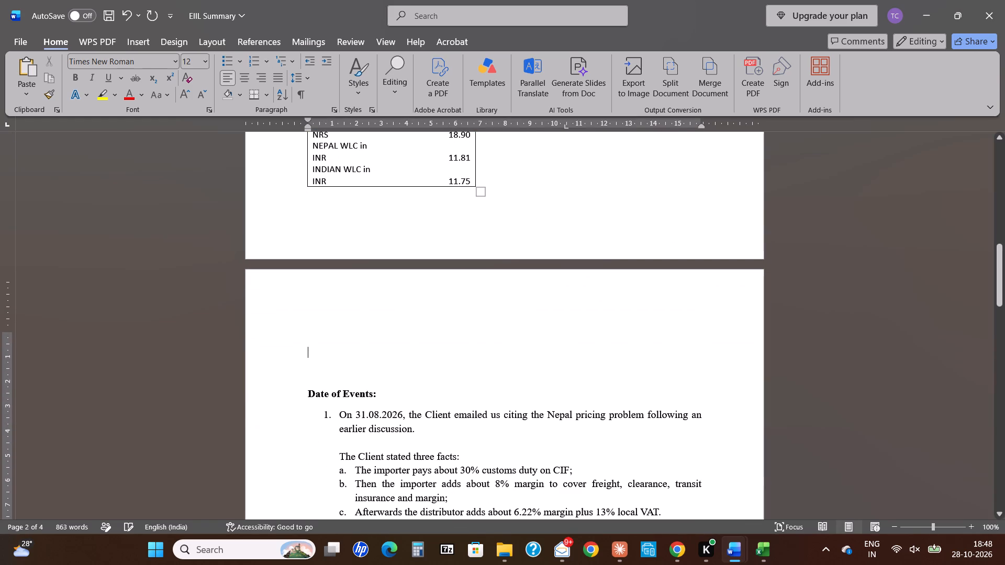
pyautogui.press('Down')
pyautogui.press('Up')
pyautogui.press('Delete')
pyautogui.press('Delete')
pyautogui.press('Down')
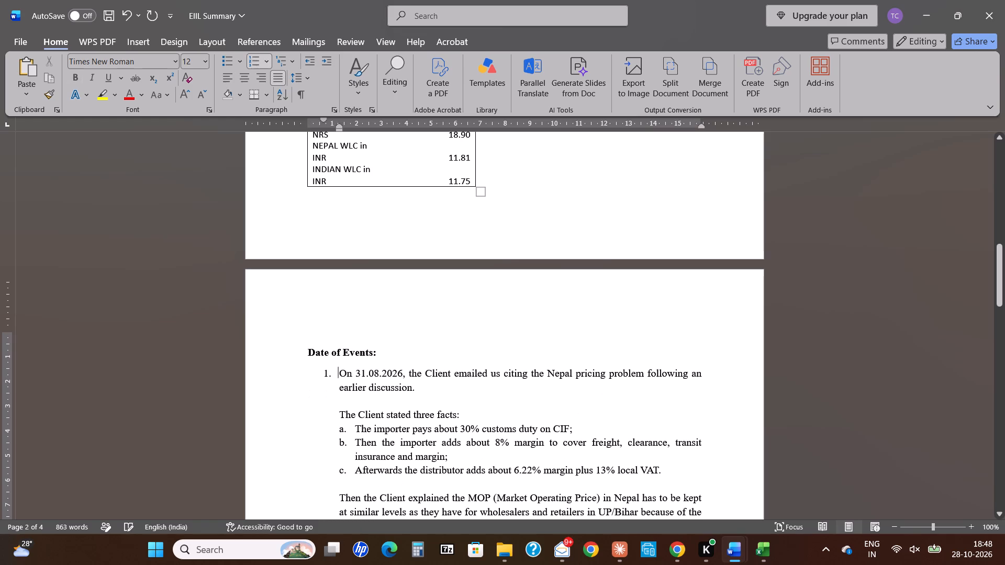
# Insert "2. Our Analysis - " directly in front of the "Date of Events:" heading text.
pyautogui.press('Up')
pyautogui.write('2.')
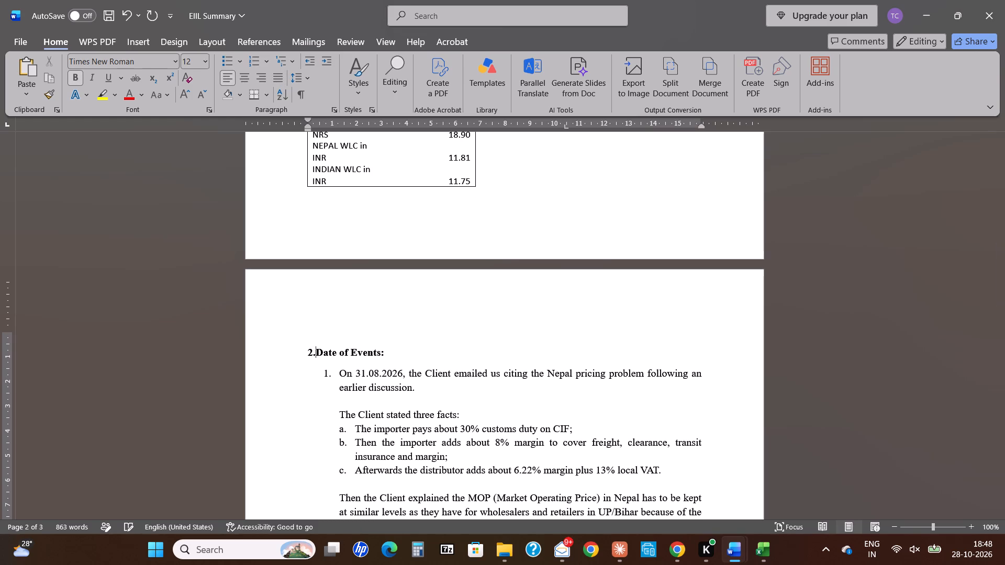
pyautogui.press('space')
pyautogui.press('BackSpace')
pyautogui.press('Tab')
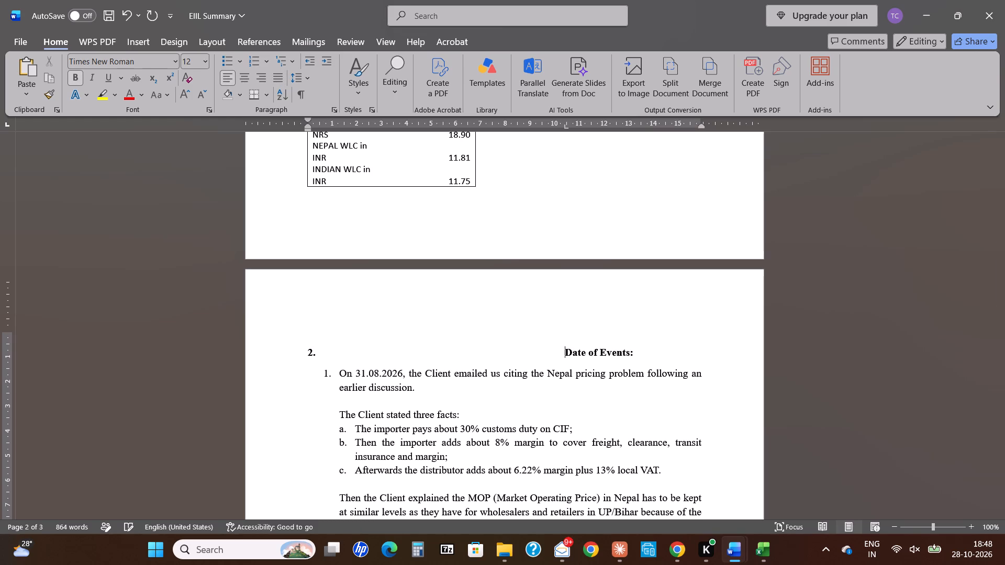
pyautogui.hotkey('ctrl', 'z')
pyautogui.press('space')
pyautogui.write('Pu')
pyautogui.press('BackSpace')
pyautogui.press('BackSpace')
pyautogui.write('Our Anal')
pyautogui.write('ay')
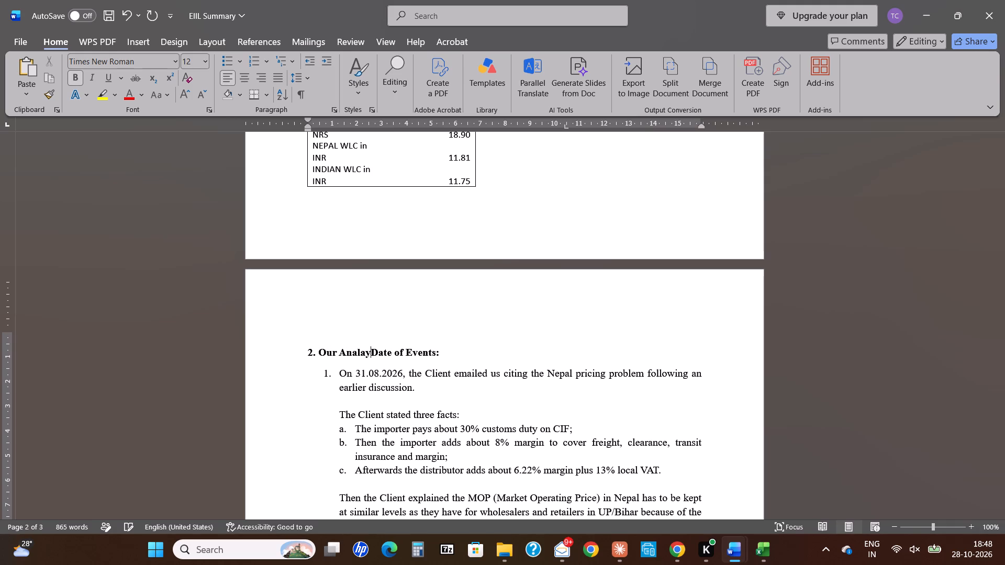
pyautogui.press('BackSpace')
pyautogui.press('BackSpace')
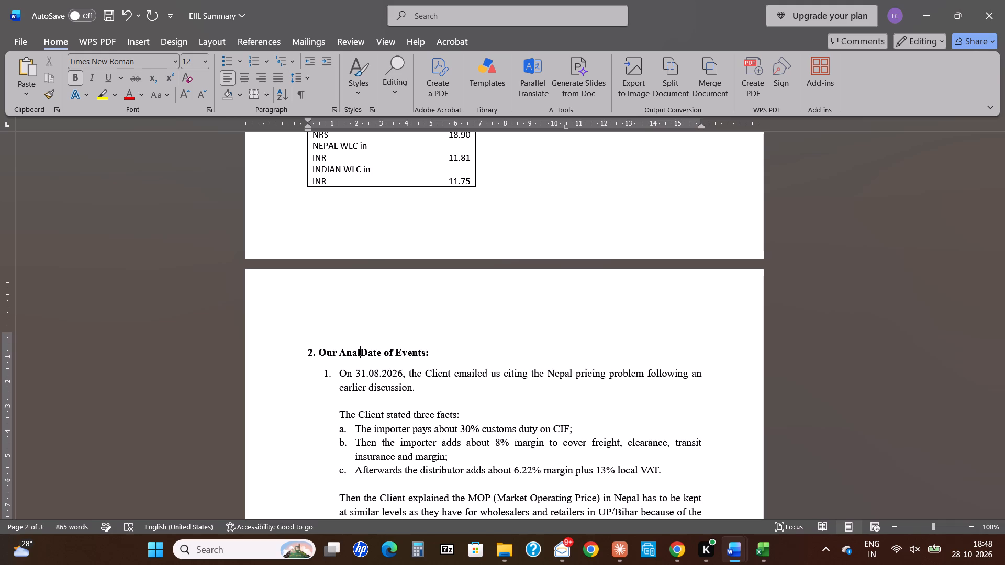
pyautogui.write('ysis _')
pyautogui.press('BackSpace')
pyautogui.write('-')
pyautogui.press('space')
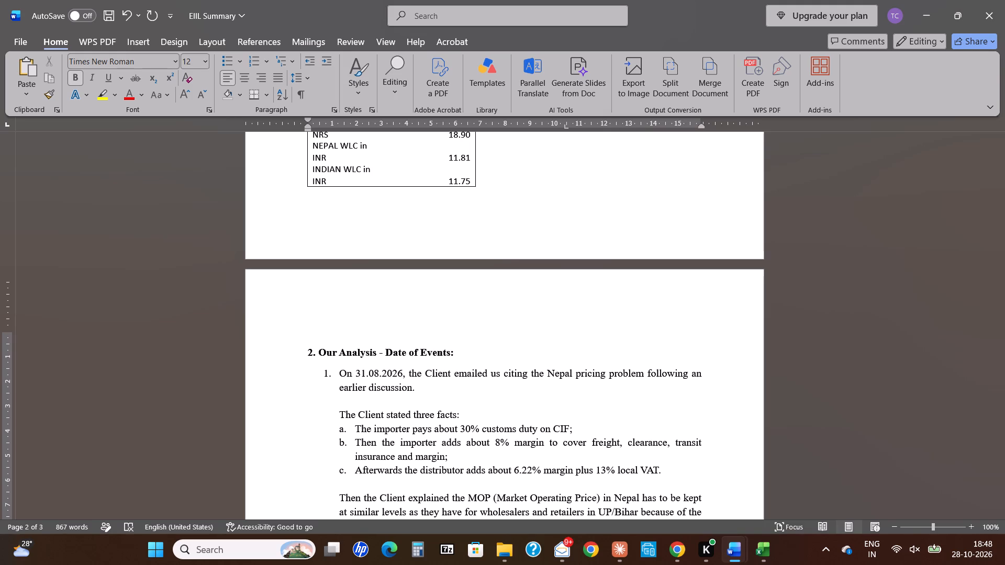
# Delete the text after "2. Our Analysis -", from "Date of Events:" down to the "export invoice" document list.
pyautogui.hotkey('shift', 'Home')
pyautogui.hotkey('shift', 'End')
pyautogui.hotkey('shift', 'Down')
pyautogui.hotkey('shift', 'Down')
pyautogui.hotkey('shift', 'Down')
pyautogui.hotkey('shift', 'Down')
pyautogui.hotkey('shift', 'Down')
pyautogui.hotkey('shift', 'Down')
pyautogui.hotkey('shift', 'Down')
pyautogui.hotkey('shift', 'Down')
pyautogui.hotkey('shift', 'Down')
pyautogui.hotkey('shift', 'Down')
pyautogui.hotkey('shift', 'Down')
pyautogui.hotkey('shift', 'Down')
pyautogui.hotkey('shift', 'Down')
pyautogui.hotkey('shift', 'Down')
pyautogui.hotkey('shift', 'Down')
pyautogui.hotkey('shift', 'Down')
pyautogui.hotkey('shift', 'Down')
pyautogui.hotkey('shift', 'Down')
pyautogui.hotkey('shift', 'Down')
pyautogui.hotkey('shift', 'Down')
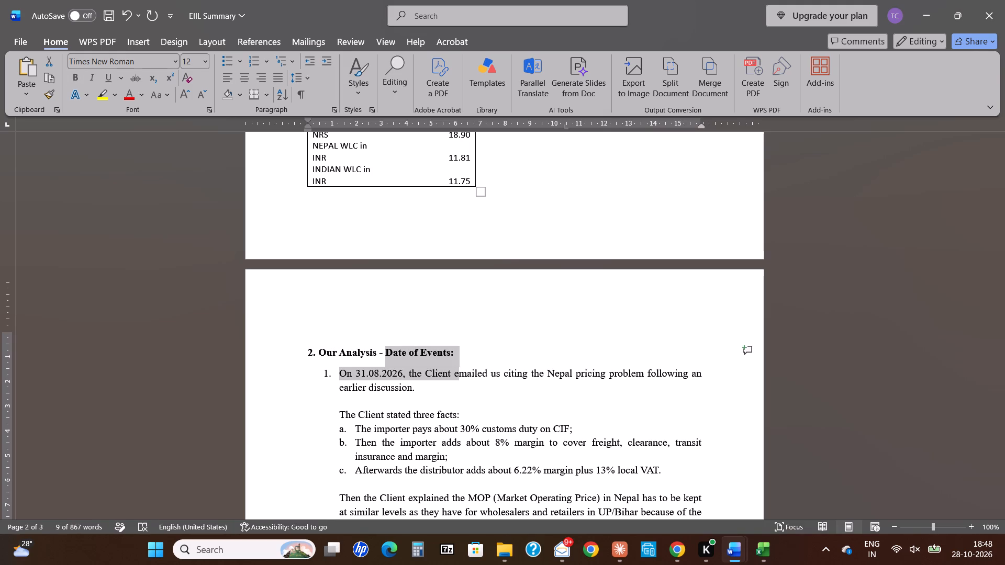
pyautogui.press('Delete')
# Copy the formatting of the numbered "Requirement of the Client" item onto the "2. Our Analysis" line with Format Painter.
pyautogui.scroll(7, 329, 163)
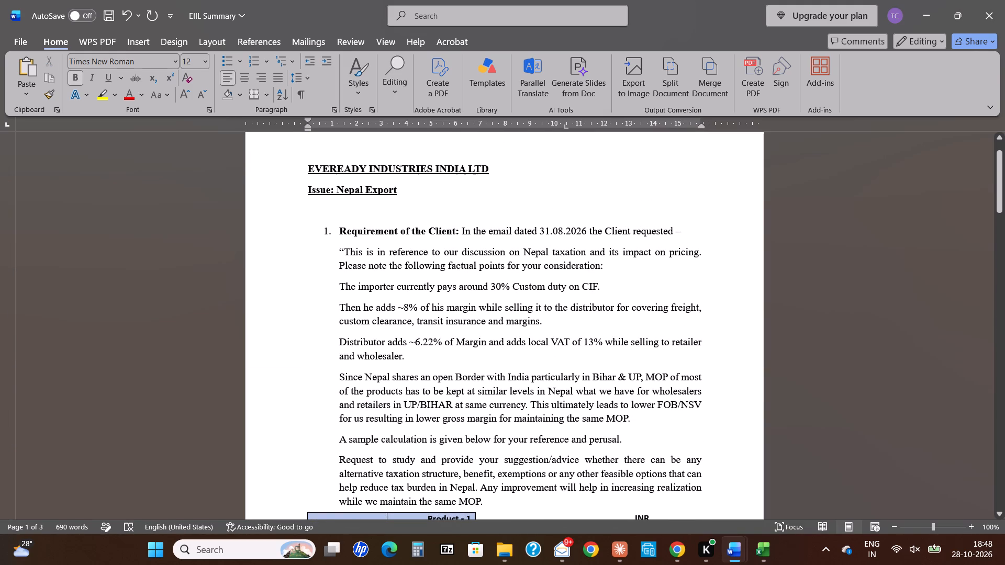
pyautogui.click(334, 231)
pyautogui.write('hfp')
pyautogui.scroll(-2, 334, 231)
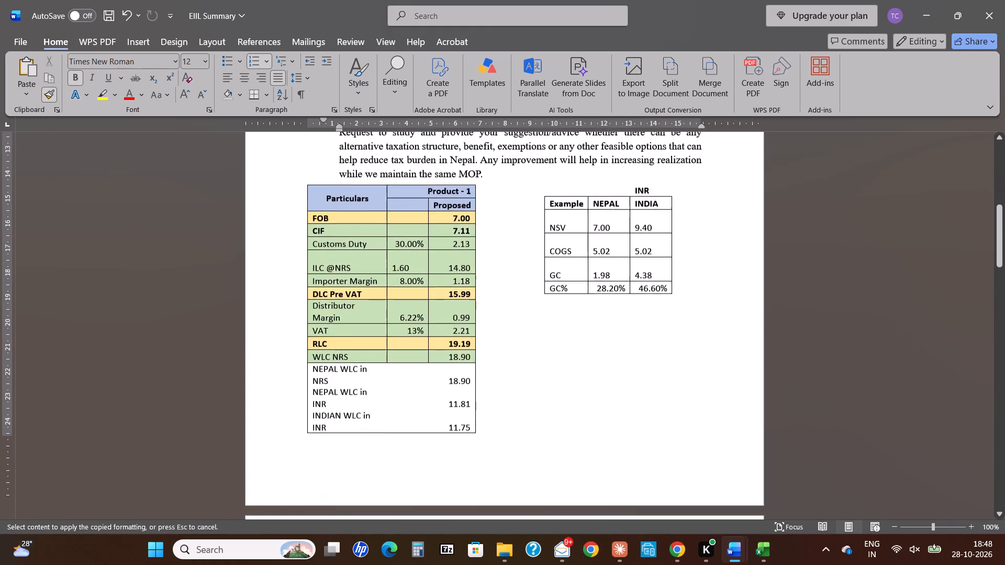
pyautogui.scroll(-1, 359, 370)
pyautogui.click(326, 366)
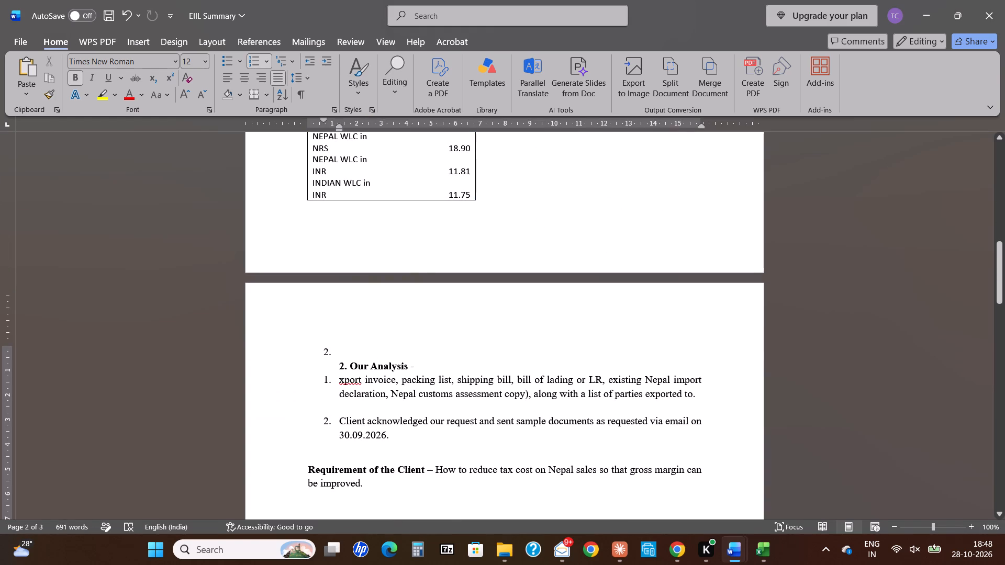
pyautogui.press('Left')
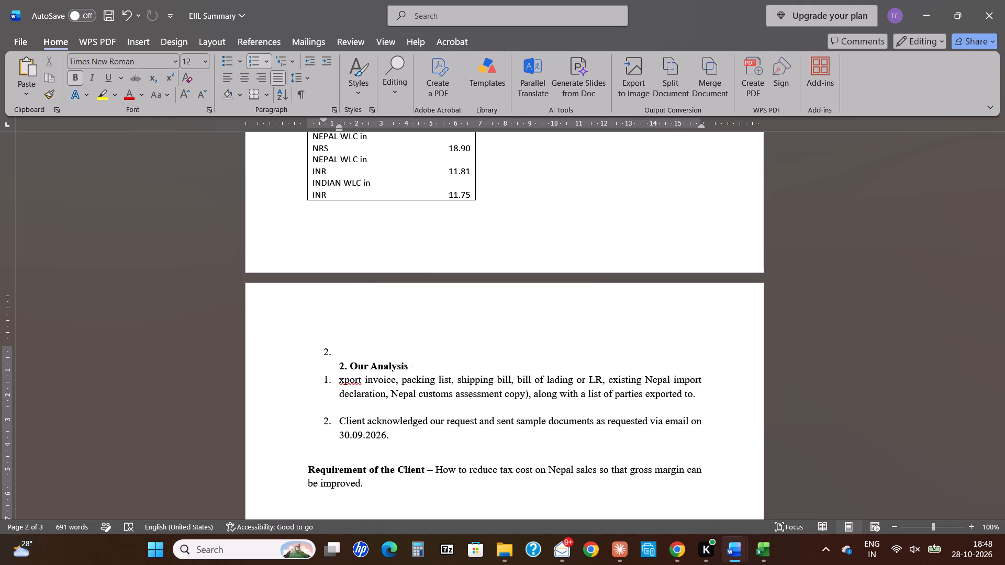
# Switch to the WORK DONE workbook in Excel and copy Sheet2's range B2:I17 covering both pricing tables.
pyautogui.scroll(3, 326, 366)
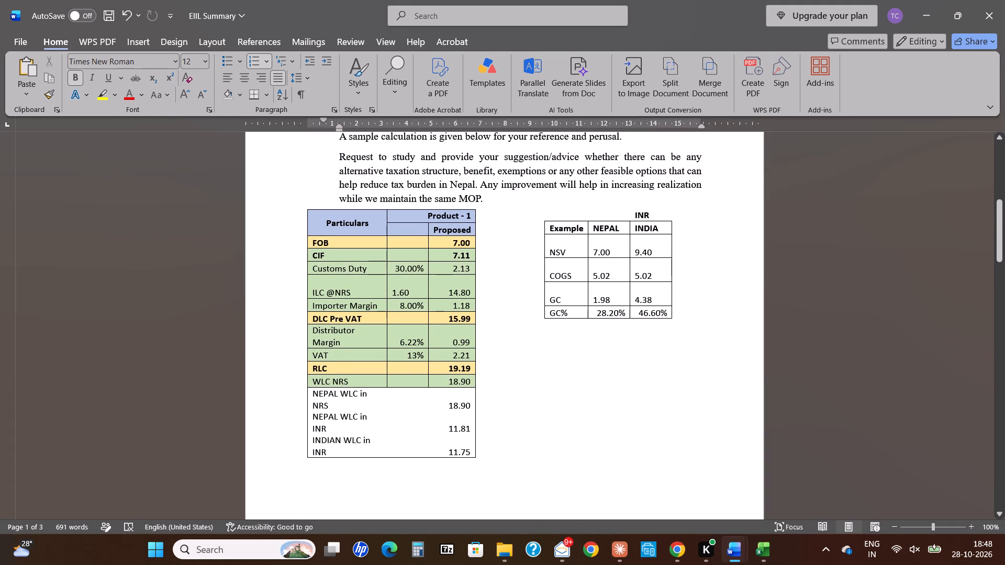
pyautogui.hotkey('alt', 'Tab')
pyautogui.hotkey('alt', 'Tab')
pyautogui.hotkey('alt', 'Tab')
pyautogui.hotkey('alt', 'Tab')
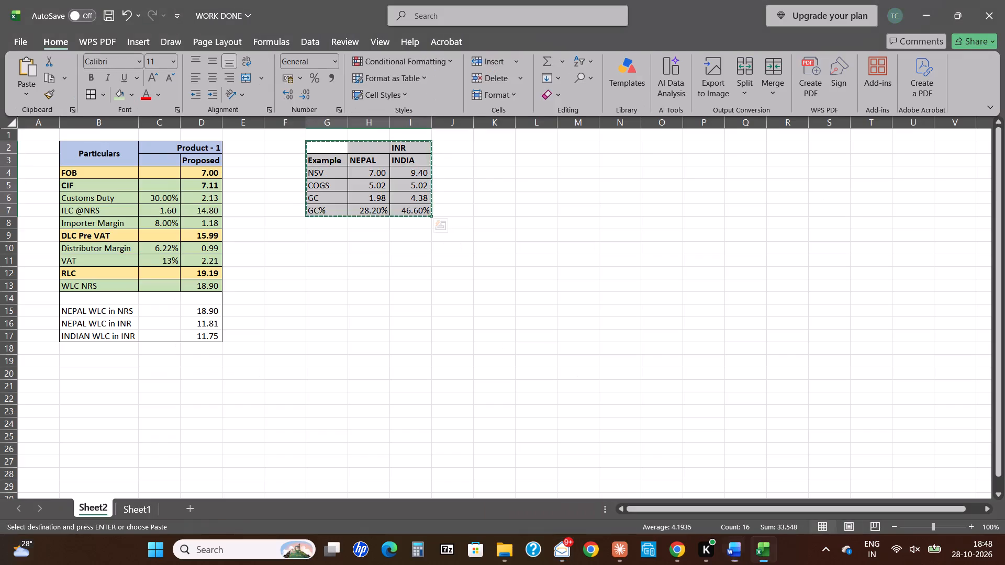
pyautogui.moveTo(122, 152); pyautogui.dragTo(404, 333)
pyautogui.hotkey('ctrl', 'c')
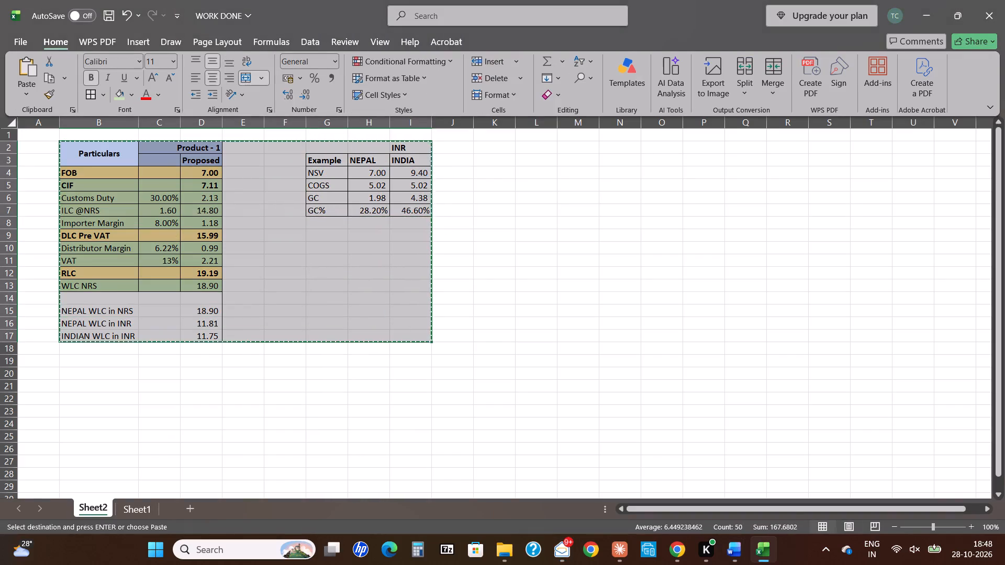
# Switch back to the Word document and delete both the Particulars table and the Nepal/India Example table.
pyautogui.hotkey('alt', 'Tab')
pyautogui.click(433, 282)
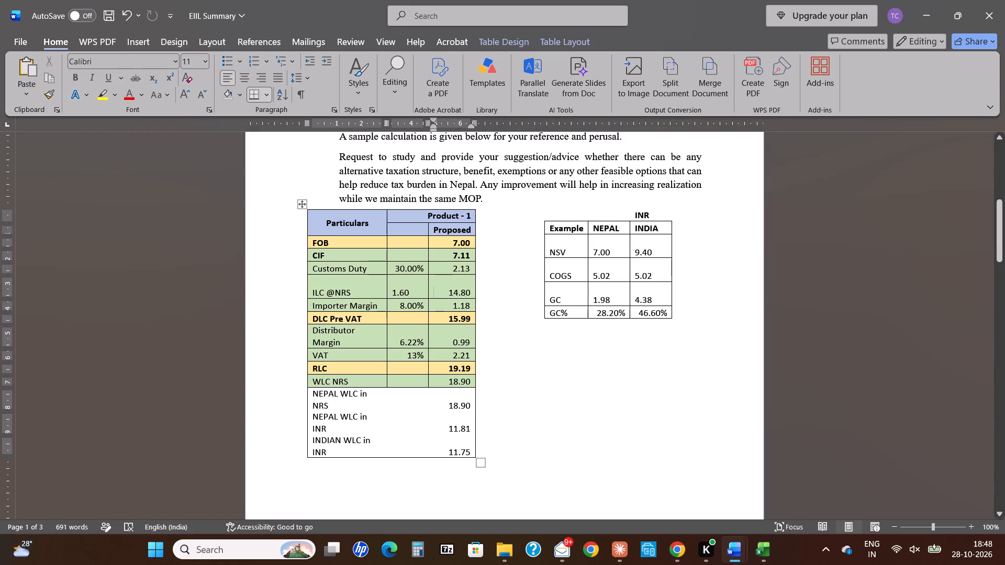
pyautogui.click(304, 205)
pyautogui.rightClick(304, 205)
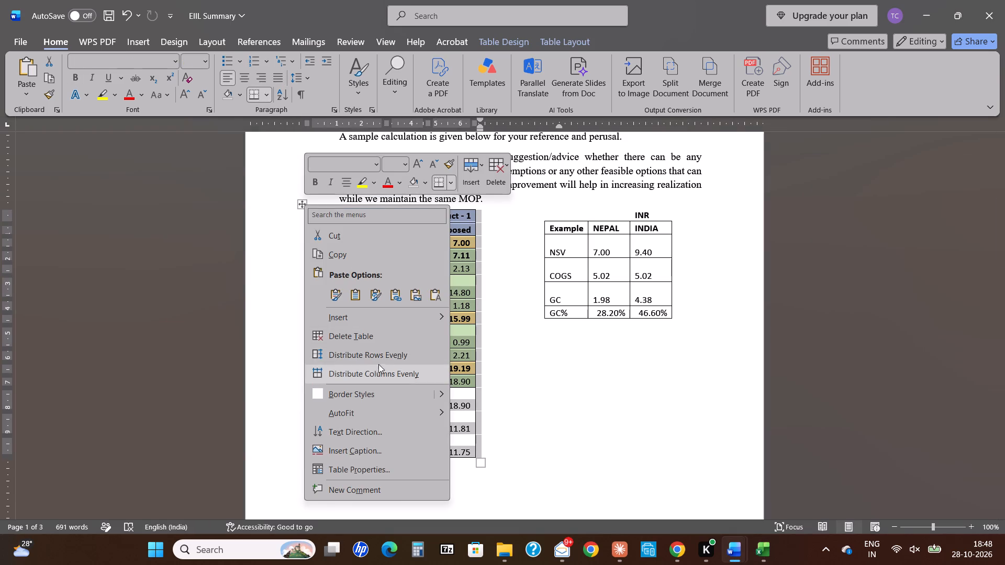
pyautogui.click(390, 344)
pyautogui.click(543, 205)
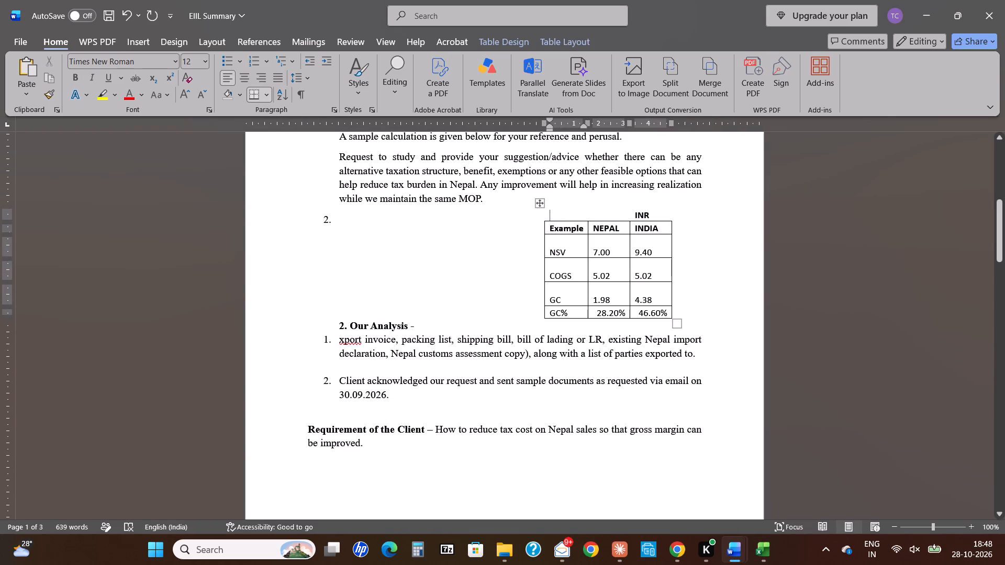
pyautogui.rightClick(543, 205)
pyautogui.click(586, 331)
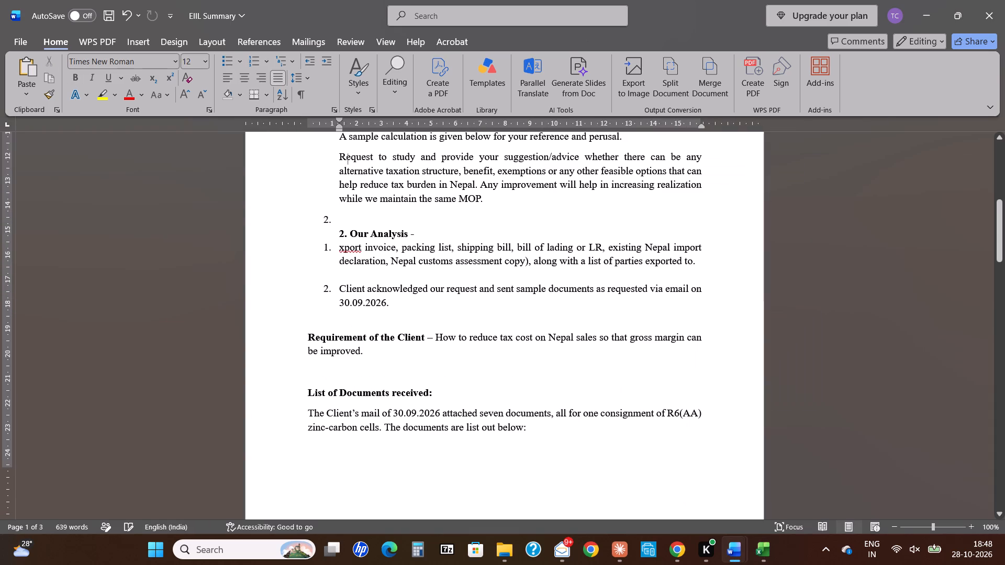
# Enter a period and six new lines at the empty item 2 below the email text.
pyautogui.click(330, 225)
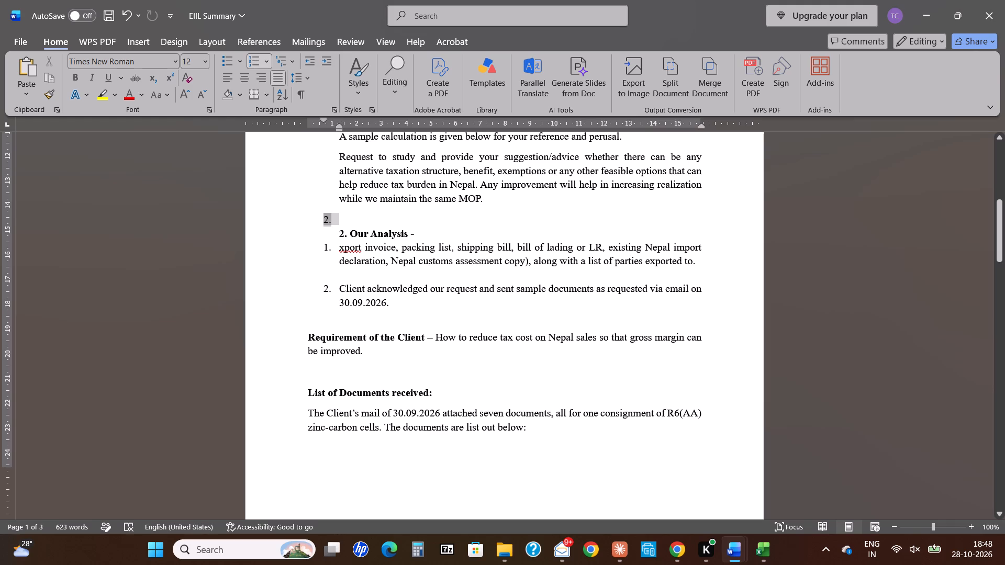
pyautogui.press('Right')
pyautogui.press('.')
pyautogui.press('Return')
pyautogui.press('Return')
pyautogui.press('Return')
pyautogui.press('Return')
pyautogui.press('Return')
pyautogui.press('Return')
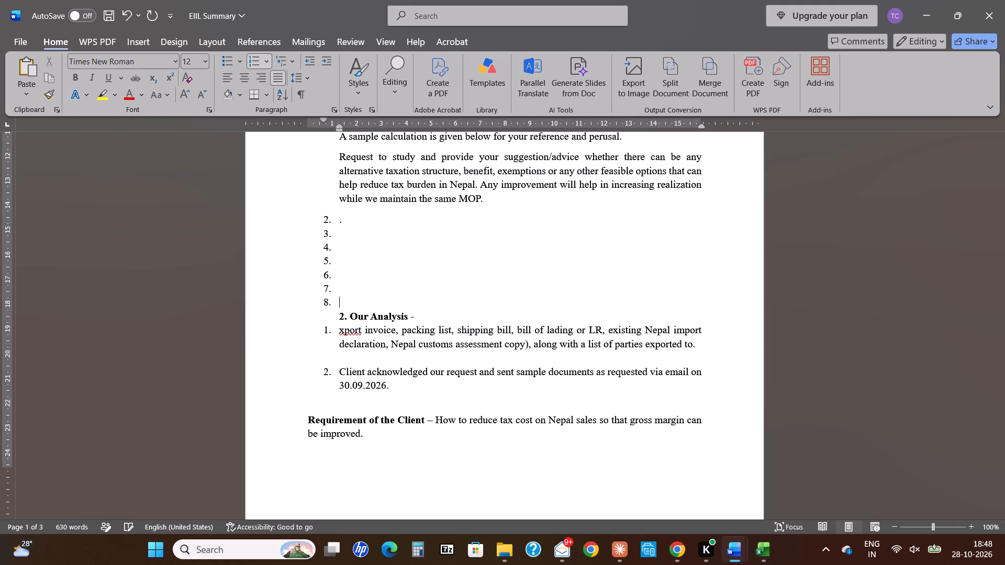
# Remove one surplus line, the period and the numbering so unnumbered blank space remains between the email text and the last empty item.
pyautogui.press('Up')
pyautogui.press('Up')
pyautogui.press('Up')
pyautogui.press('Up')
pyautogui.press('Up')
pyautogui.press('Delete')
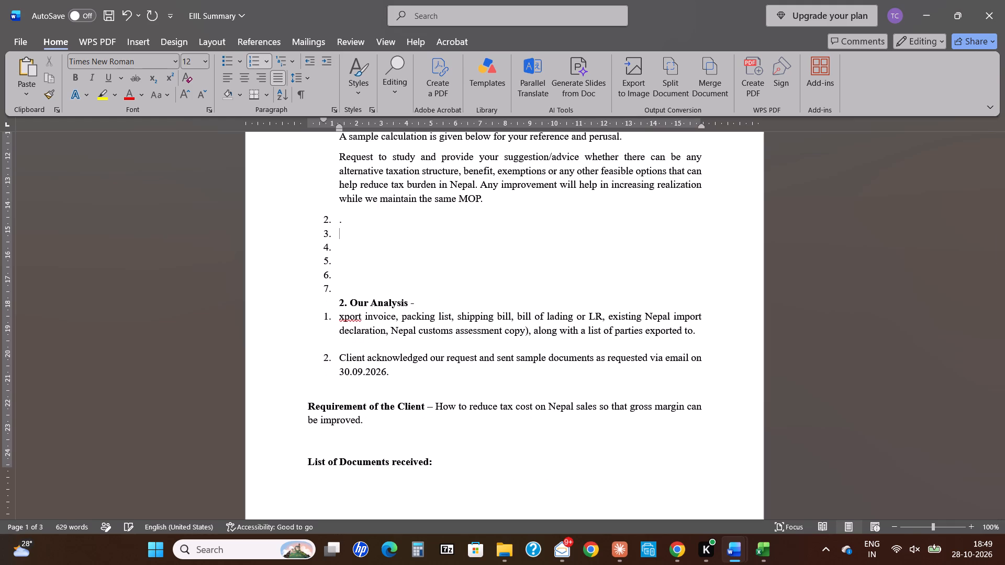
pyautogui.press('Down')
pyautogui.press('Down')
pyautogui.press('Down')
pyautogui.press('BackSpace')
pyautogui.press('Up')
pyautogui.press('BackSpace')
pyautogui.press('Up')
pyautogui.press('BackSpace')
pyautogui.press('Up')
pyautogui.press('BackSpace')
pyautogui.press('Up')
pyautogui.press('BackSpace')
pyautogui.press('Delete')
# Paste the copied Excel range with both pricing tables into the blank space below the email text.
pyautogui.hotkey('ctrl', 'v')
pyautogui.hotkey('alt', 'Tab')
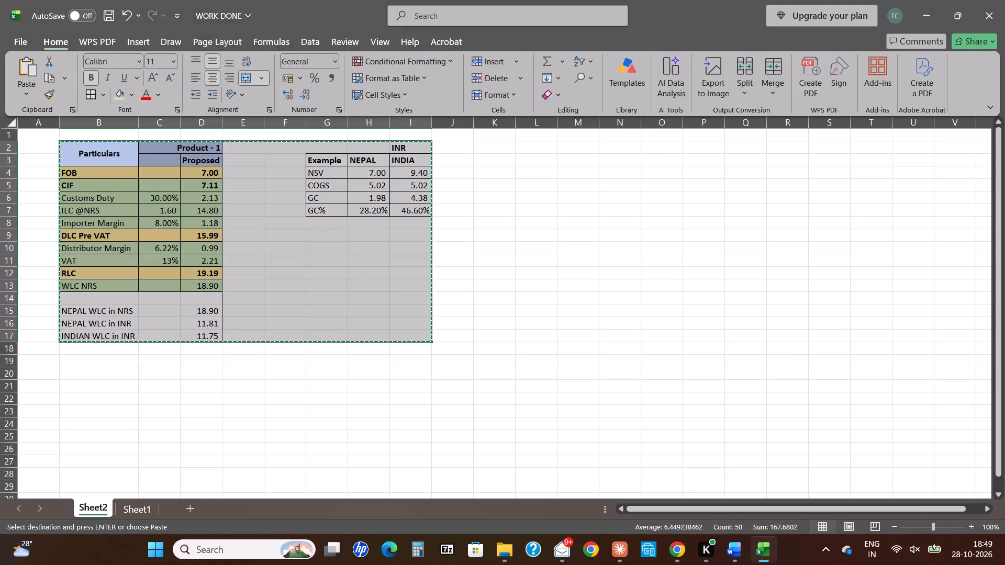
pyautogui.hotkey('alt', 'Tab')
pyautogui.scroll(2, 376, 218)
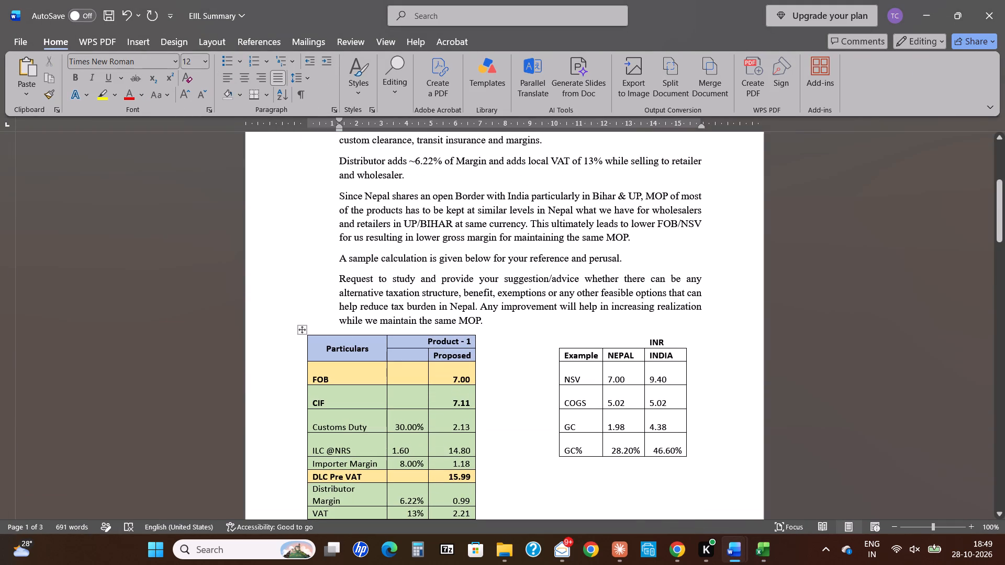
# Set the paragraph spacing before and after to 0 pt for the selected text across both pasted pricing tables.
pyautogui.moveTo(315, 345); pyautogui.dragTo(613, 511)
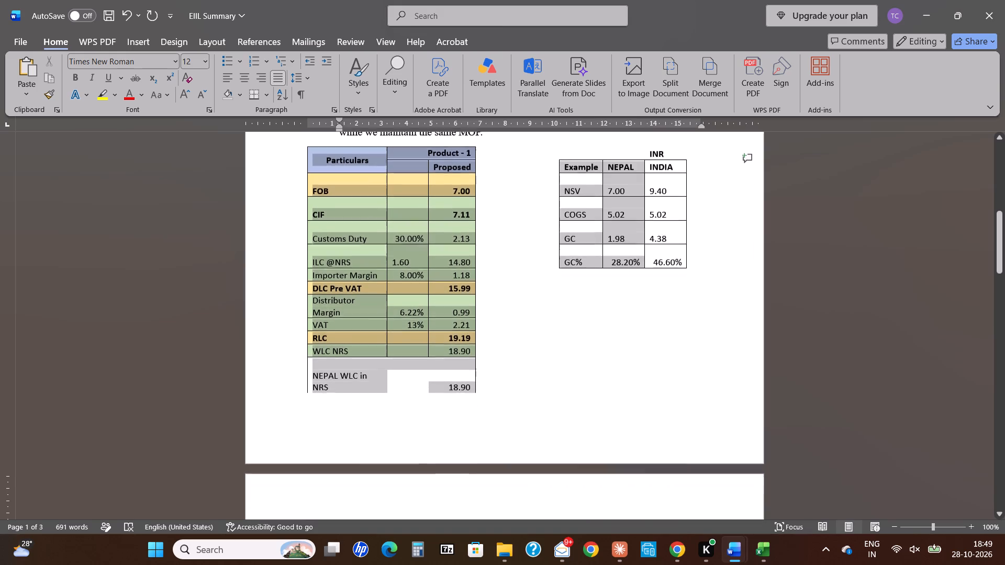
pyautogui.moveTo(613, 511); pyautogui.dragTo(643, 471)
pyautogui.write('hk')
pyautogui.click(376, 206)
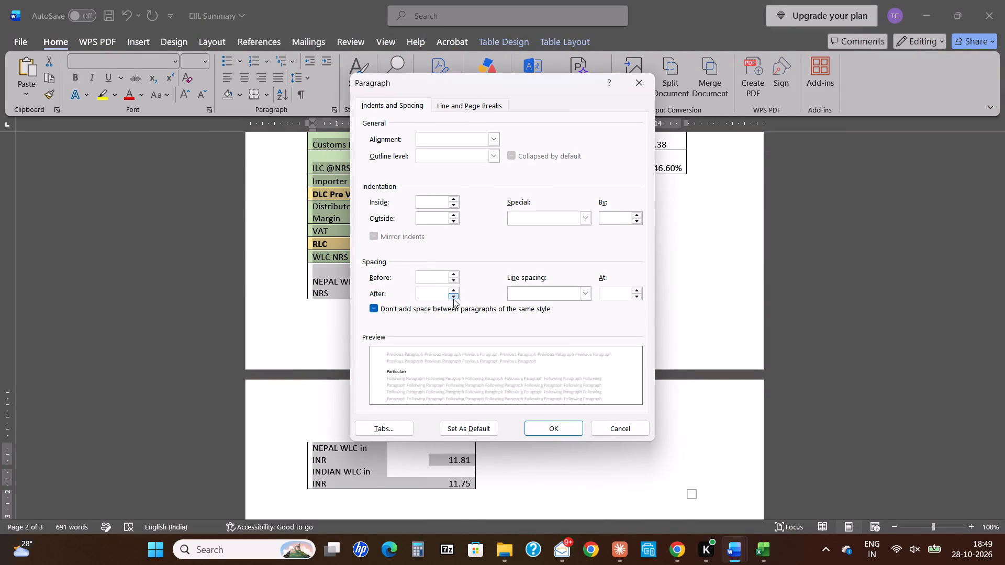
pyautogui.click(453, 299)
pyautogui.click(453, 299)
pyautogui.click(455, 291)
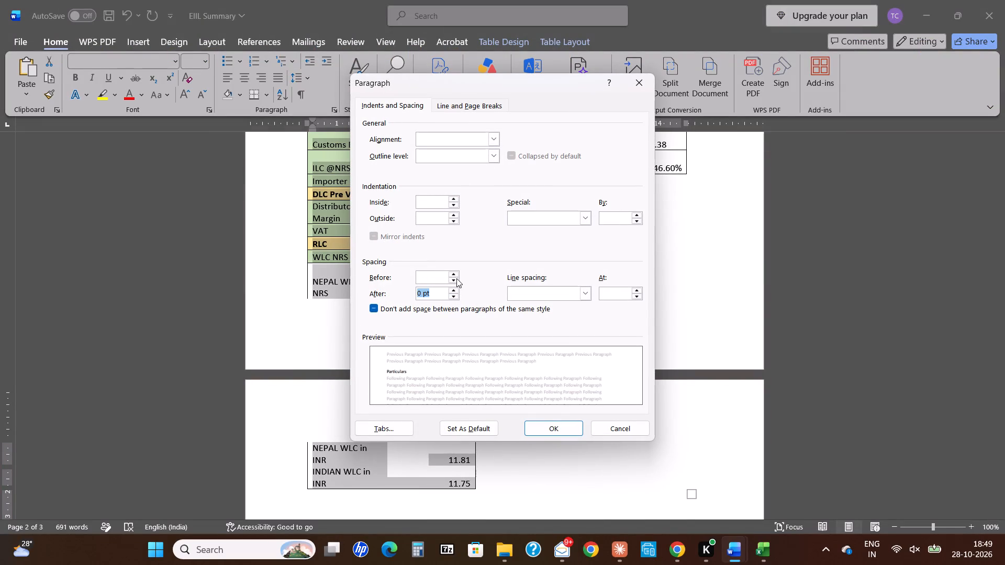
pyautogui.click(456, 276)
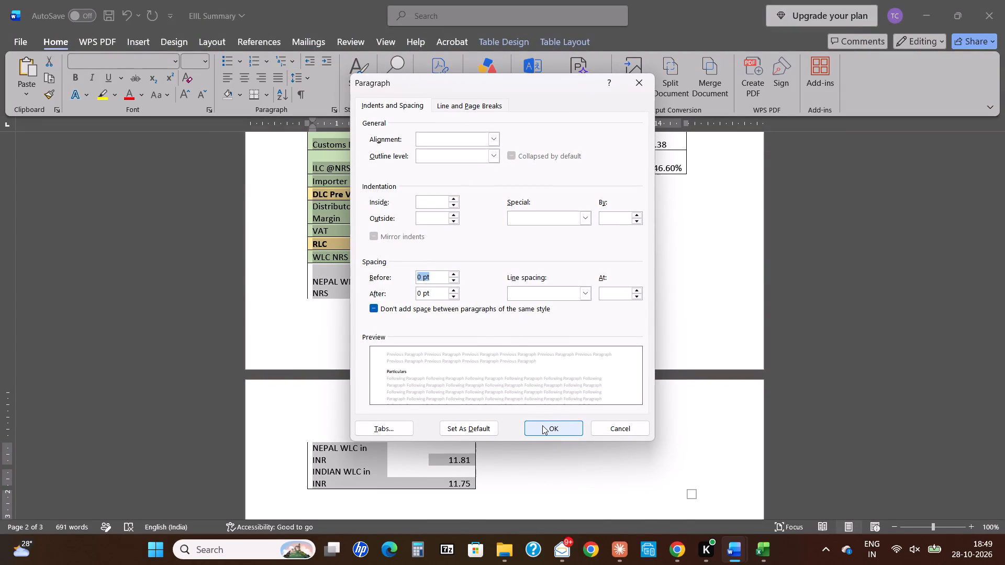
pyautogui.click(515, 313)
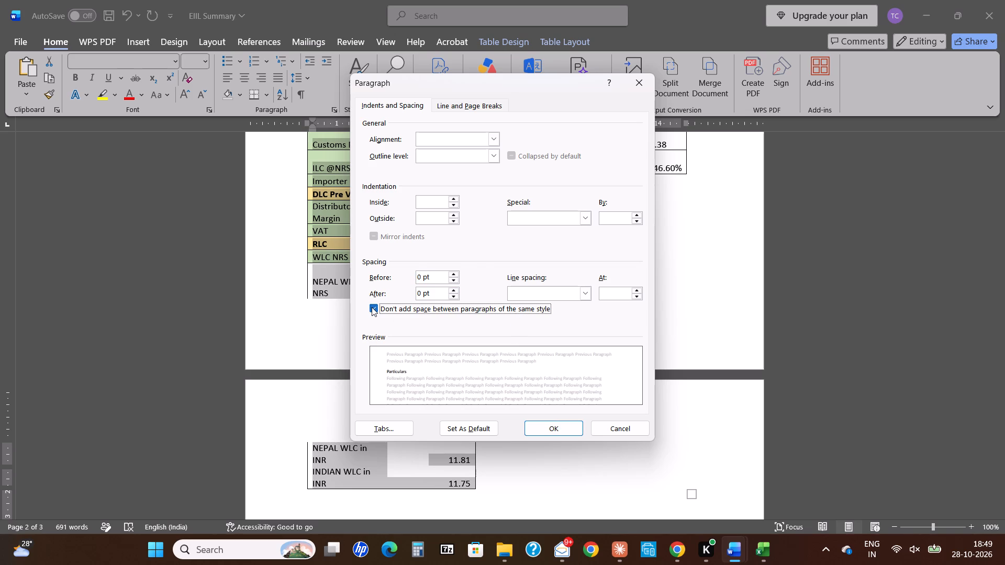
pyautogui.click(372, 307)
pyautogui.click(533, 423)
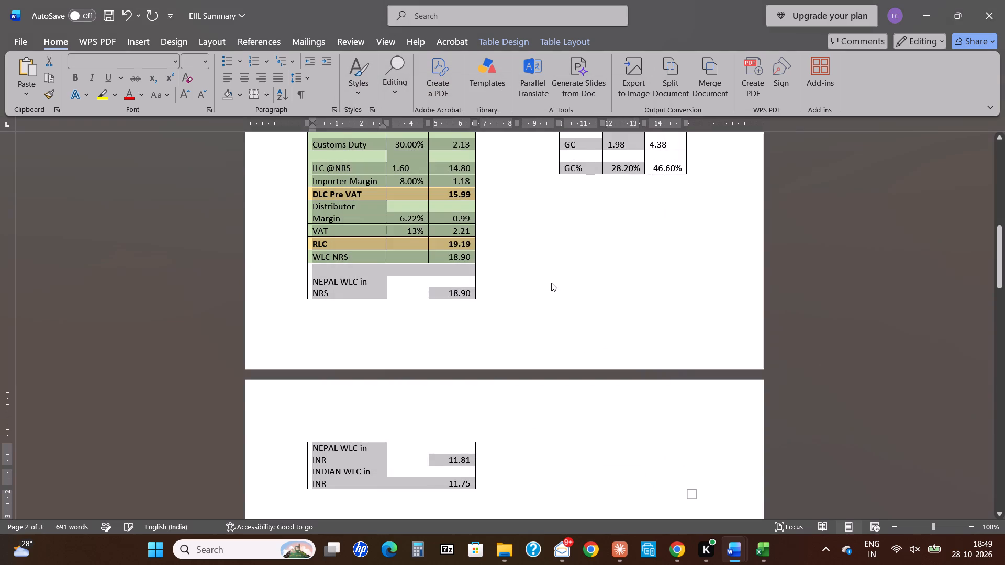
# Reduce the font size of the selected table text by one step.
pyautogui.scroll(1, 551, 282)
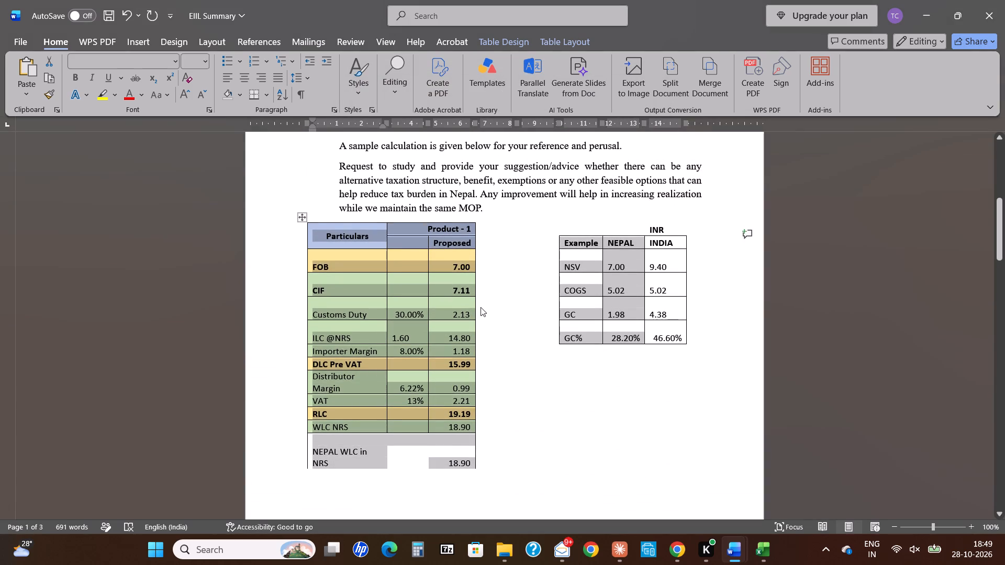
pyautogui.write('hfk')
pyautogui.click(510, 400)
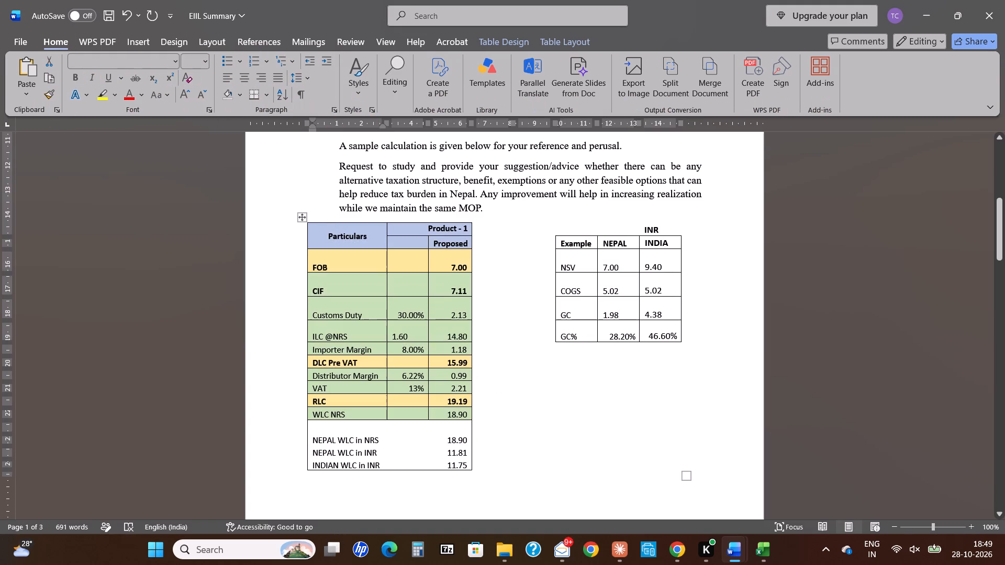
# Remove the surplus blank lines between the pasted tables and the empty item 2 above the "2. Our Analysis" heading.
pyautogui.scroll(-1, 507, 434)
pyautogui.click(428, 411)
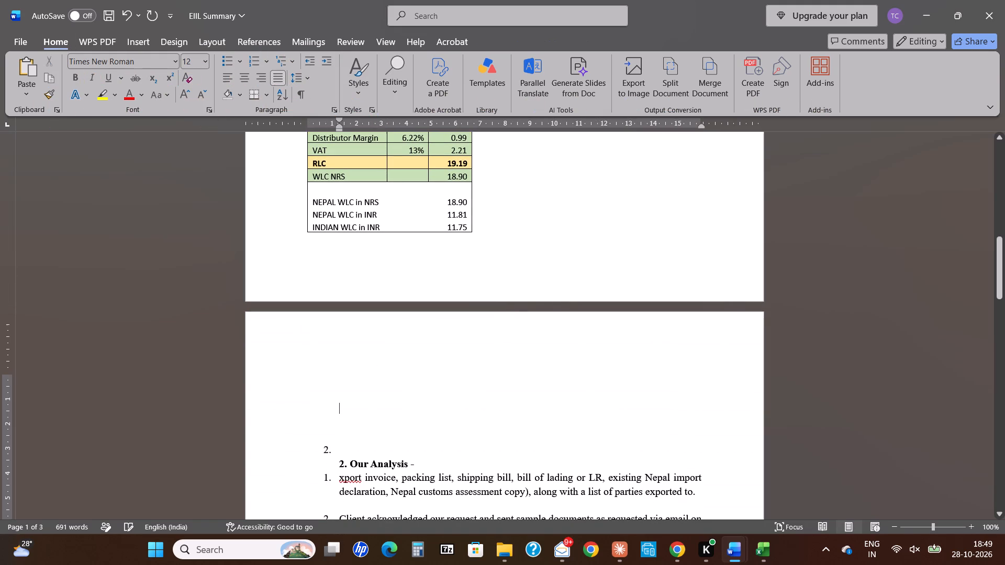
pyautogui.press('Up')
pyautogui.press('Up')
pyautogui.press('Up')
pyautogui.press('Down')
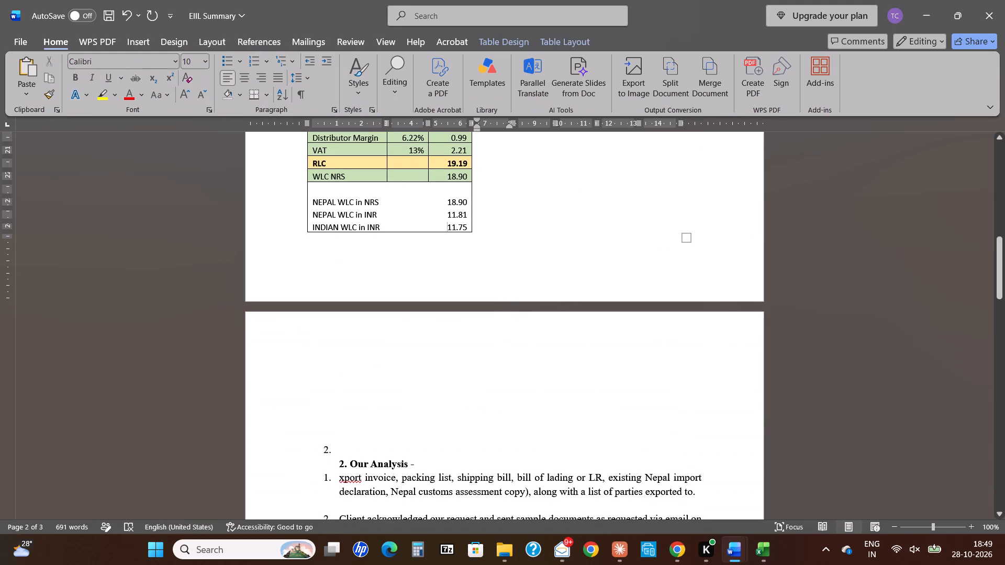
pyautogui.press('Down')
pyautogui.press('Down')
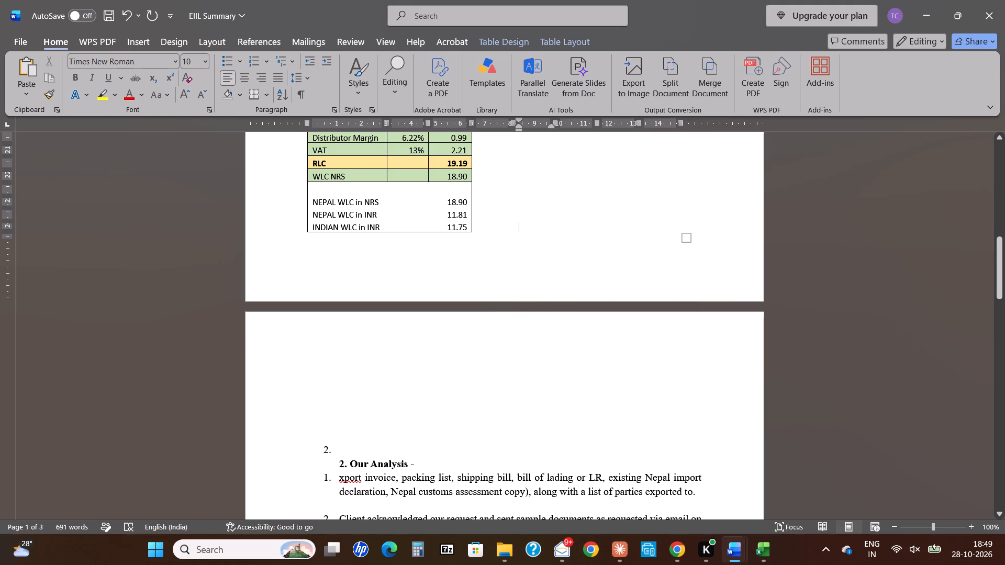
pyautogui.press('Down')
pyautogui.press('Down')
pyautogui.press('Down')
pyautogui.press('Down')
pyautogui.press('Down')
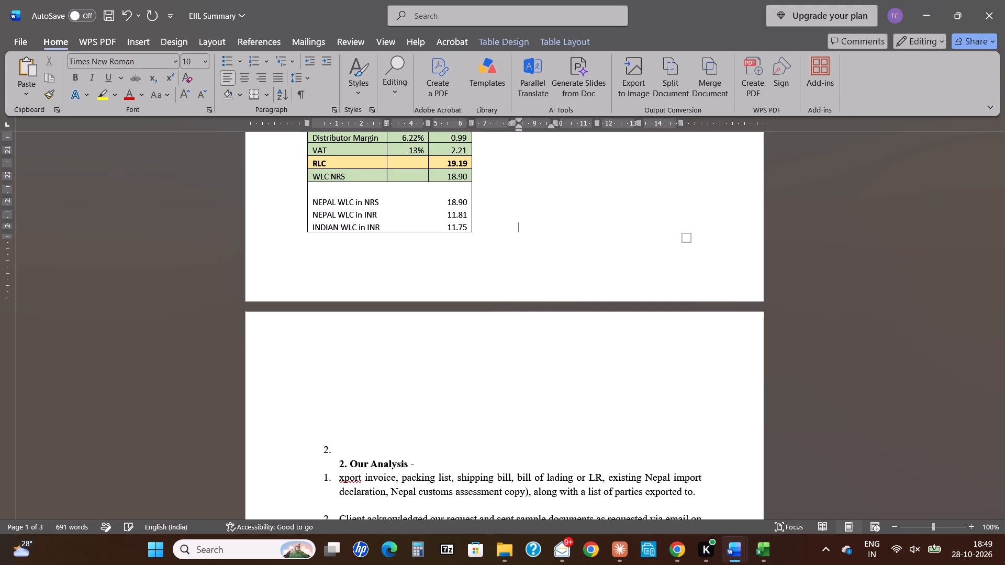
pyautogui.press('Tab')
pyautogui.press('Down')
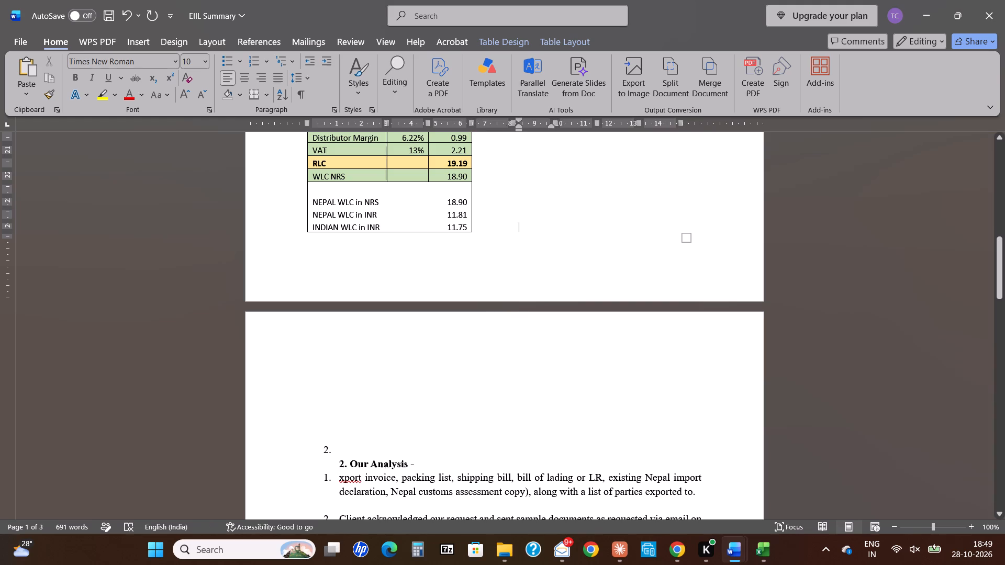
pyautogui.click(406, 376)
pyautogui.press('Delete')
pyautogui.press('Delete')
pyautogui.press('Delete')
pyautogui.press('Delete')
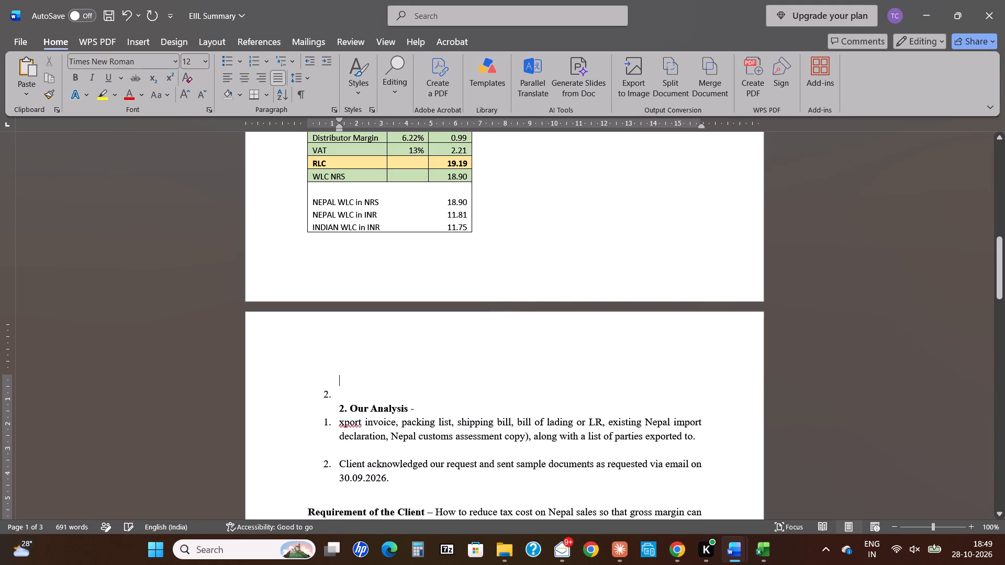
pyautogui.press('BackSpace')
pyautogui.press('BackSpace')
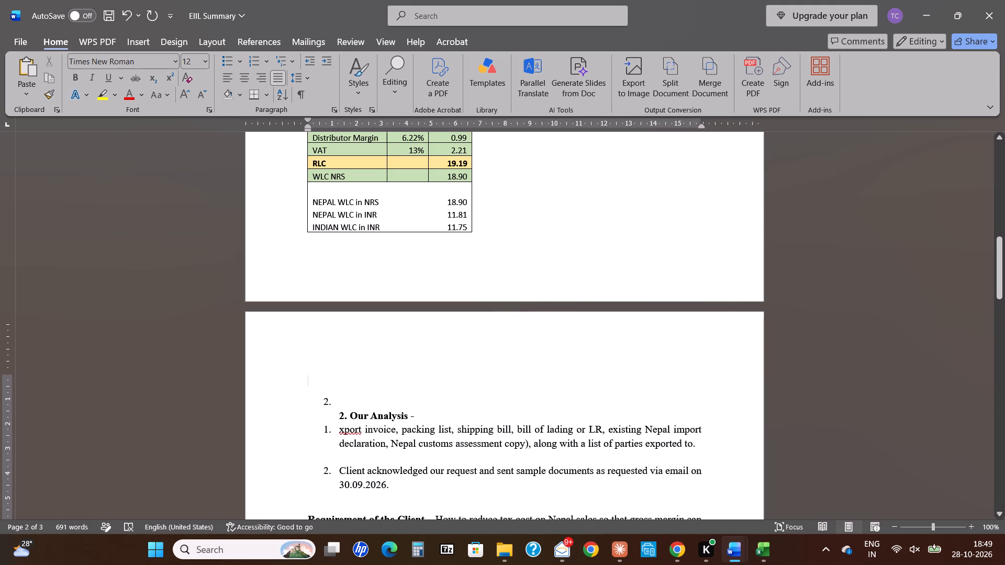
pyautogui.press('Delete')
# Enter "Our Analysis -" as the text of the empty numbered item 2.
pyautogui.hotkey('alt', 'Tab')
pyautogui.hotkey('alt', 'Tab')
pyautogui.write('Our ANa')
pyautogui.press('BackSpace')
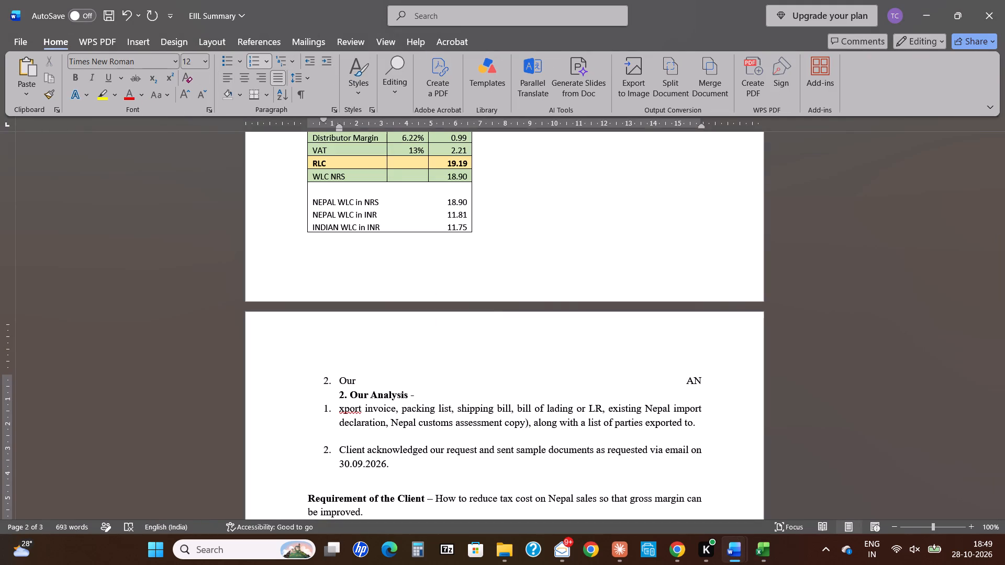
pyautogui.press('BackSpace')
pyautogui.hotkey('alt', 'Return')
pyautogui.write('Analysis -')
pyautogui.press('space')
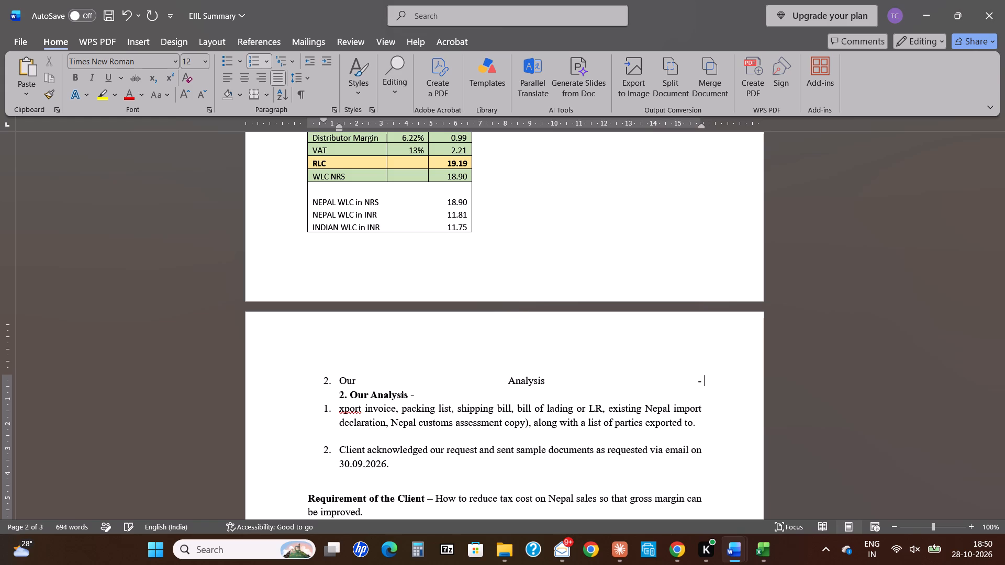
# Left-align the new "Our Analysis" item and add an unnumbered blank line below it.
pyautogui.hotkey('shift', 'Home')
pyautogui.write('haj')
pyautogui.press('Right')
pyautogui.press('Return')
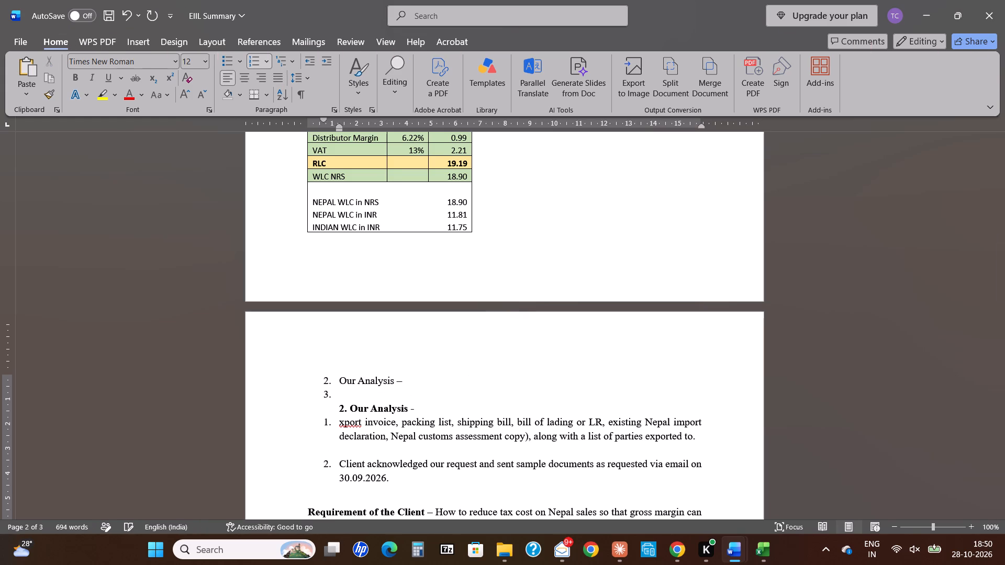
pyautogui.press('BackSpace')
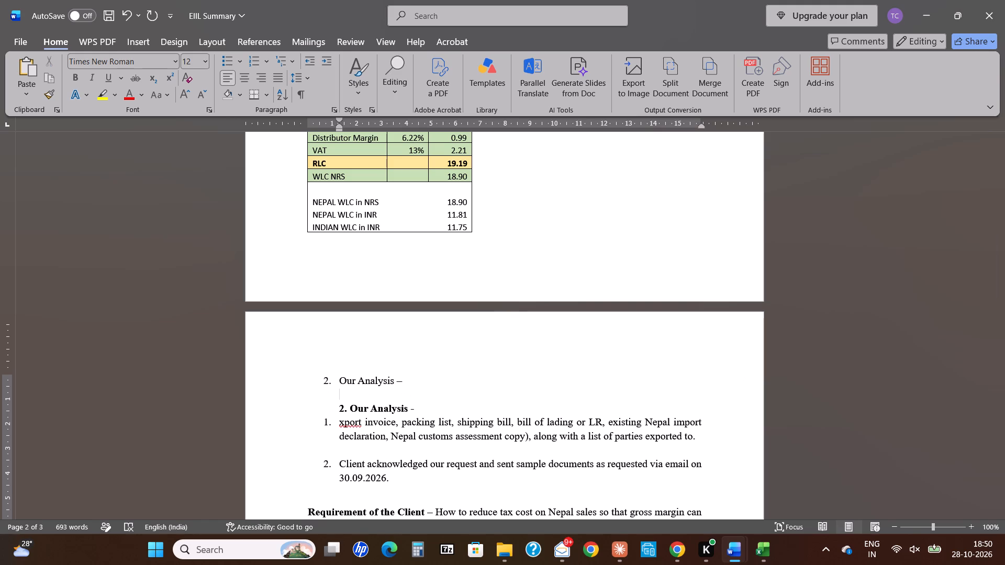
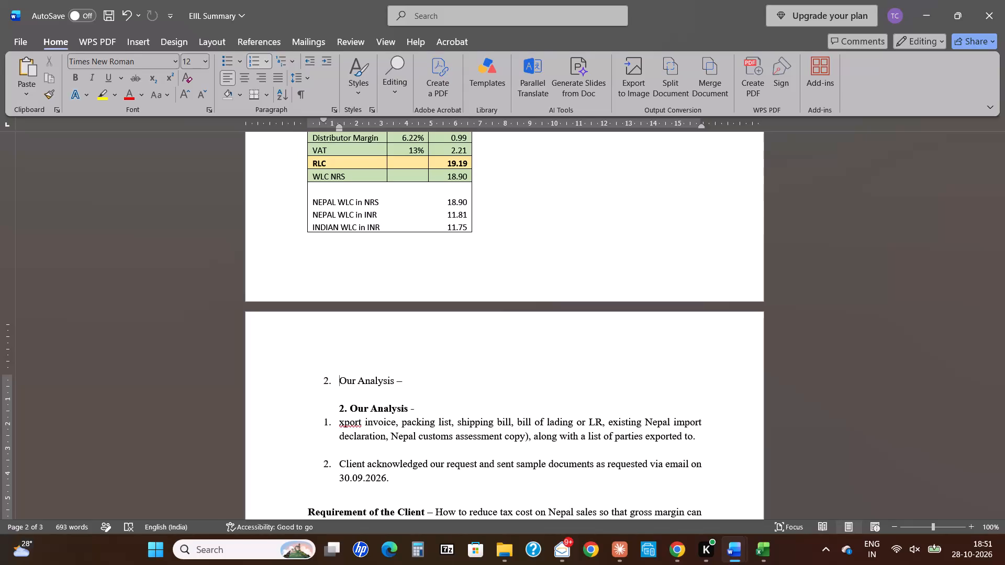
# Copy the "Proposed Scope of Work" email text, from "The Company is engaged" through item 7, to the blank line below "Our Analysis" in Word.
pyautogui.press('Down')
pyautogui.press('Up')
pyautogui.press('End')
pyautogui.press('Down')
pyautogui.hotkey('alt', 'Tab')
pyautogui.hotkey('alt', 'Tab')
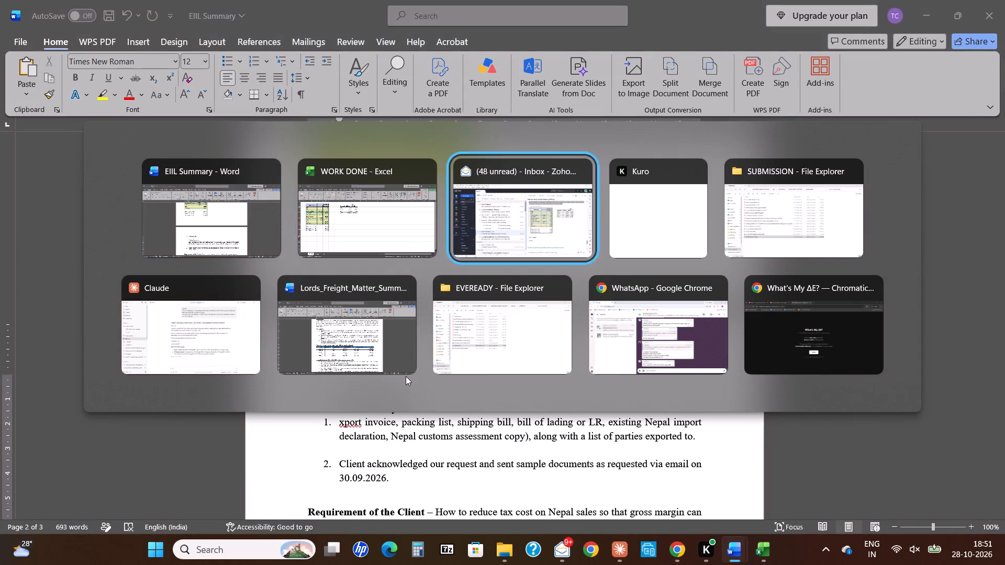
pyautogui.click(302, 137)
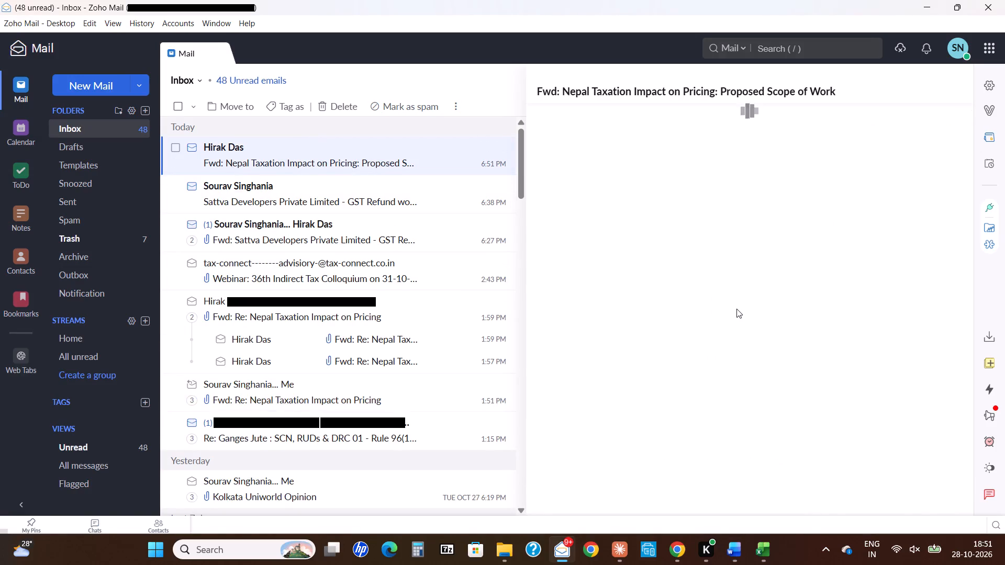
pyautogui.scroll(-1, 736, 309)
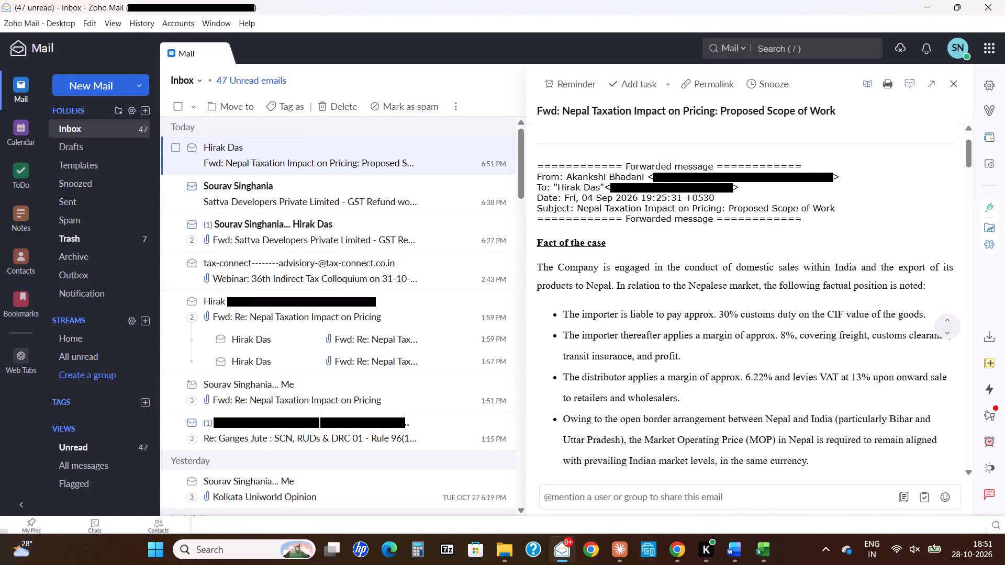
pyautogui.moveTo(534, 244); pyautogui.dragTo(601, 288)
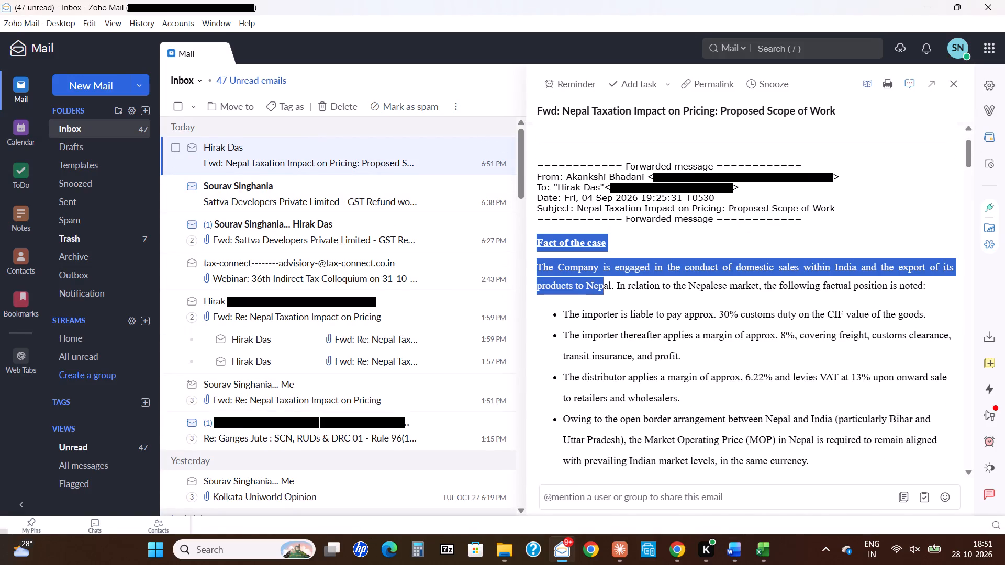
pyautogui.moveTo(601, 288); pyautogui.dragTo(603, 288)
pyautogui.click(603, 288)
pyautogui.moveTo(538, 265); pyautogui.dragTo(783, 412)
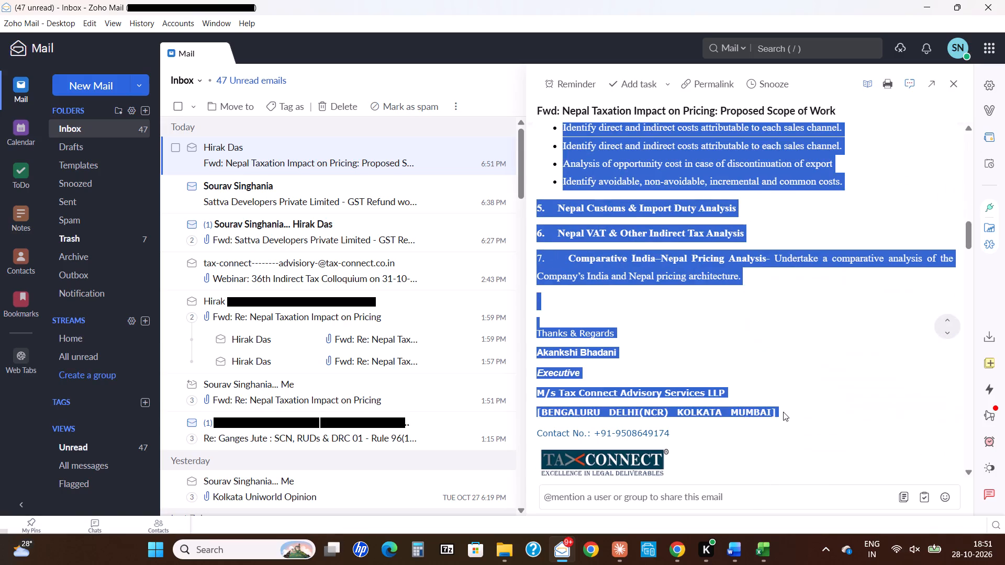
pyautogui.moveTo(783, 412); pyautogui.dragTo(799, 276)
pyautogui.hotkey('ctrl', 'c')
pyautogui.hotkey('ctrl', 'c')
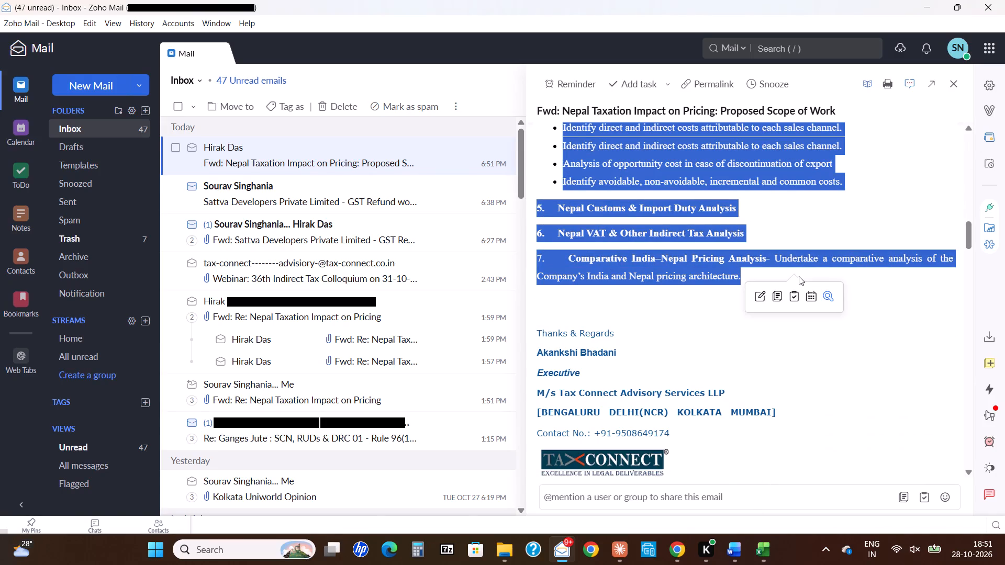
pyautogui.hotkey('alt', 'Tab')
pyautogui.hotkey('ctrl', 'v')
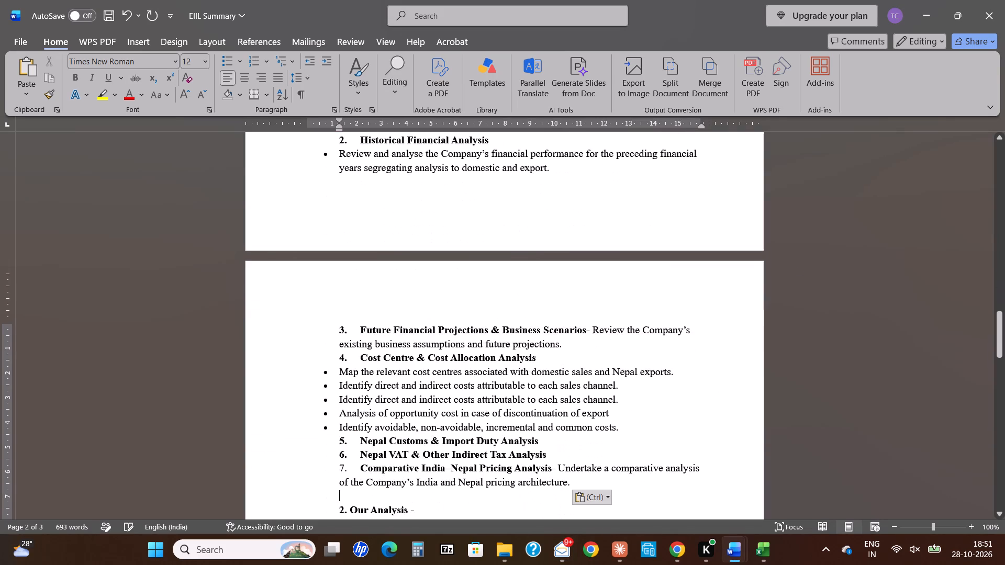
# Convert the bulleted factual points under "Our Analysis" into a lettered list starting at "a.".
pyautogui.scroll(6, 799, 276)
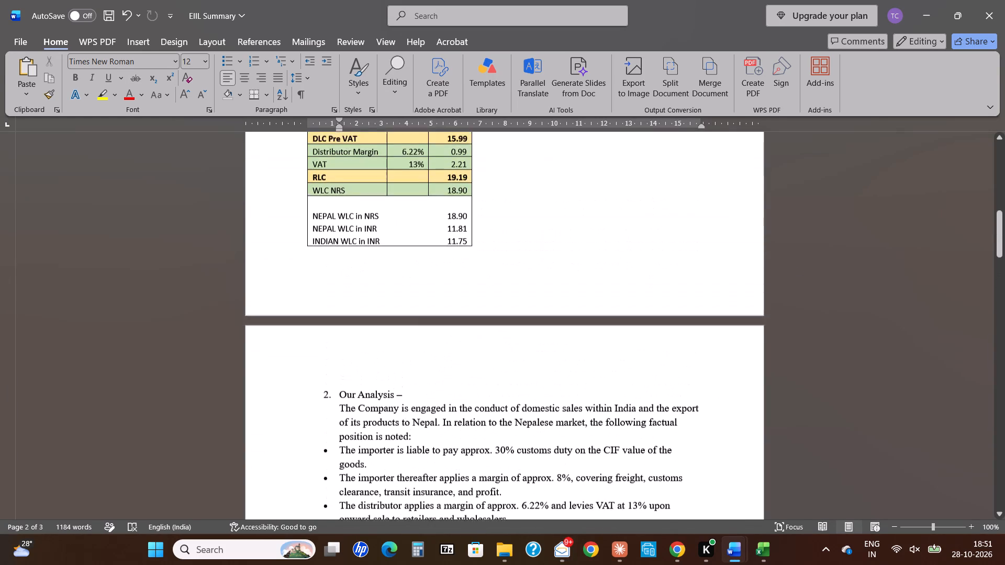
pyautogui.scroll(-1, 571, 466)
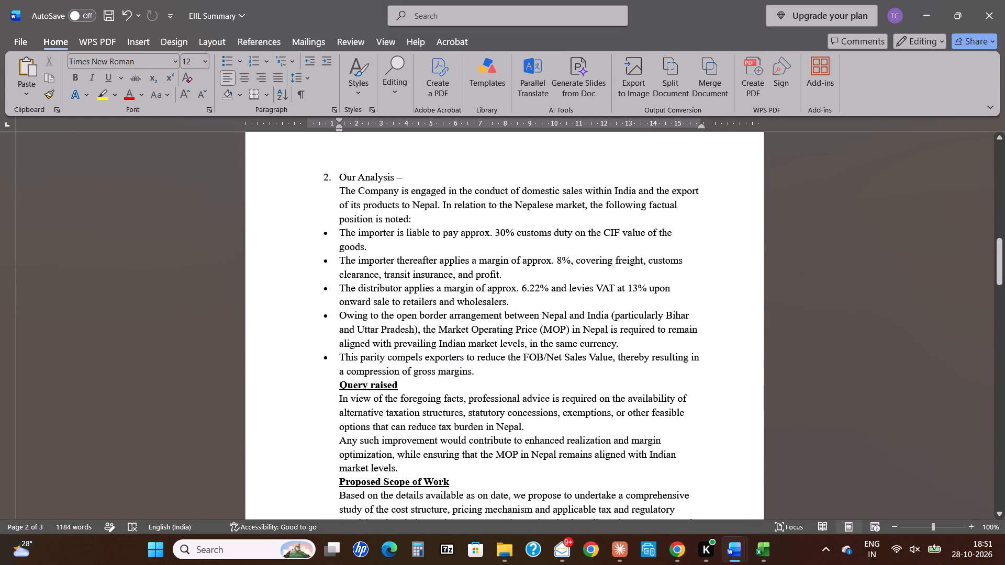
pyautogui.click(339, 240)
pyautogui.press('Up')
pyautogui.press('BackSpace')
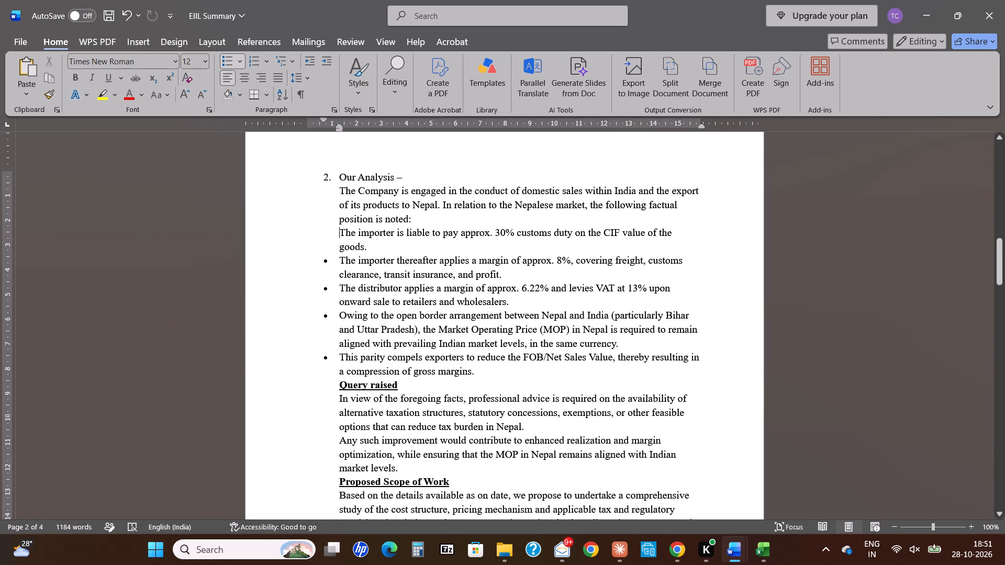
pyautogui.write('a.')
pyautogui.press('space')
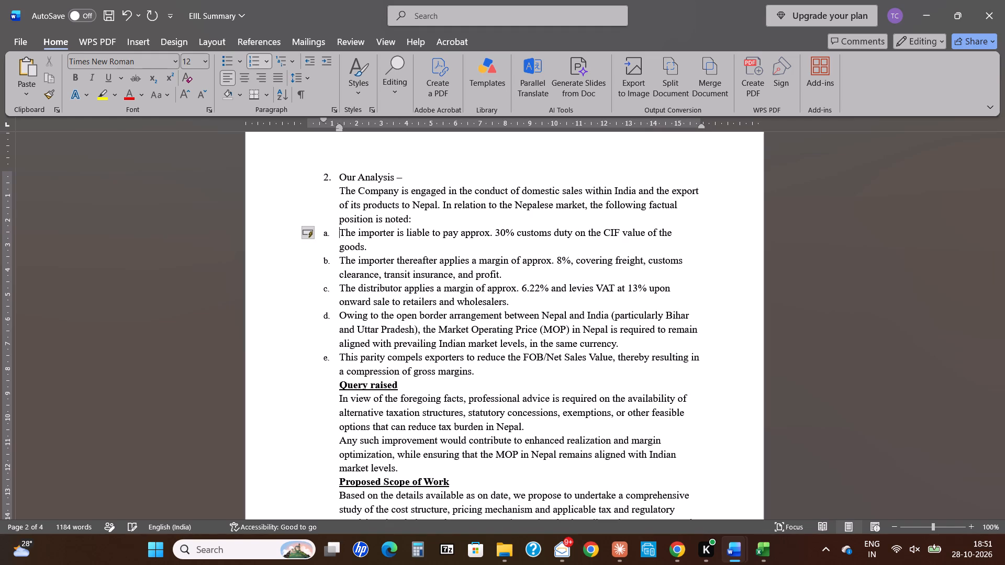
# Reduce the left indent of item 1 "Requirement of the Client" and its quoted email paragraphs to about 0.5 on the ruler.
pyautogui.scroll(3, 345, 224)
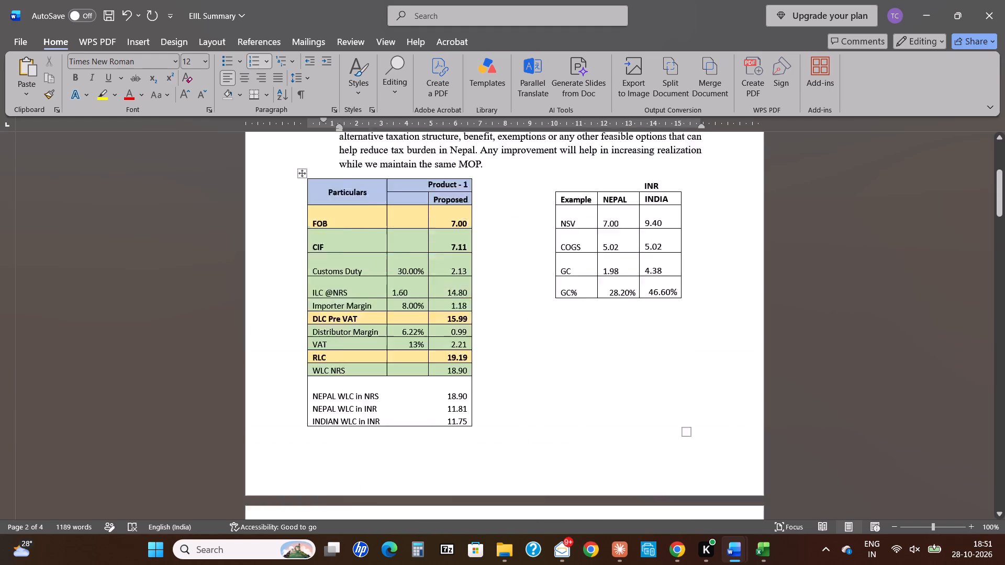
pyautogui.scroll(-2, 345, 224)
pyautogui.scroll(7, 345, 224)
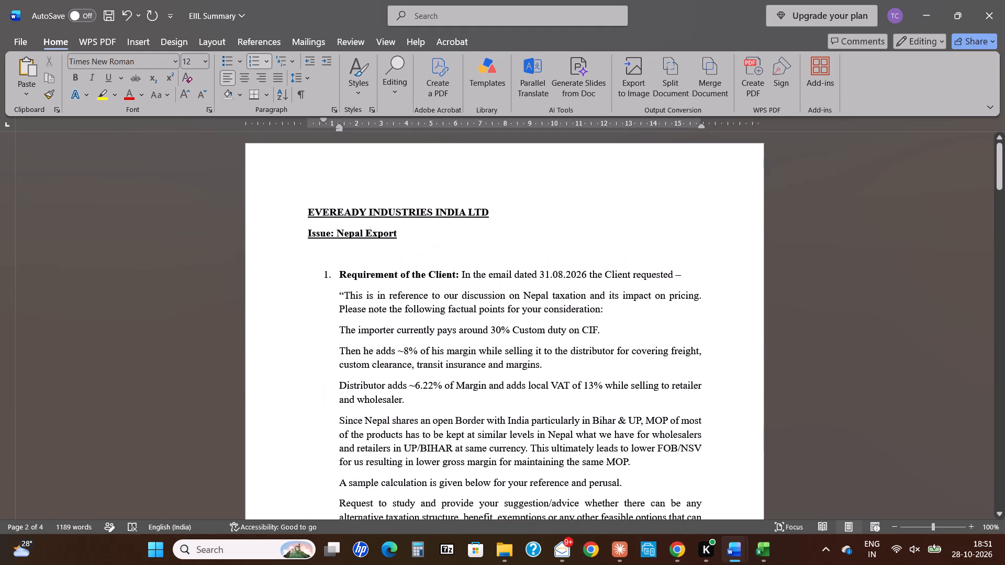
pyautogui.click(343, 280)
pyautogui.moveTo(340, 278); pyautogui.dragTo(540, 326)
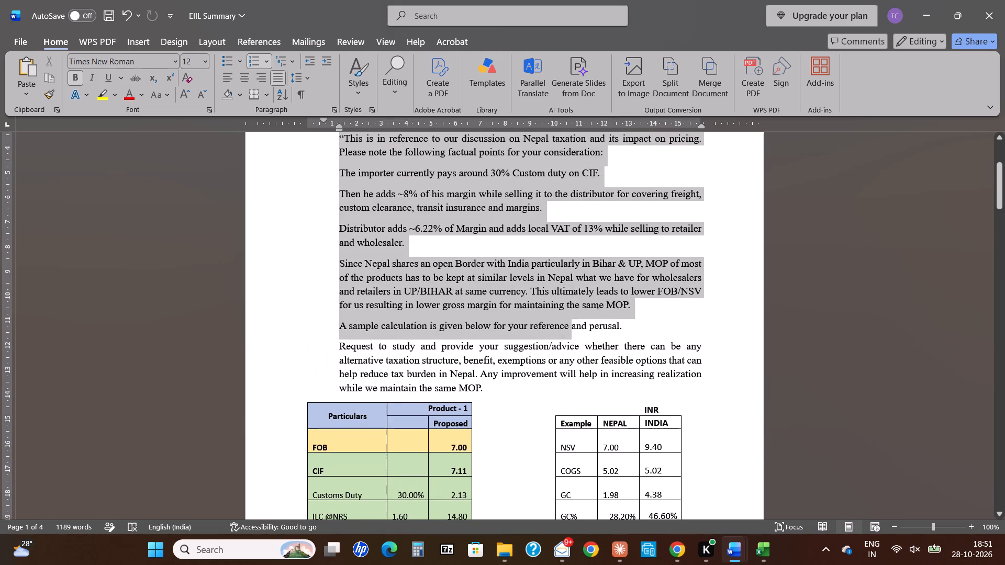
pyautogui.moveTo(540, 326); pyautogui.dragTo(516, 387)
pyautogui.scroll(3, 516, 387)
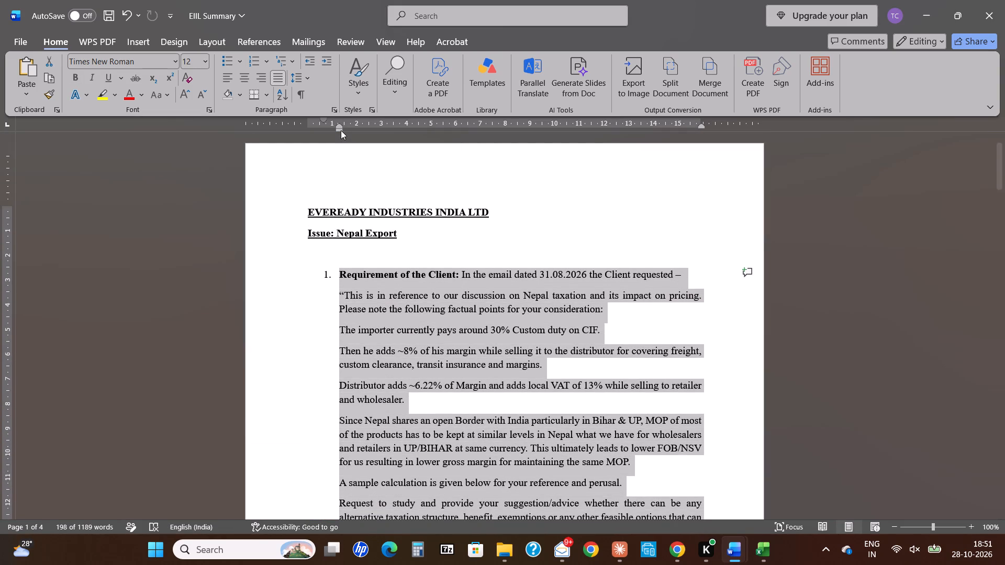
pyautogui.moveTo(341, 130); pyautogui.dragTo(317, 129)
# Move the side-by-side pricing tables slightly right so their left edge lines up with the newly indented paragraphs above.
pyautogui.scroll(-1, 317, 129)
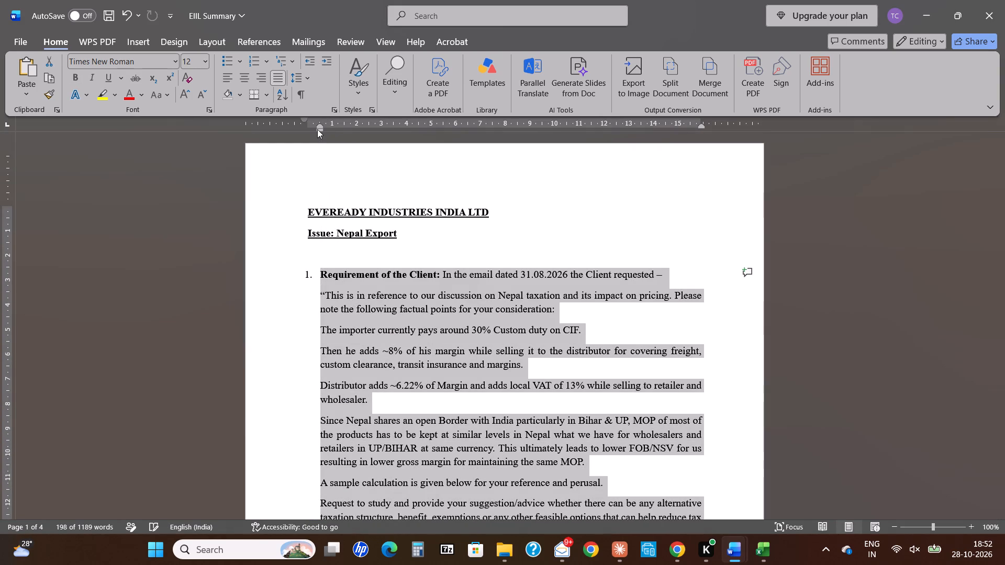
pyautogui.scroll(-1, 317, 129)
pyautogui.scroll(-2, 333, 272)
pyautogui.scroll(1, 333, 272)
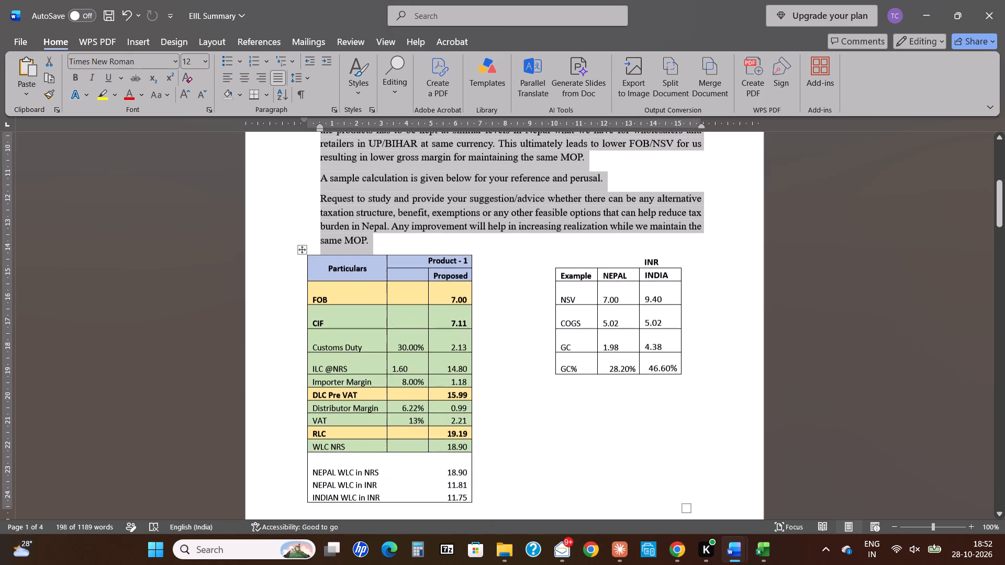
pyautogui.click(316, 268)
pyautogui.moveTo(299, 249); pyautogui.dragTo(310, 249)
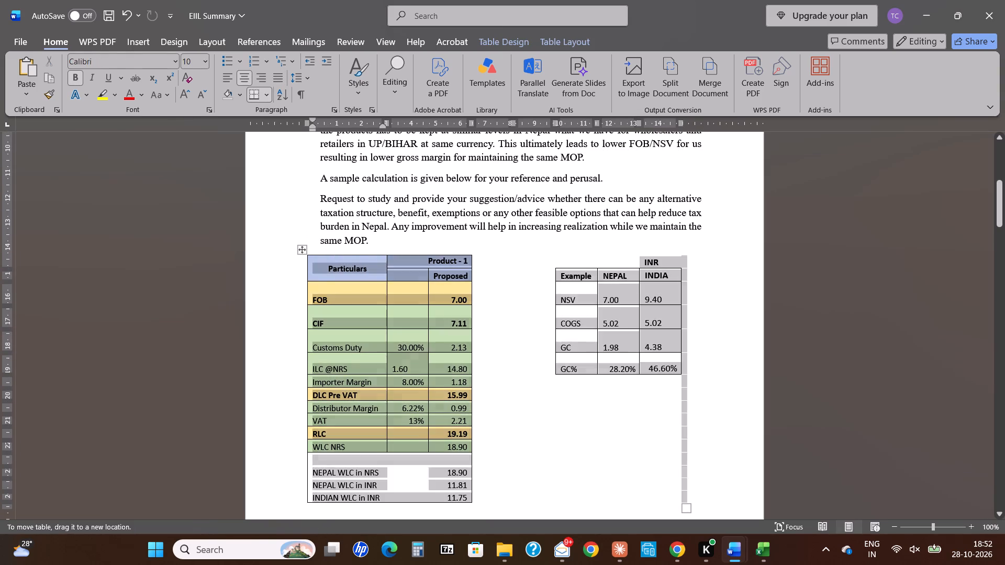
pyautogui.moveTo(310, 249); pyautogui.dragTo(318, 250)
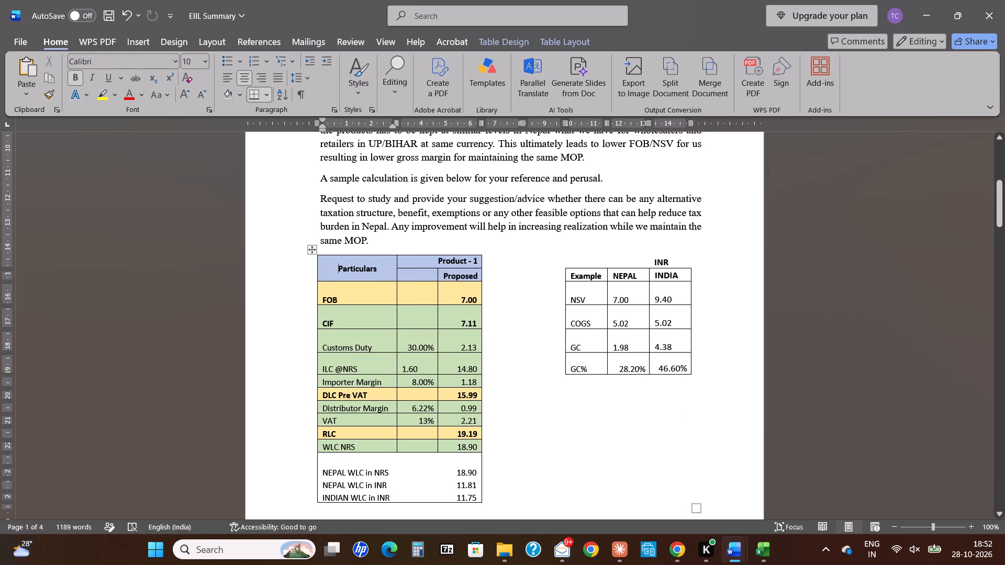
pyautogui.moveTo(310, 250); pyautogui.dragTo(320, 251)
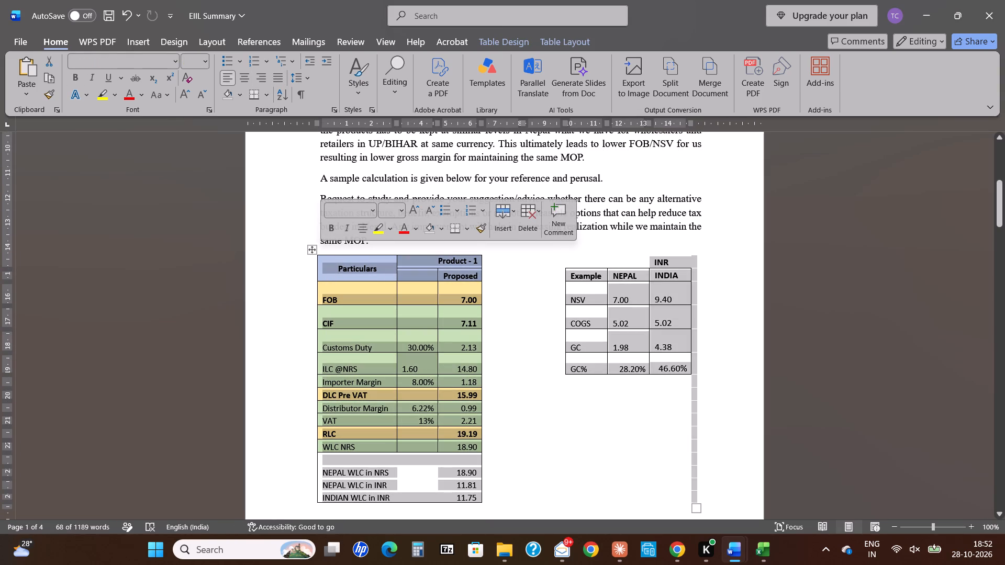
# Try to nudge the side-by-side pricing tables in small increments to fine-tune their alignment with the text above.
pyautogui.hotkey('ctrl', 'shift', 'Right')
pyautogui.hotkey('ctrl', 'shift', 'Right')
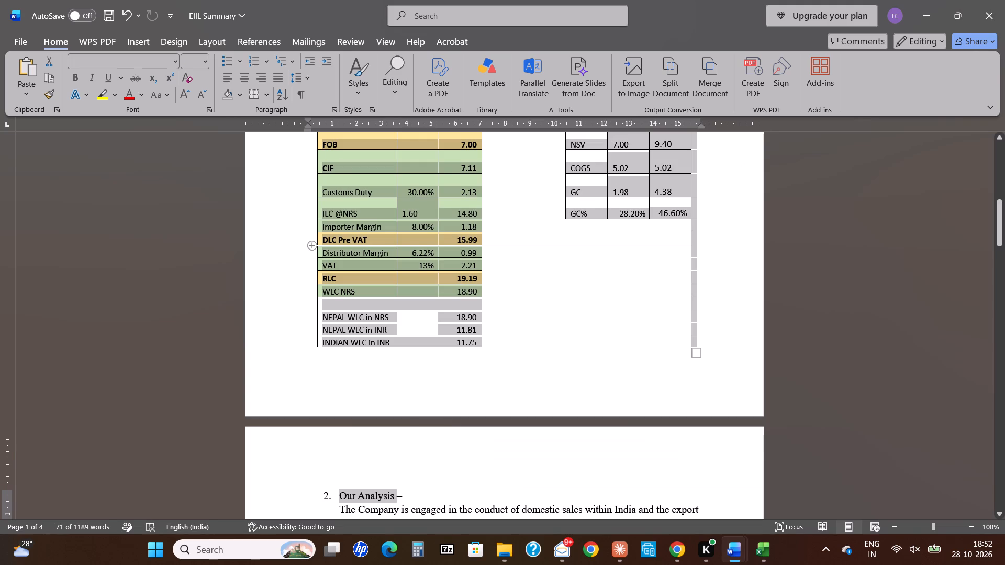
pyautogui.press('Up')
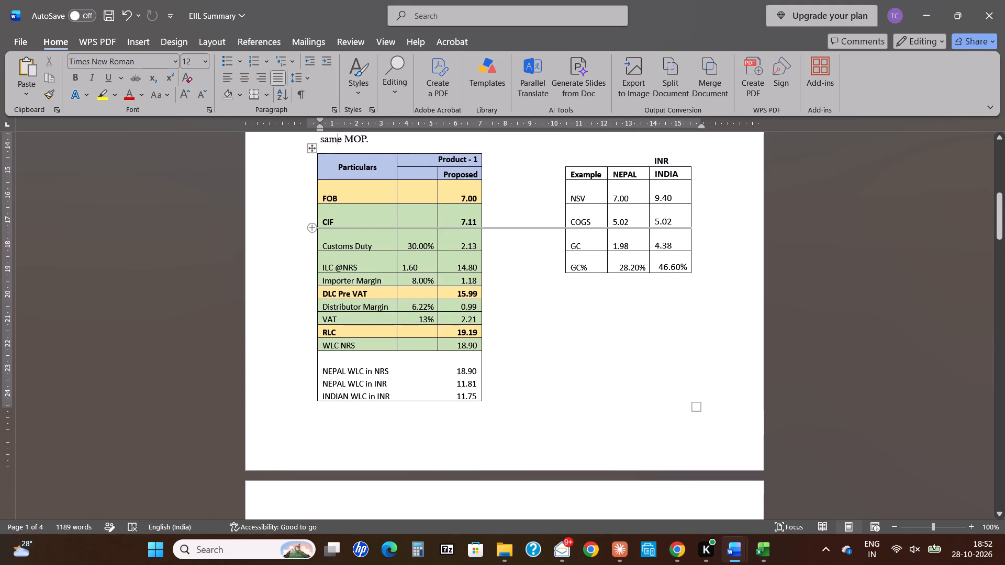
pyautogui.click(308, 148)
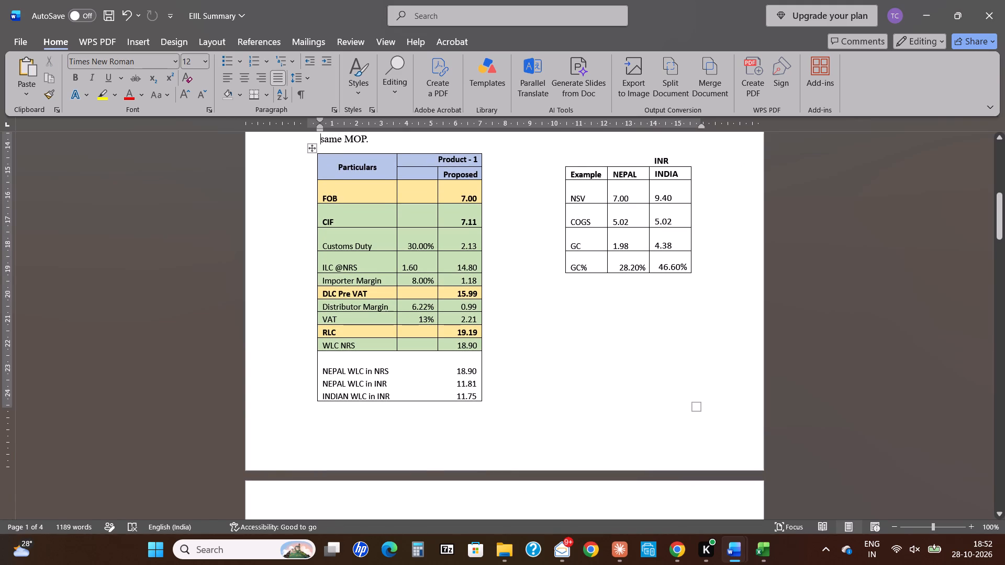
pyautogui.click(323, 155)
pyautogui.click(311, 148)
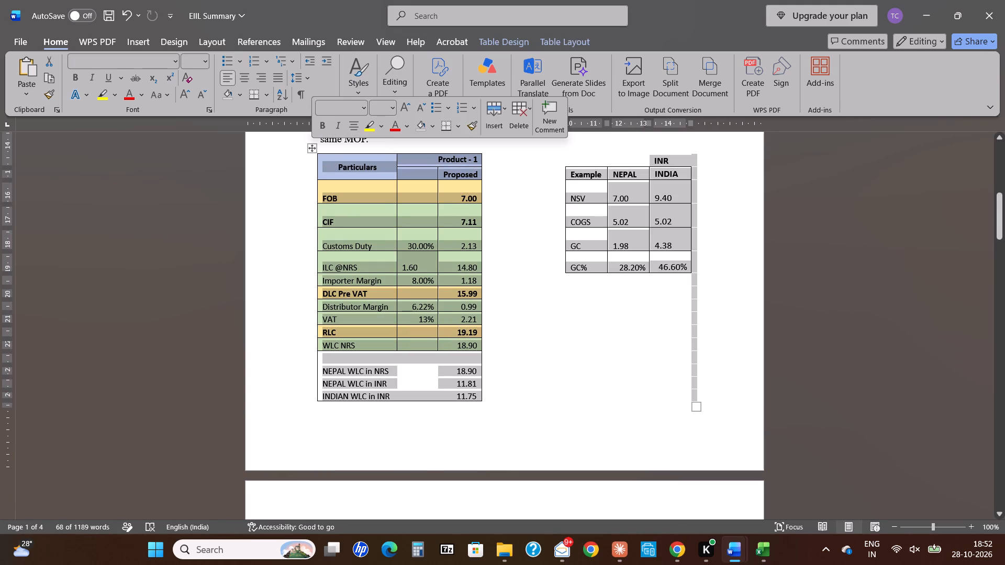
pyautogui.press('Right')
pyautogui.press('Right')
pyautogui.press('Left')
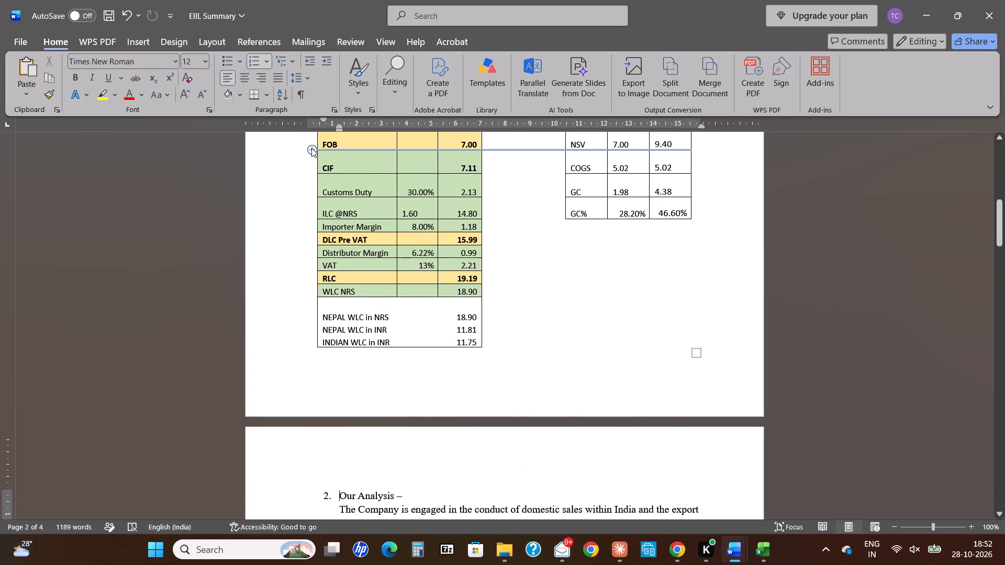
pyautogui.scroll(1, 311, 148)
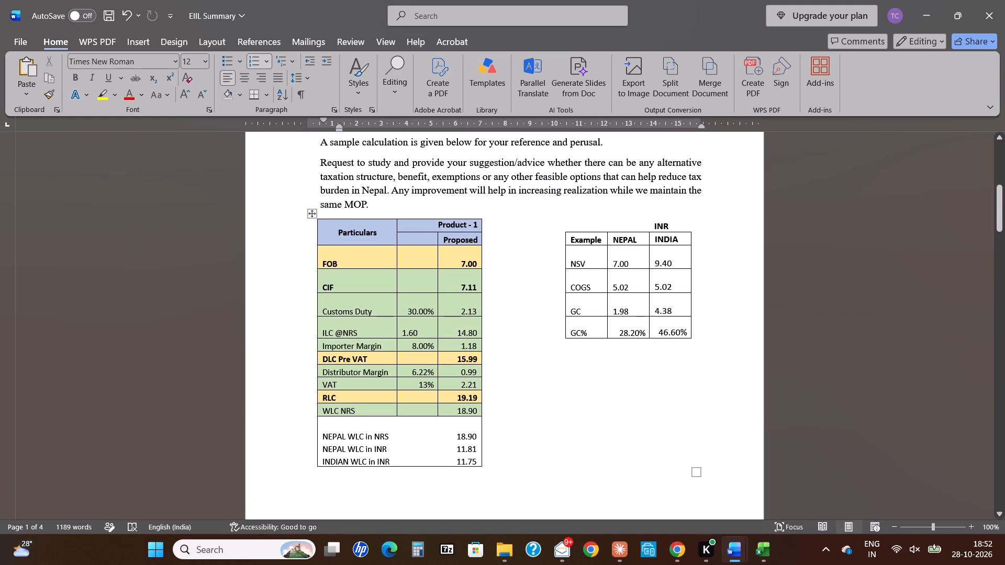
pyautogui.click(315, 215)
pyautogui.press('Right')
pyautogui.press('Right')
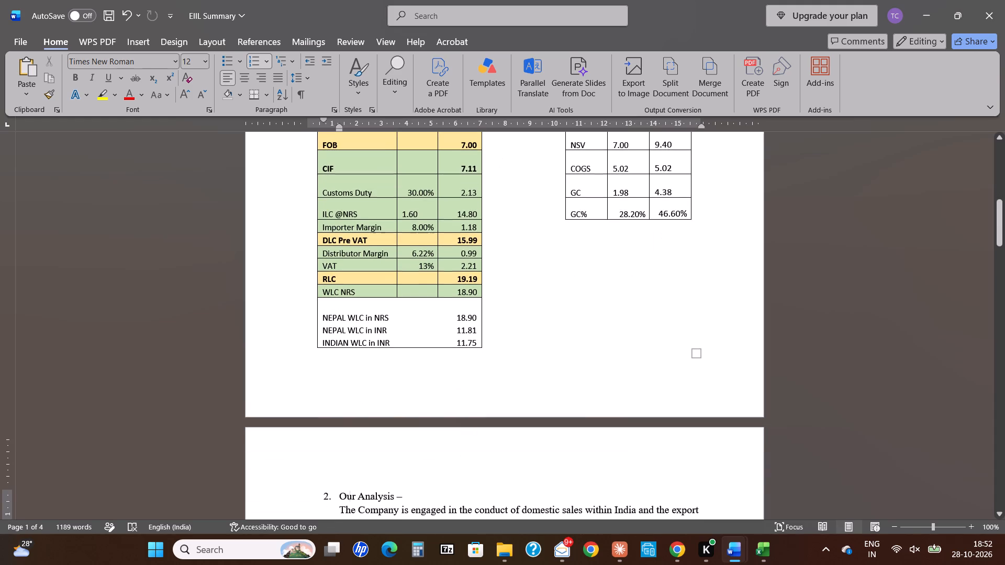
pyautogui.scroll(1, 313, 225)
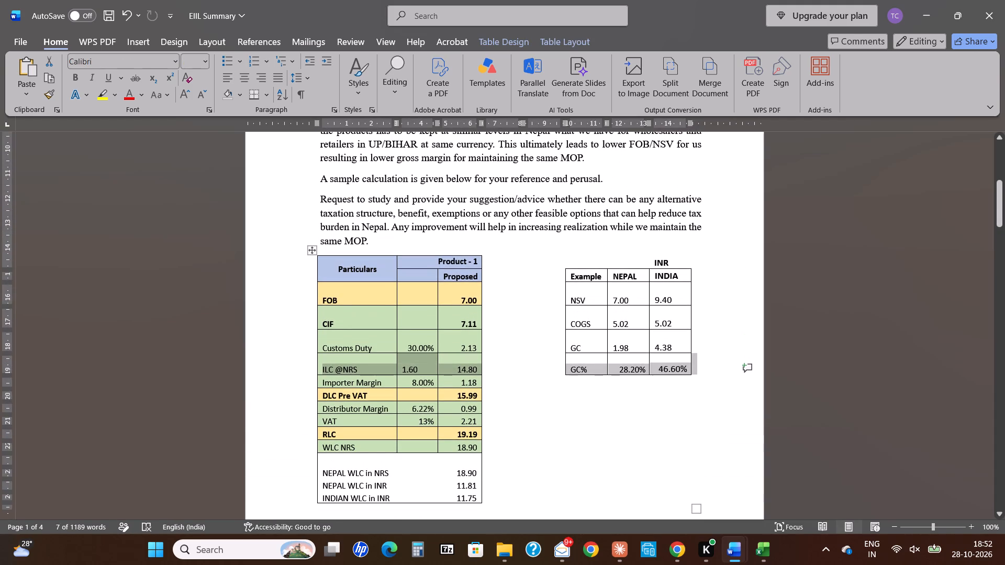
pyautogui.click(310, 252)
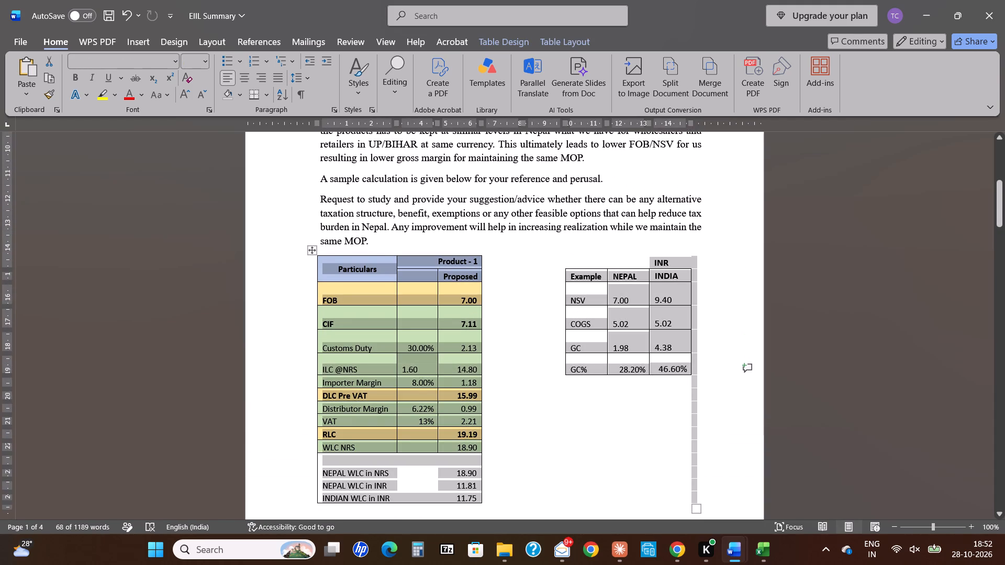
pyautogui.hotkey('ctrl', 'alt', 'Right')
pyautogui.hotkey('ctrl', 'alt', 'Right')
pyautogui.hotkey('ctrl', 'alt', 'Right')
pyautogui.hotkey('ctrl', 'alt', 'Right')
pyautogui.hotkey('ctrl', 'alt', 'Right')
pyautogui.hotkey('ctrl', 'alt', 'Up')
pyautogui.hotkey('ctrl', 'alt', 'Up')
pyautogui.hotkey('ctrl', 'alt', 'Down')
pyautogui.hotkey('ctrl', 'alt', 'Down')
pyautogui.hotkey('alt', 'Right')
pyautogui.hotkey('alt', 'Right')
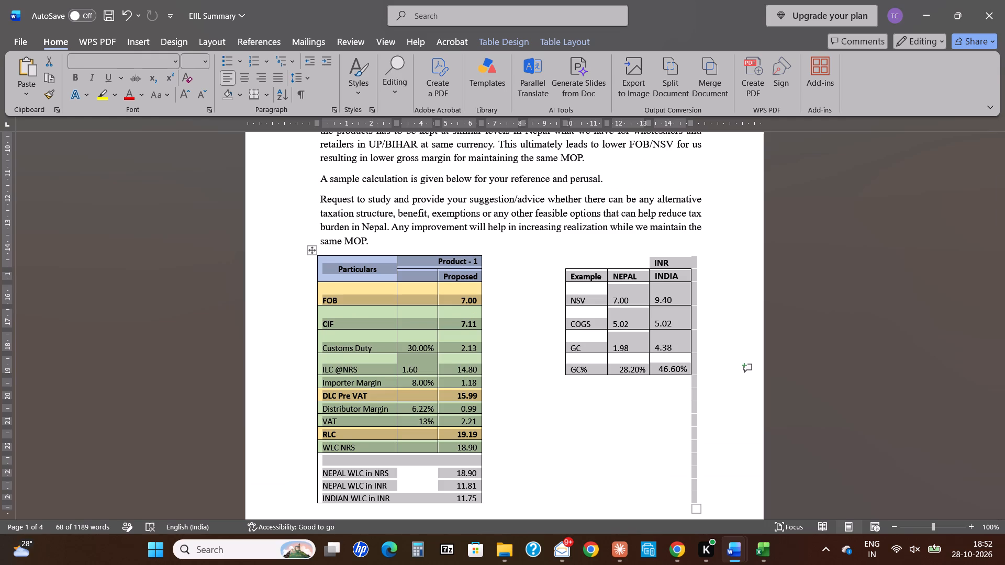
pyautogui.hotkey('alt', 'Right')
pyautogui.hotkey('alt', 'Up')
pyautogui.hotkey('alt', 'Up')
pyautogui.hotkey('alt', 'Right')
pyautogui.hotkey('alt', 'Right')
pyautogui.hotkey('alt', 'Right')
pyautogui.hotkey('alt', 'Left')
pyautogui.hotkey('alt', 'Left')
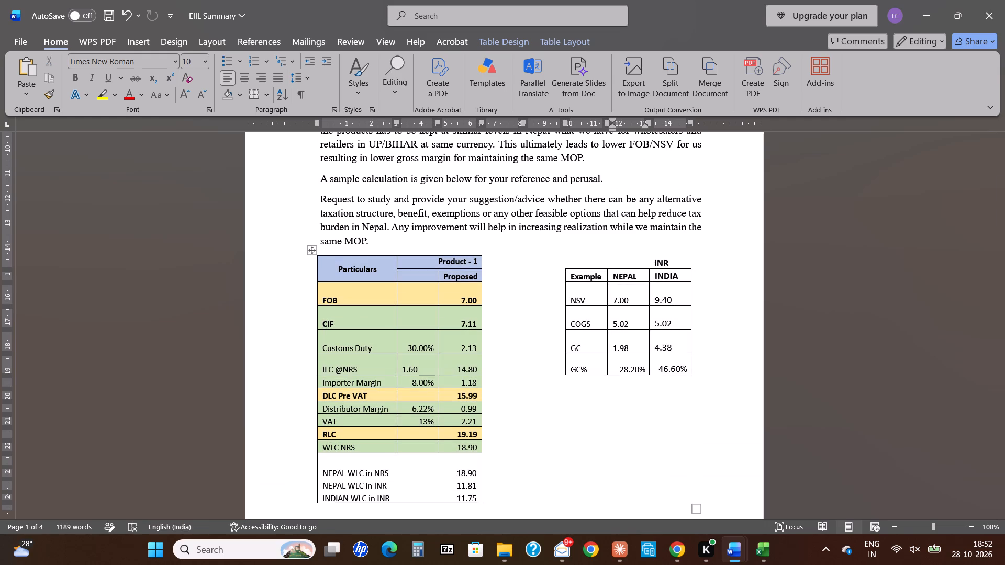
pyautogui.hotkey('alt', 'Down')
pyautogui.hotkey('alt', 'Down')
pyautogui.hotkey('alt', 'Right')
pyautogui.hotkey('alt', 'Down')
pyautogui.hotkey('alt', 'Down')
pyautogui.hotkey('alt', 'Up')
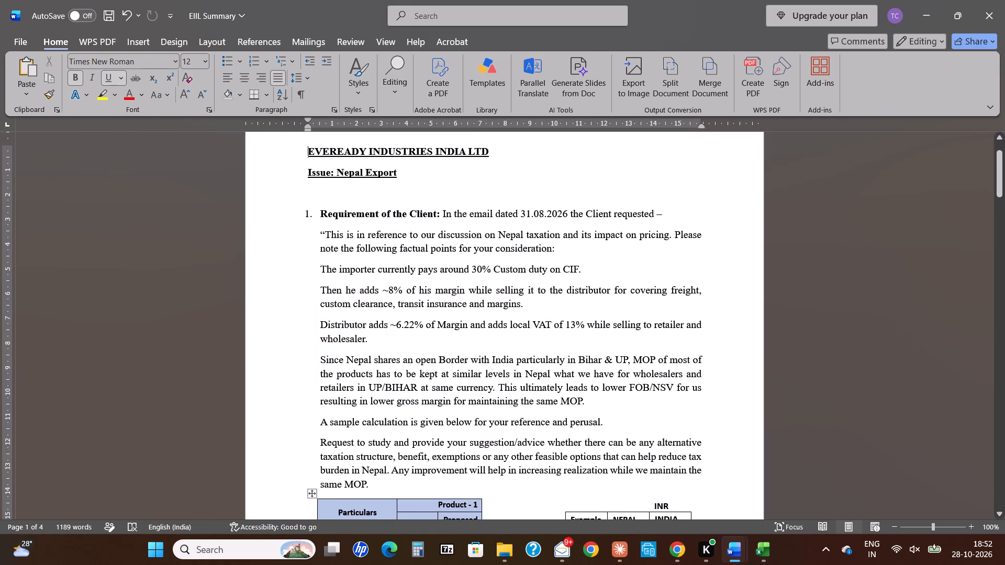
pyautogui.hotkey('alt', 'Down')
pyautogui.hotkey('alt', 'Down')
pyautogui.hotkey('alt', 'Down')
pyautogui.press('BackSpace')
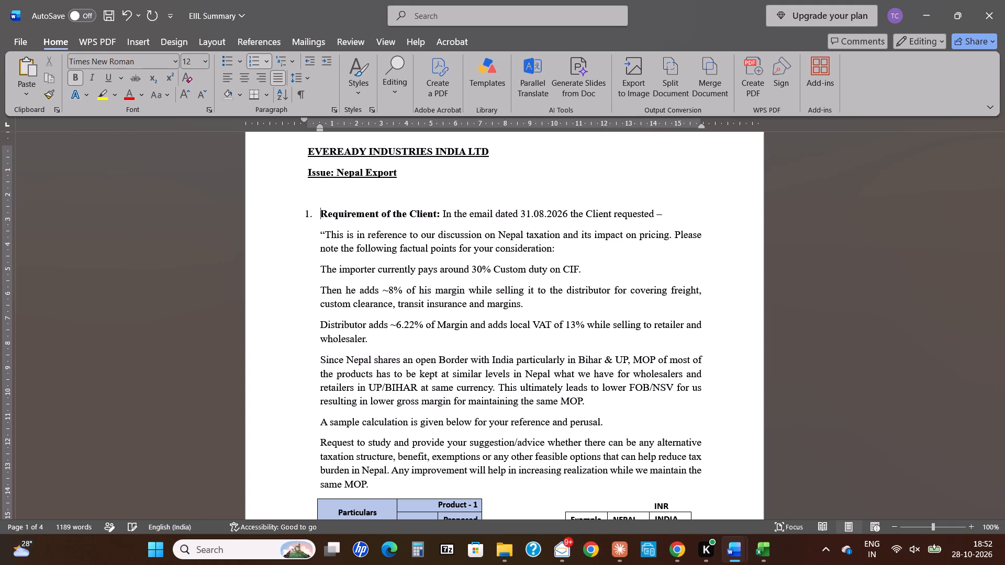
# Shift the side-by-side pricing tables slightly right so their left edge lines up with the quoted email paragraphs above.
pyautogui.scroll(-2, 310, 252)
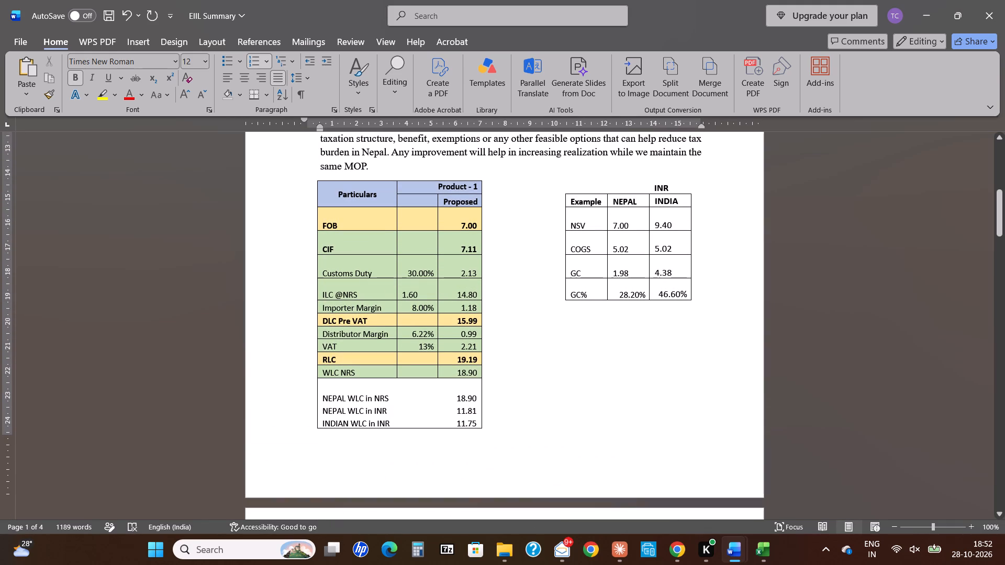
pyautogui.click(321, 188)
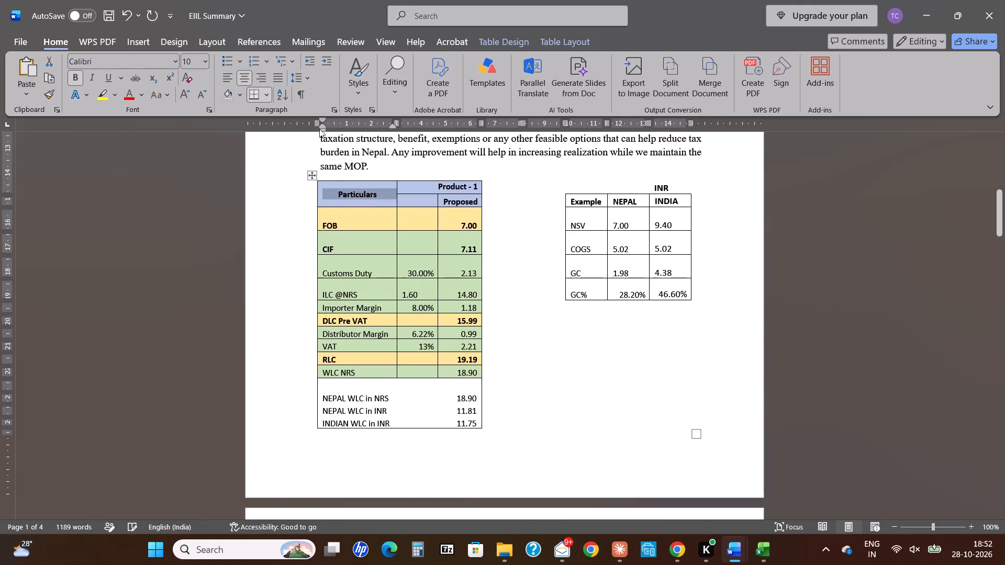
pyautogui.click(311, 176)
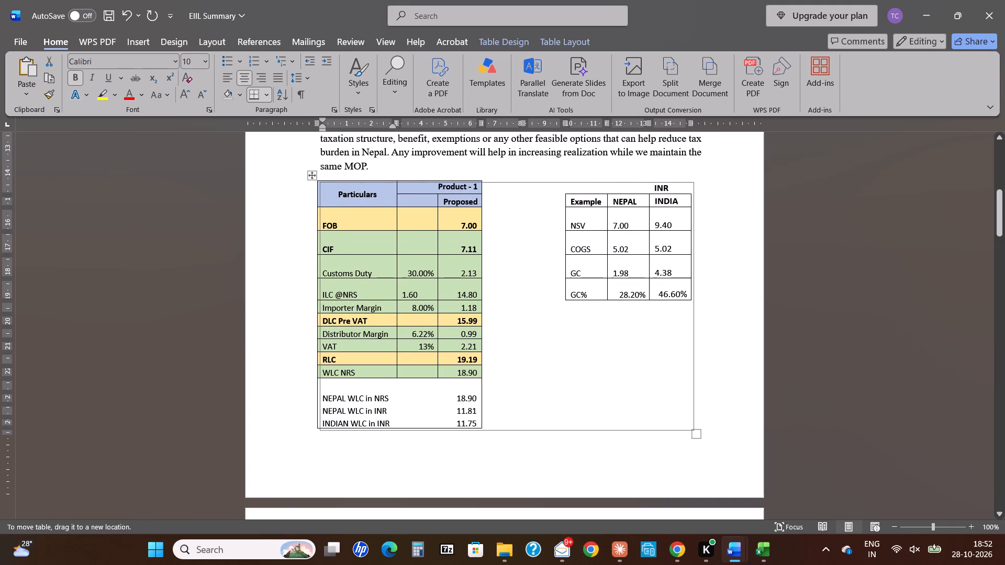
pyautogui.moveTo(302, 124); pyautogui.dragTo(318, 126)
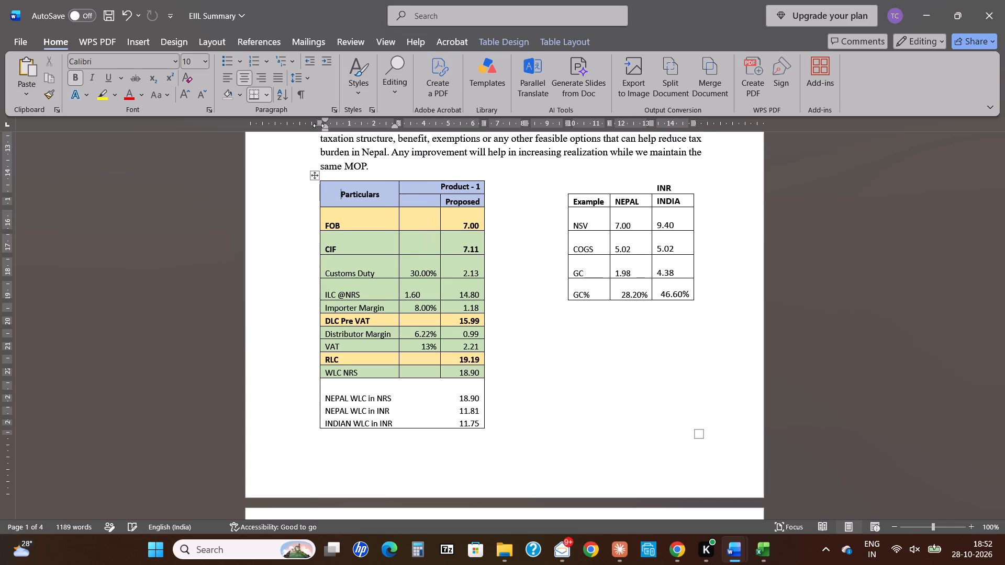
# Copy the paragraph formatting of item 1 "Requirement of the Client" onto the item 2 "Our Analysis" heading with Format Painter.
pyautogui.scroll(-2, 440, 344)
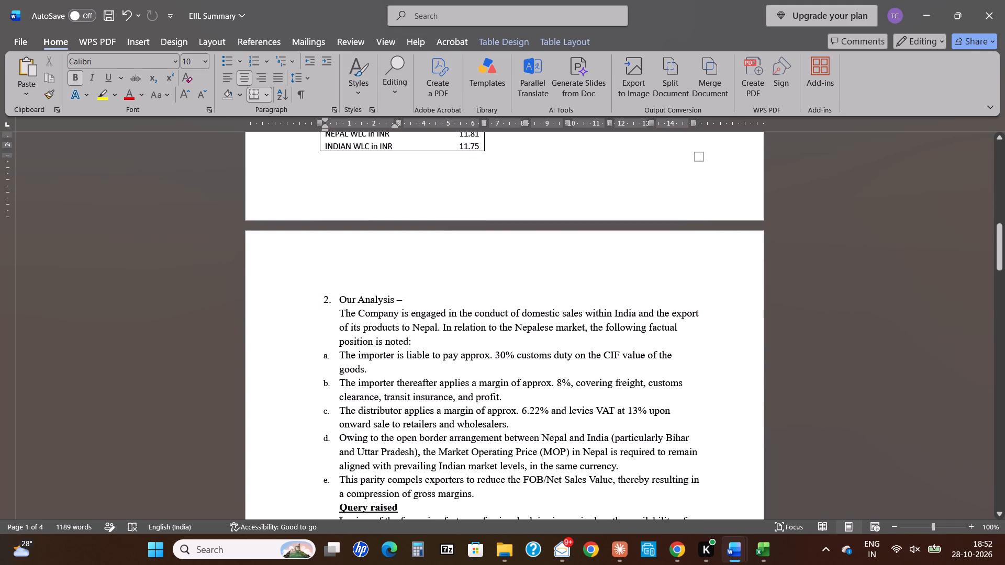
pyautogui.scroll(-1, 425, 324)
pyautogui.scroll(1, 387, 288)
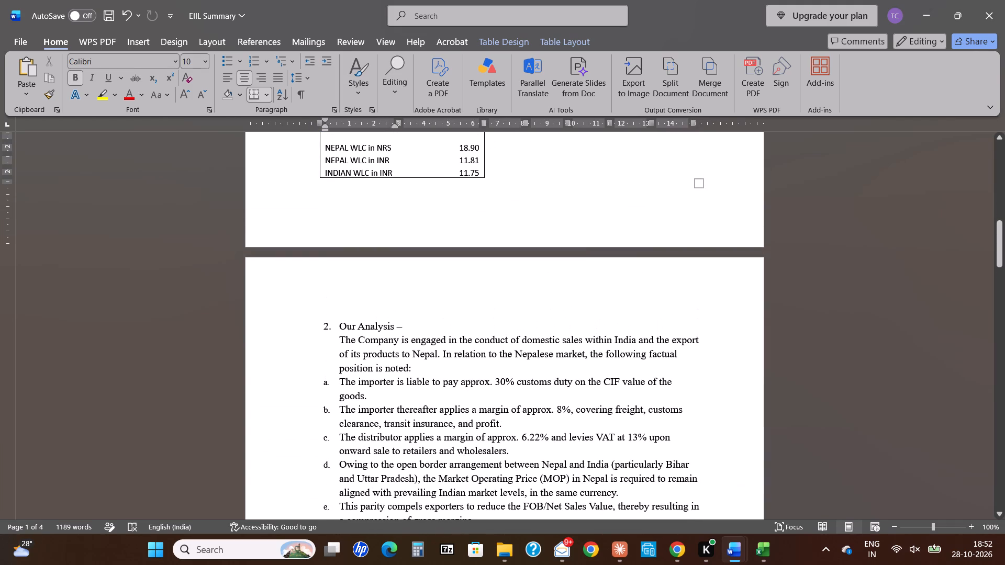
pyautogui.scroll(4, 361, 312)
pyautogui.click(330, 263)
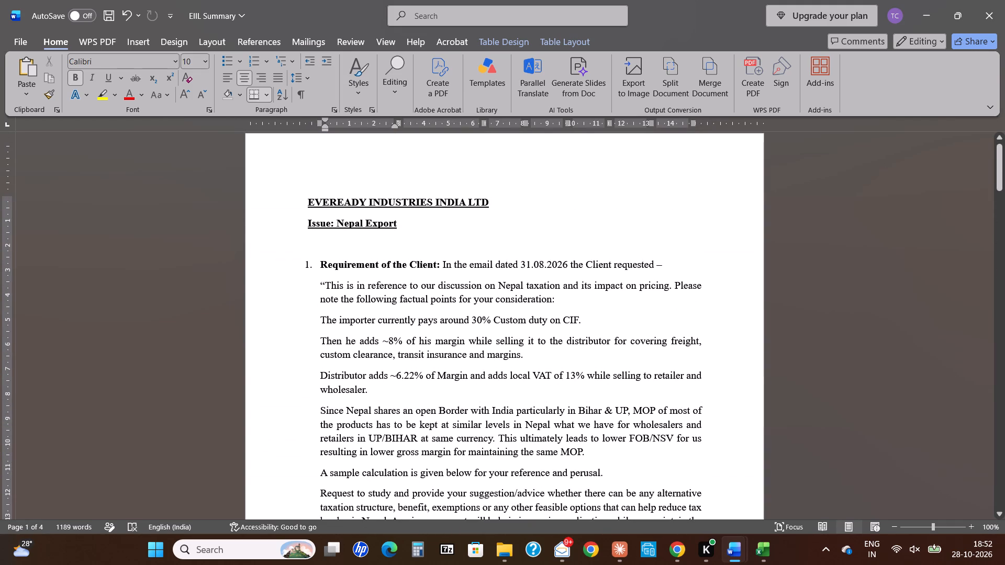
pyautogui.hotkey('alt', 'h')
pyautogui.write('fp')
pyautogui.scroll(-5, 330, 263)
pyautogui.scroll(2, 337, 239)
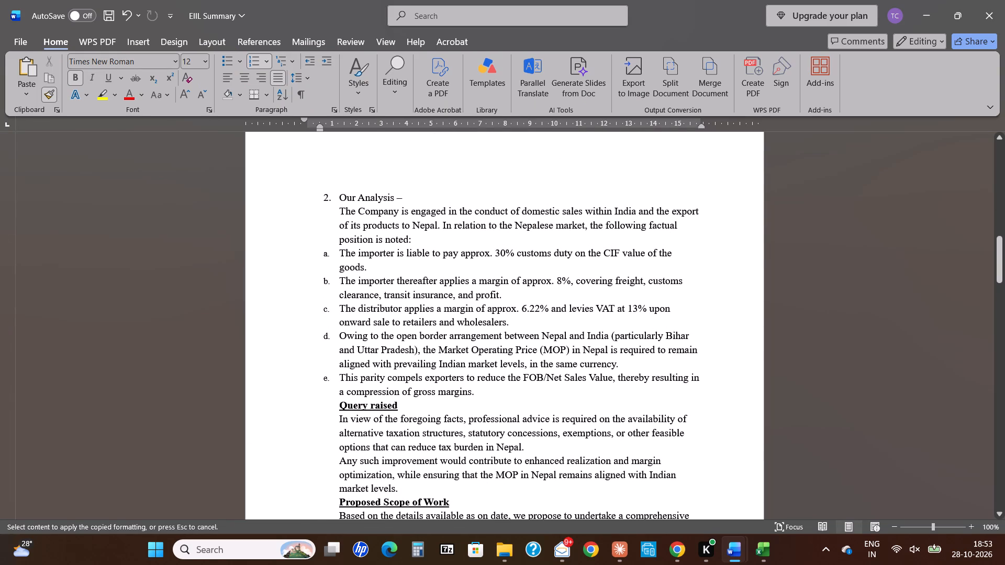
pyautogui.click(354, 197)
# Realign the introductory paragraph "The Company is engaged in…" with the "Our Analysis" heading text, at about 0.5 on the ruler.
pyautogui.press('Down')
pyautogui.press('BackSpace')
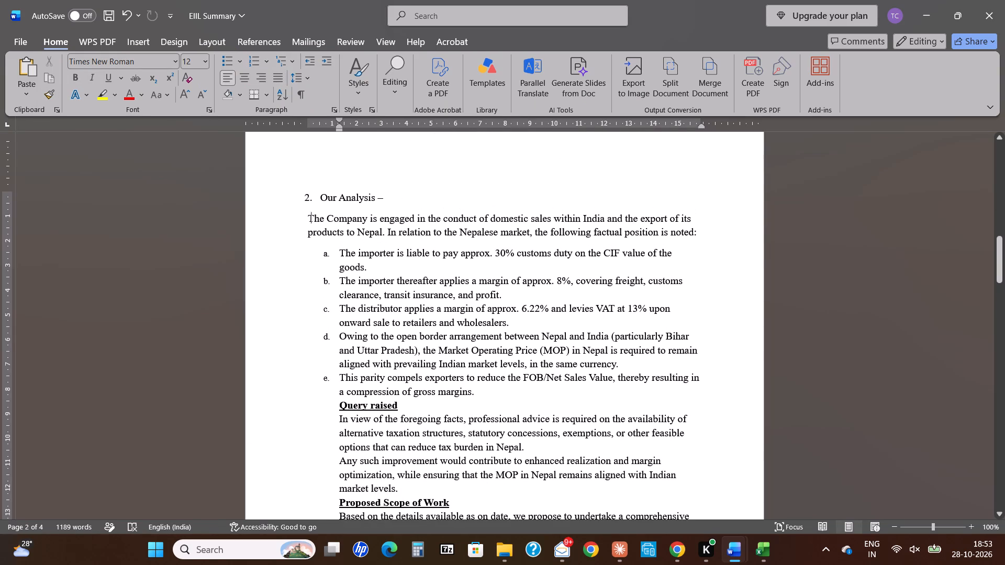
pyautogui.press('Tab')
pyautogui.hotkey('ctrl', 'z')
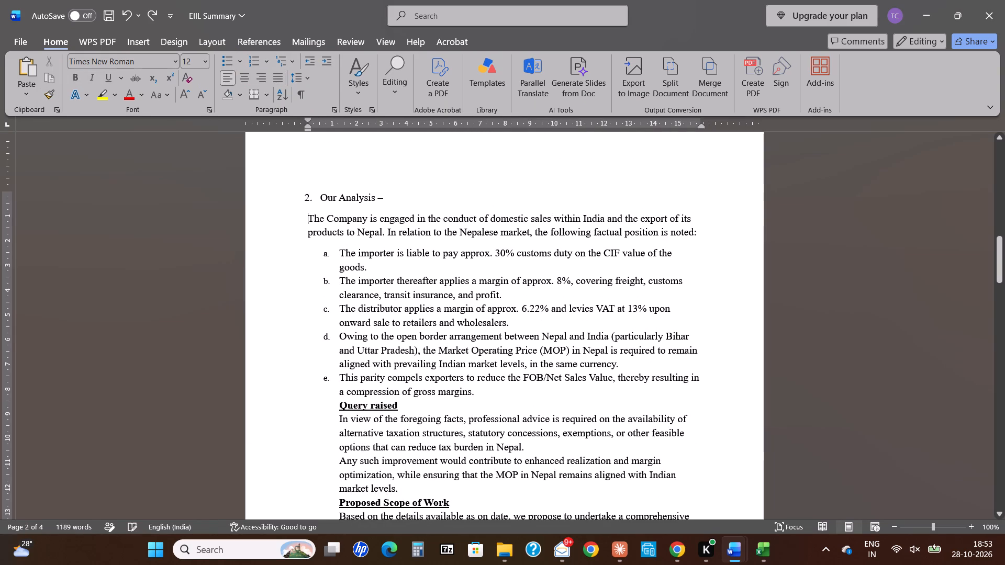
pyautogui.hotkey('ctrl', 'shift', 'Down')
pyautogui.press('Tab')
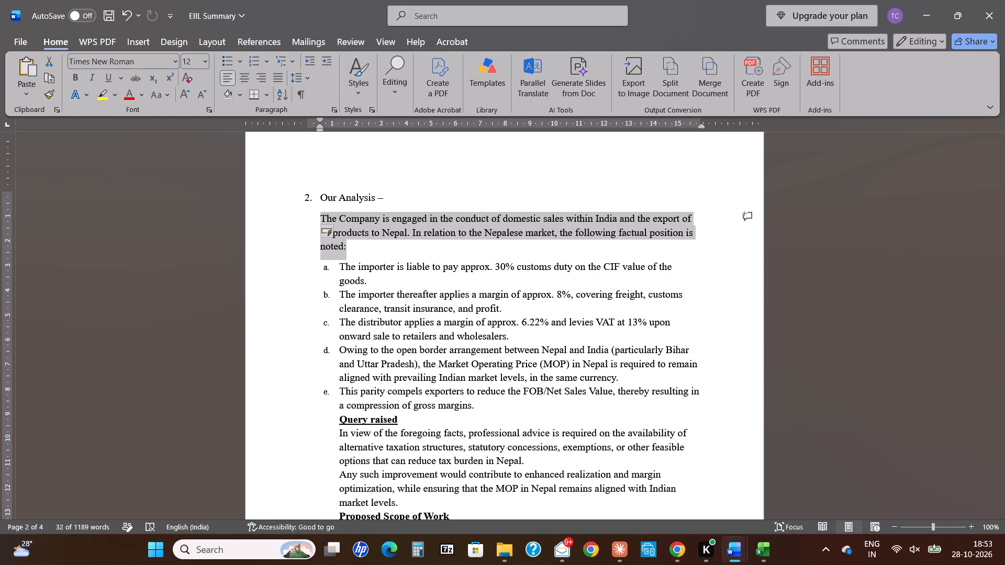
# Separate the "Query raised" heading from the lettered list's indent by moving it left, in line with the list letters.
pyautogui.press('Down')
pyautogui.press('Down')
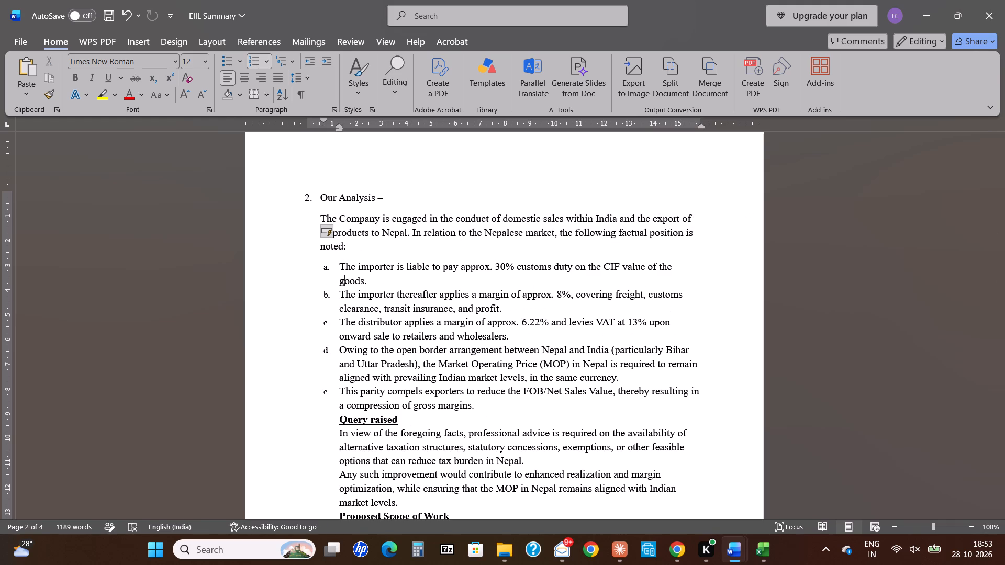
pyautogui.press('Down')
pyautogui.press('Down')
pyautogui.press('Down')
pyautogui.press('Down')
pyautogui.press('Down')
pyautogui.press('Down')
pyautogui.press('Down')
pyautogui.press('Down')
pyautogui.press('Down')
pyautogui.press('Down')
pyautogui.press('Left')
pyautogui.press('BackSpace')
# Reduce the left indent of the two paragraphs under "Query raised" so they align with that heading.
pyautogui.press('Down')
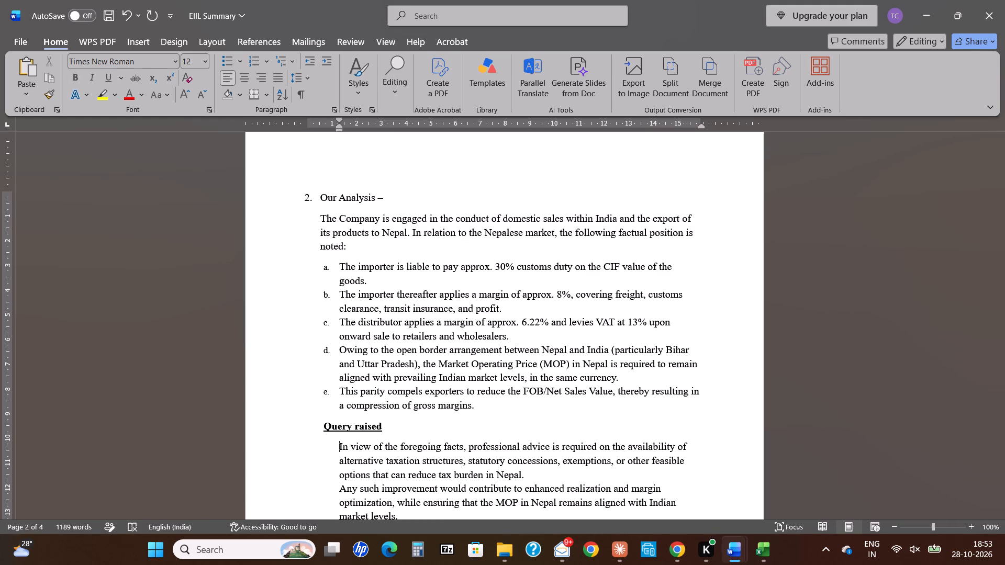
pyautogui.press('BackSpace')
pyautogui.press('Tab')
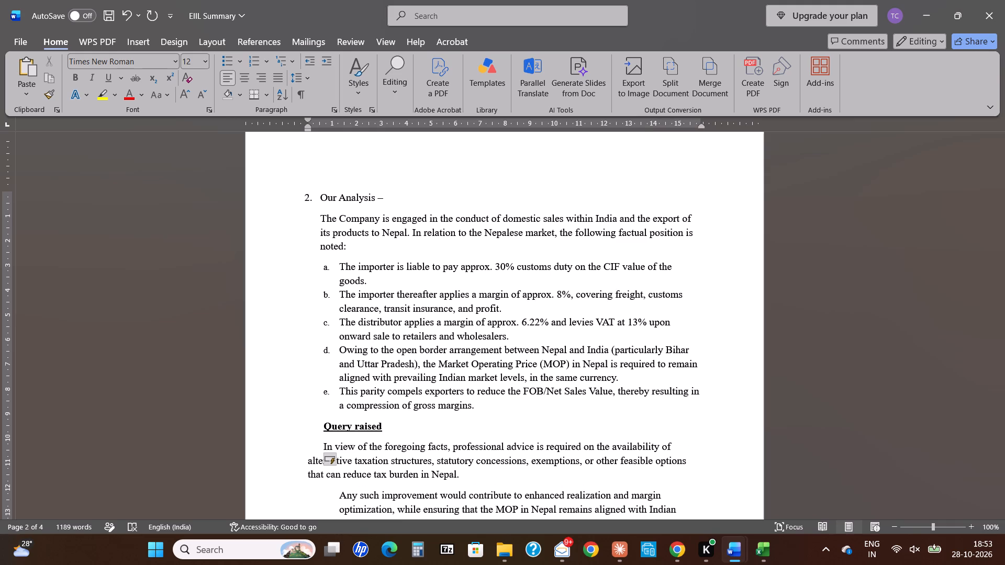
pyautogui.hotkey('ctrl', 'z')
pyautogui.hotkey('ctrl', 'shift', 'Down')
pyautogui.press('Tab')
pyautogui.press('Down')
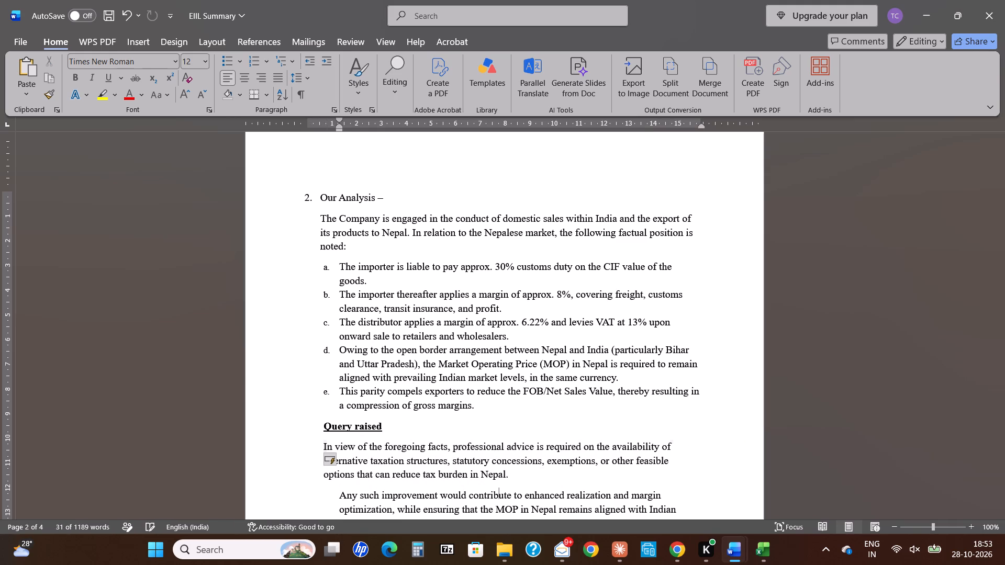
pyautogui.press('Up')
pyautogui.press('Right')
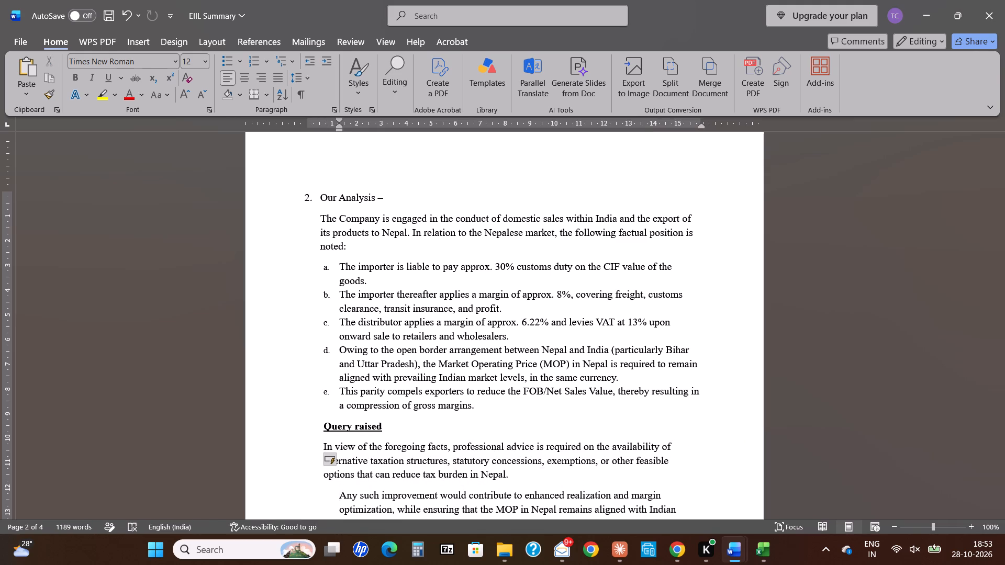
pyautogui.hotkey('ctrl', 'shift', 'Down')
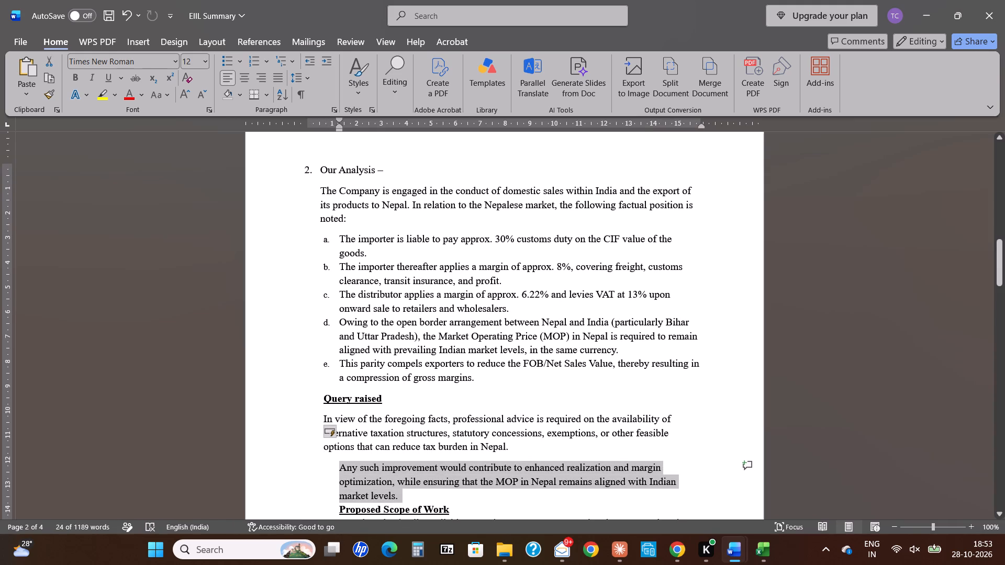
pyautogui.press('Tab')
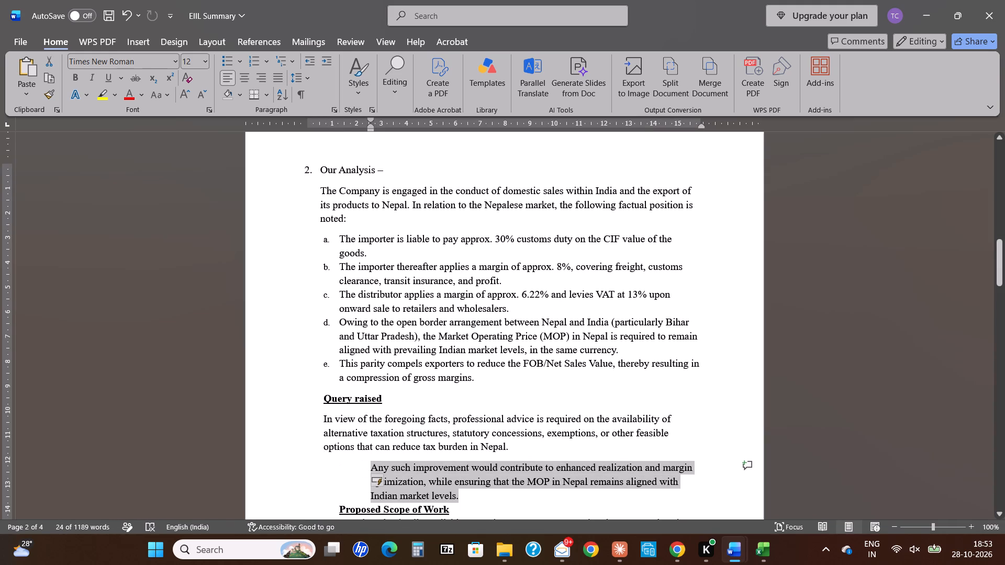
pyautogui.hotkey('shift', 'Tab')
pyautogui.hotkey('shift', 'Tab')
# Reduce the left indent of the "Proposed Scope of Work" heading to match the "Query raised" heading.
pyautogui.press('Down')
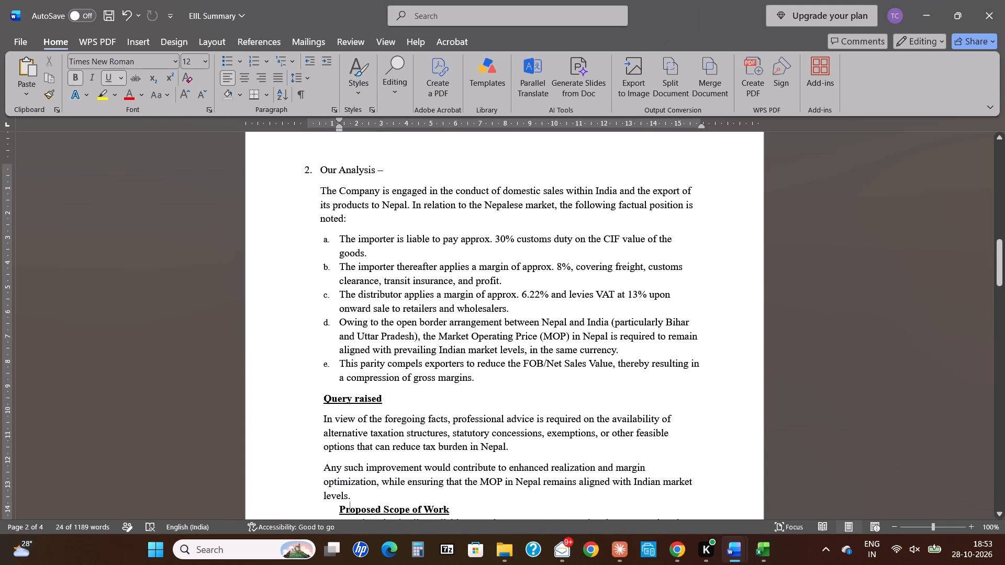
pyautogui.press('Left')
pyautogui.press('Left')
pyautogui.hotkey('shift', 'End')
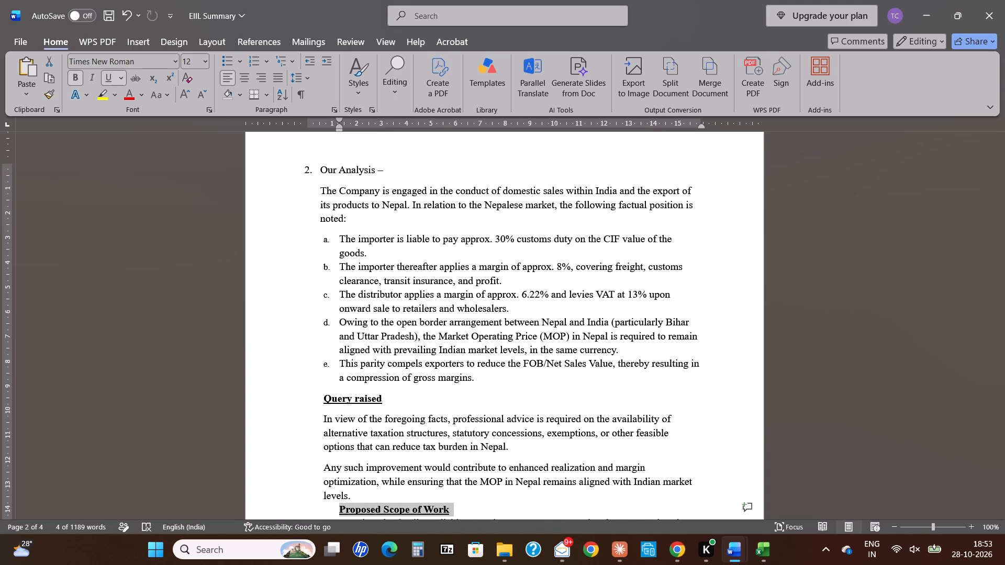
pyautogui.hotkey('shift', 'Tab')
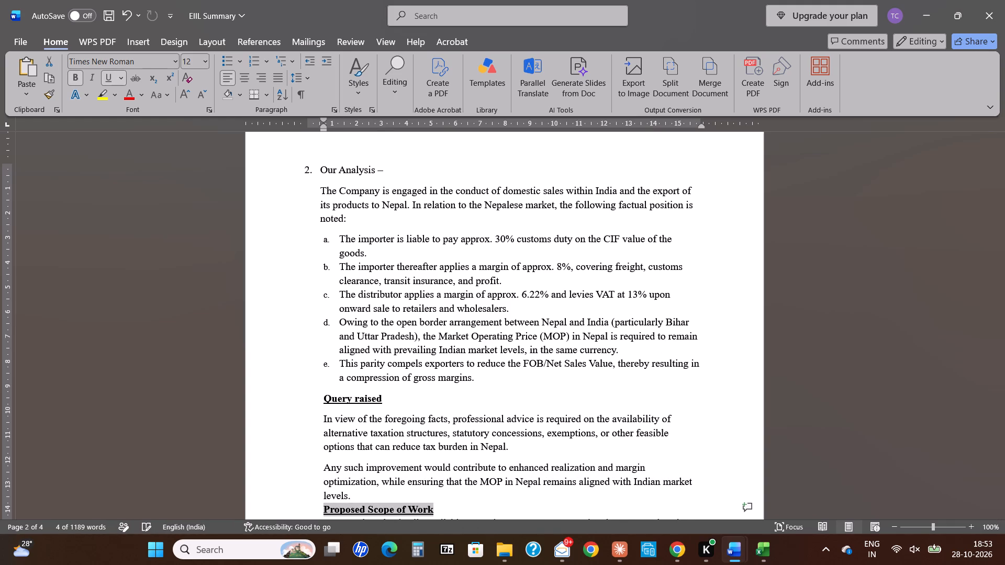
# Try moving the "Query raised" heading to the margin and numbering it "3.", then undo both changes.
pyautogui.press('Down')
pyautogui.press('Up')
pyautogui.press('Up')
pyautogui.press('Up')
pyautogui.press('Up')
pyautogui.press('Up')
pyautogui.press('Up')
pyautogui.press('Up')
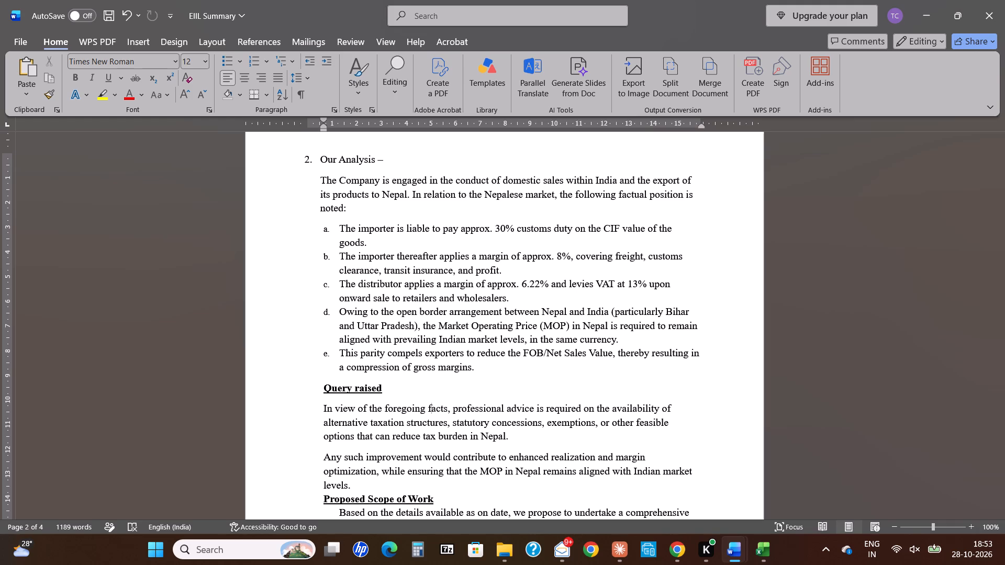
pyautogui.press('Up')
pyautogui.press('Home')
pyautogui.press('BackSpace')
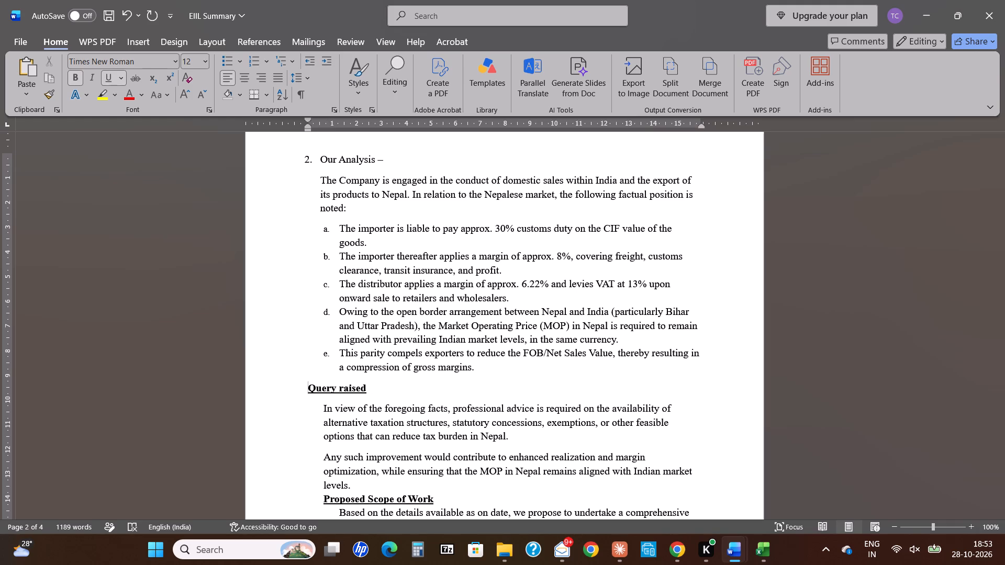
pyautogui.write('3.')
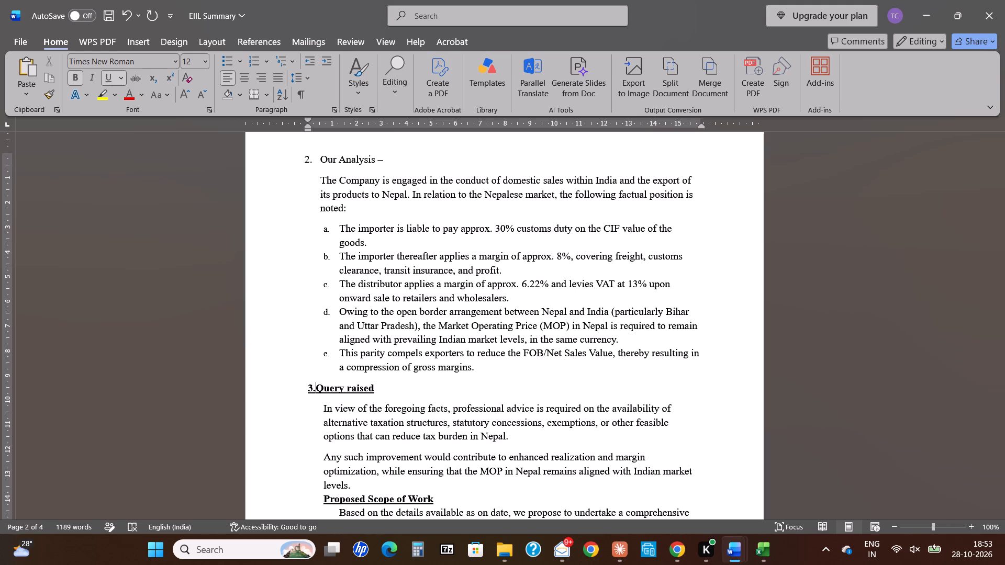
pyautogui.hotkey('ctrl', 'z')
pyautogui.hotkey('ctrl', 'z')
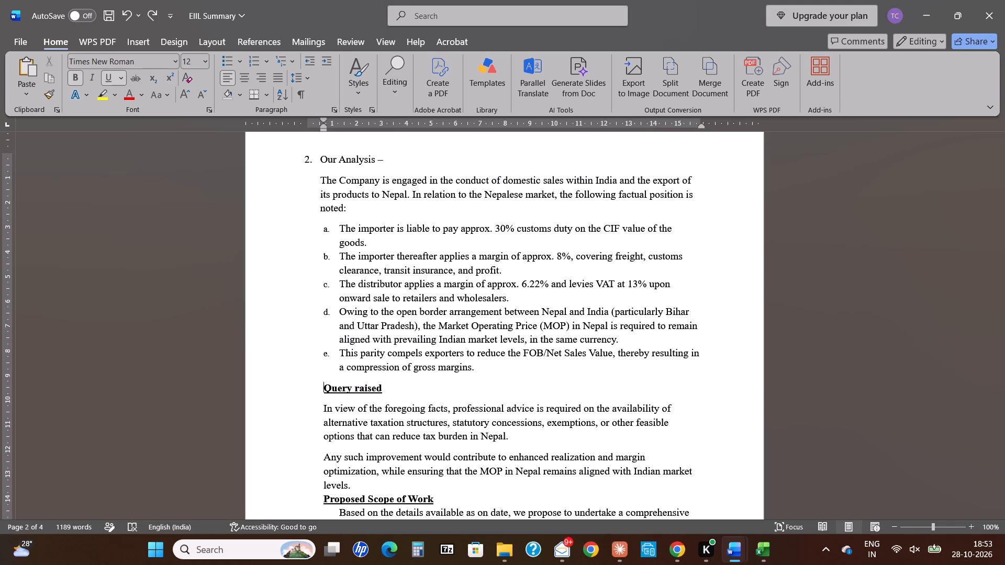
# Insert a blank line above the "Proposed Scope of Work" heading to separate it from the preceding paragraph.
pyautogui.press('Down')
pyautogui.press('Down')
pyautogui.press('Down')
pyautogui.press('Down')
pyautogui.press('Down')
pyautogui.press('Down')
pyautogui.press('Down')
pyautogui.press('Down')
pyautogui.press('Down')
pyautogui.press('Down')
pyautogui.press('Up')
pyautogui.press('Up')
pyautogui.press('Left')
pyautogui.press('Left')
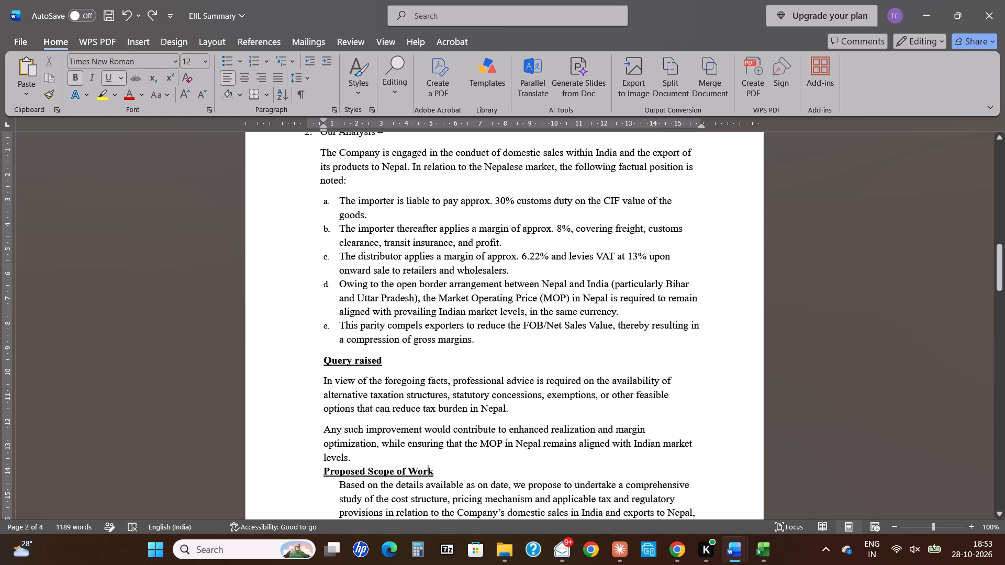
pyautogui.press('Up')
pyautogui.press('Right')
pyautogui.press('Return')
# Reduce the left indent of the paragraph "Based on the details available as on date…" to align with the "Proposed Scope of Work" heading.
pyautogui.press('Down')
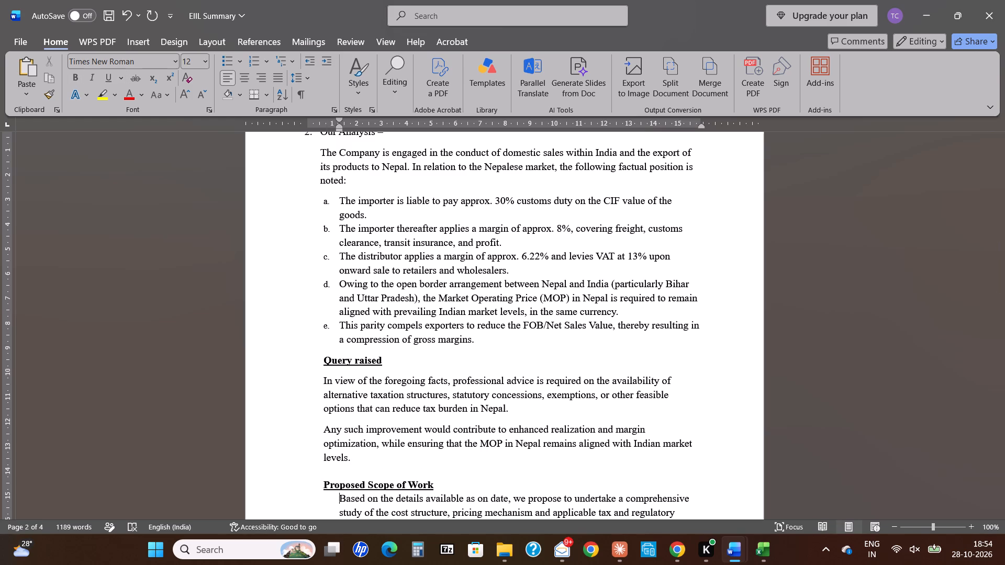
pyautogui.hotkey('ctrl', 'shift', 'Down')
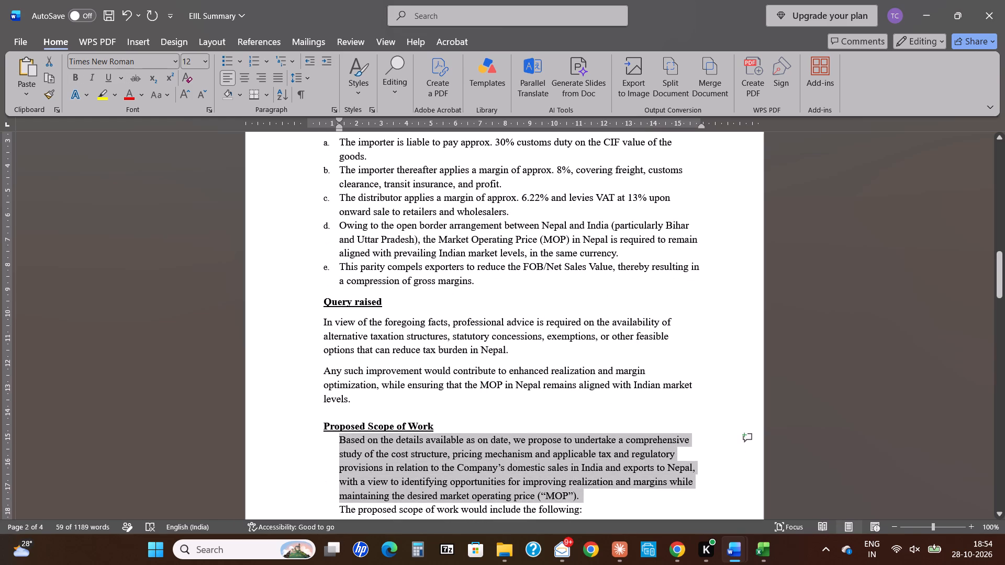
pyautogui.hotkey('shift', 'Tab')
pyautogui.press('Down')
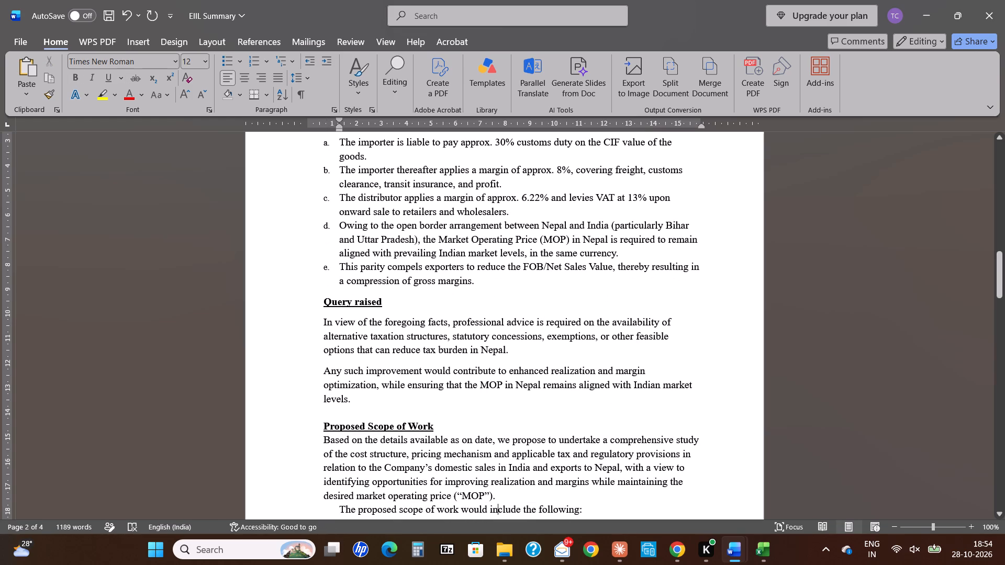
# Reduce the left indent of "The proposed scope of work would include the following:" and the "In-depth Cost Structure & Pricing Analysis" heading together.
pyautogui.press('Up')
pyautogui.press('Right')
pyautogui.hotkey('ctrl', 'shift', 'Down')
pyautogui.hotkey('ctrl', 'shift', 'Down')
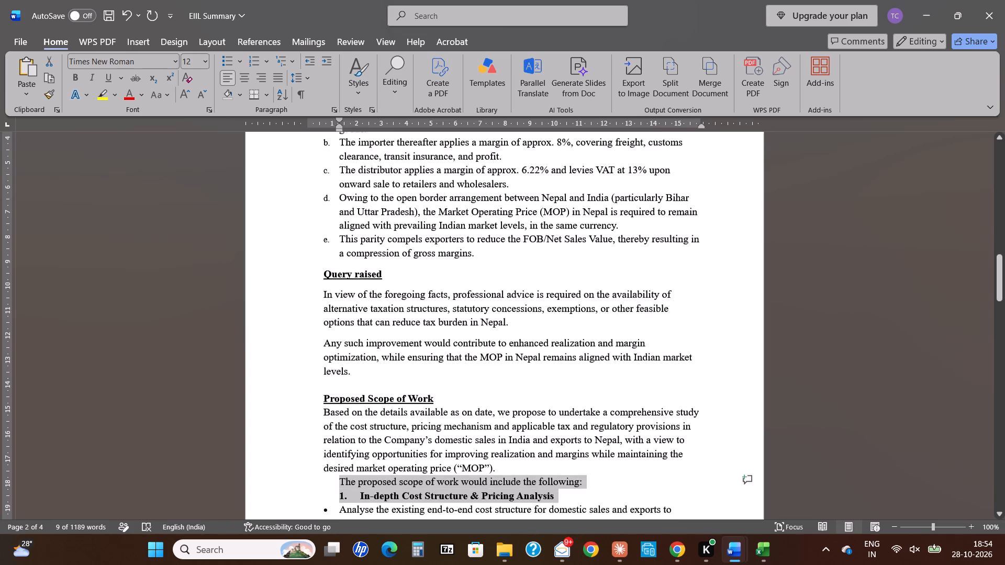
pyautogui.hotkey('ctrl', 'shift', 'Down')
pyautogui.hotkey('ctrl', 'shift', 'Down')
pyautogui.hotkey('ctrl', 'shift', 'Up')
pyautogui.hotkey('ctrl', 'shift', 'Up')
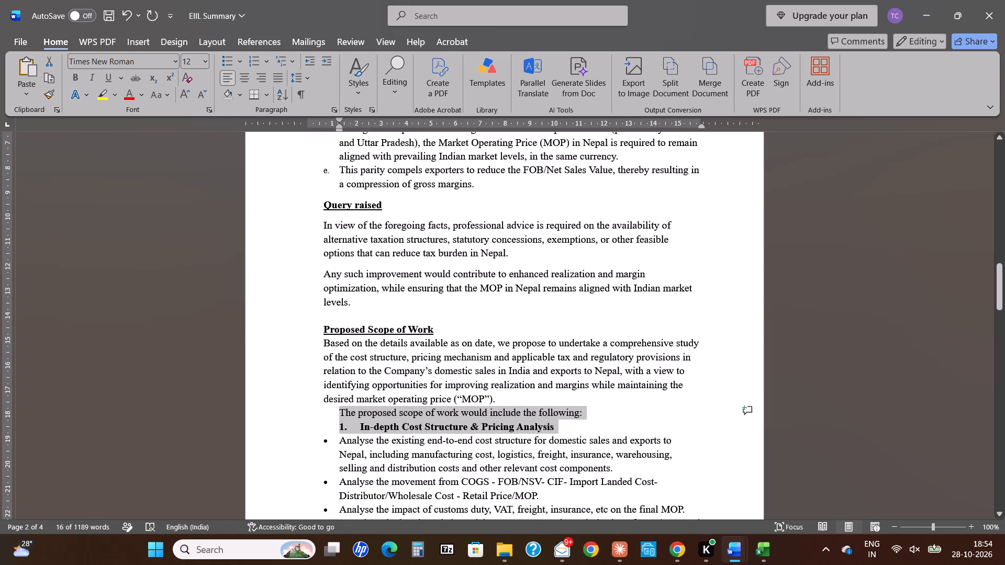
pyautogui.hotkey('shift', 'Tab')
pyautogui.press('Down')
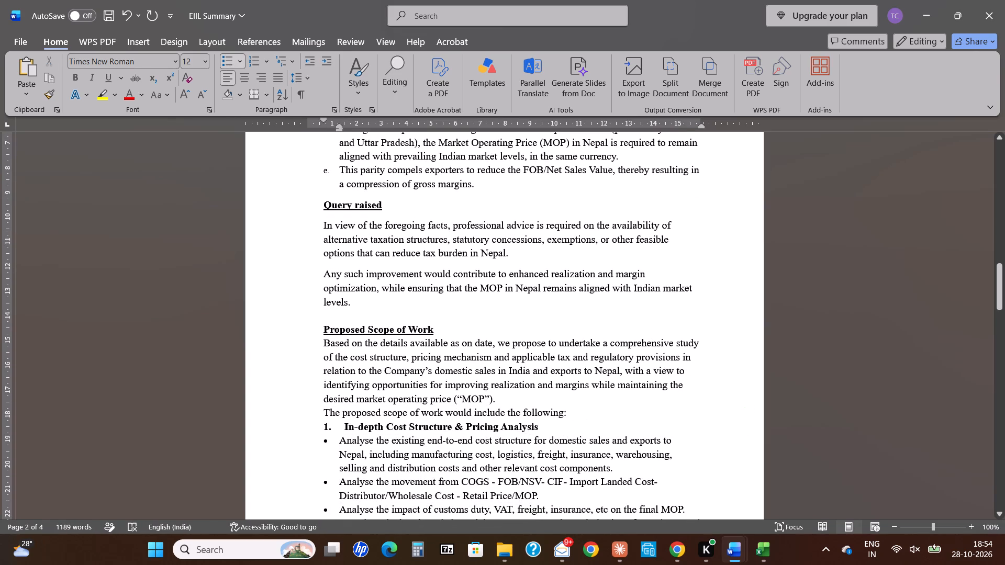
# Replace the manual "1." before "In-depth Cost Structure & Pricing Analysis" with an automatic "a." list number.
pyautogui.press('End')
pyautogui.press('Up')
pyautogui.press('Home')
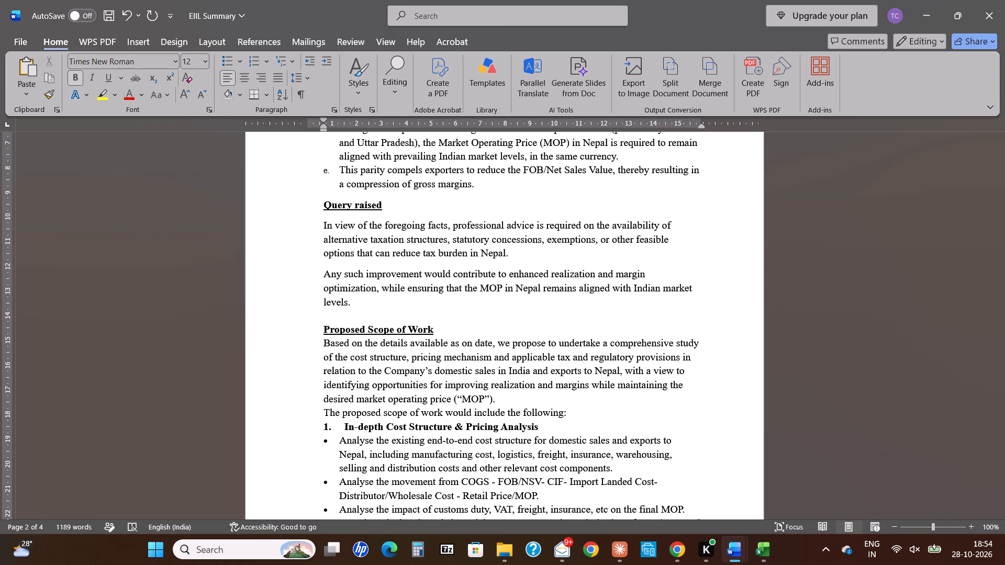
pyautogui.press('Delete')
pyautogui.press('Delete')
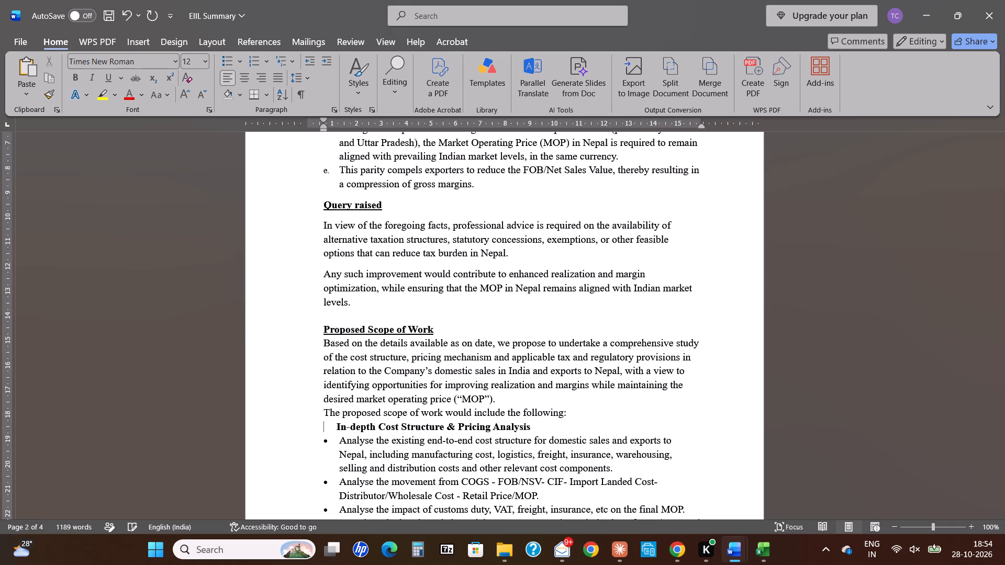
pyautogui.press('Delete')
pyautogui.press('Delete')
pyautogui.press('Delete')
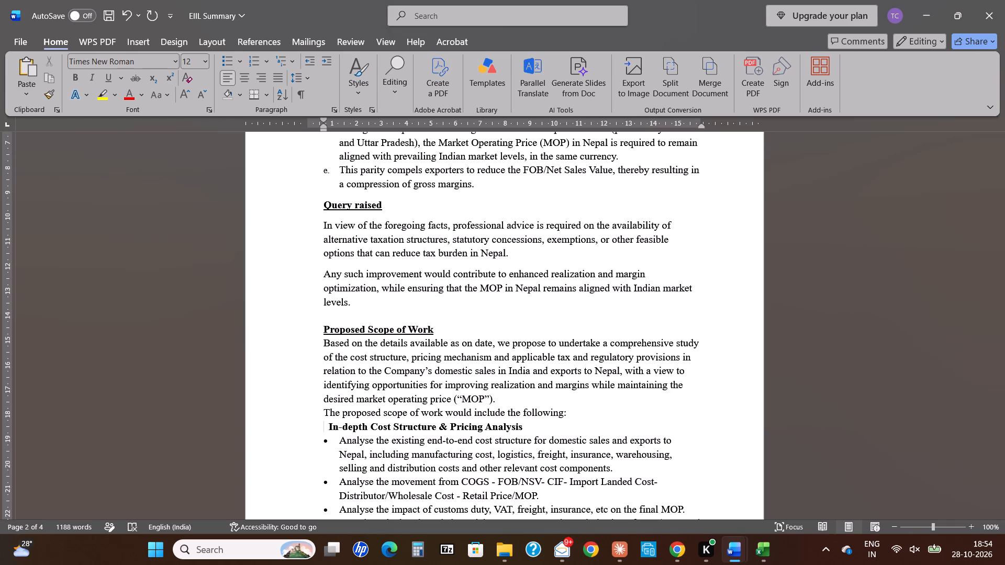
pyautogui.press('Delete')
pyautogui.press('Delete')
pyautogui.scroll(2, 354, 197)
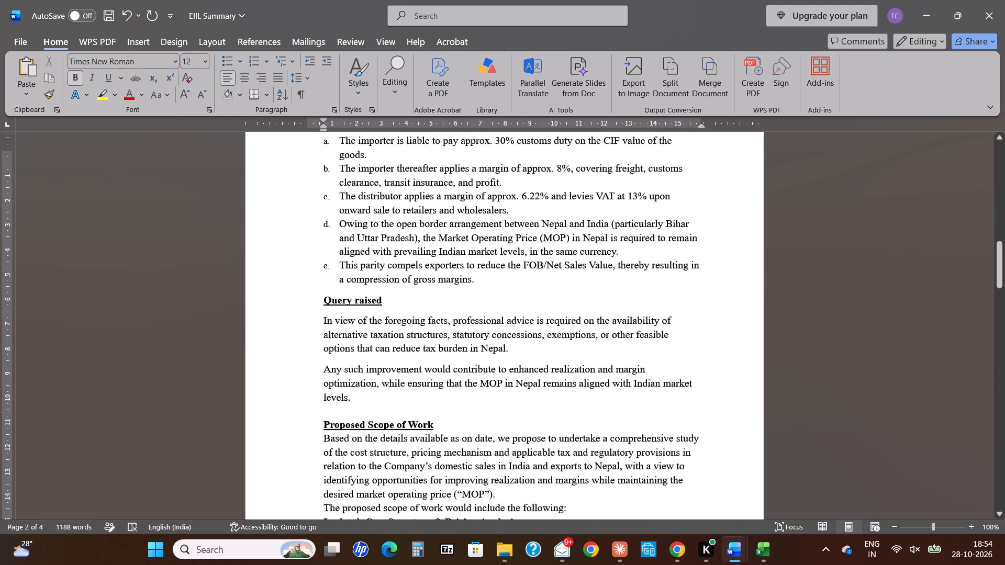
pyautogui.scroll(1, 354, 197)
pyautogui.write('a.')
pyautogui.press('space')
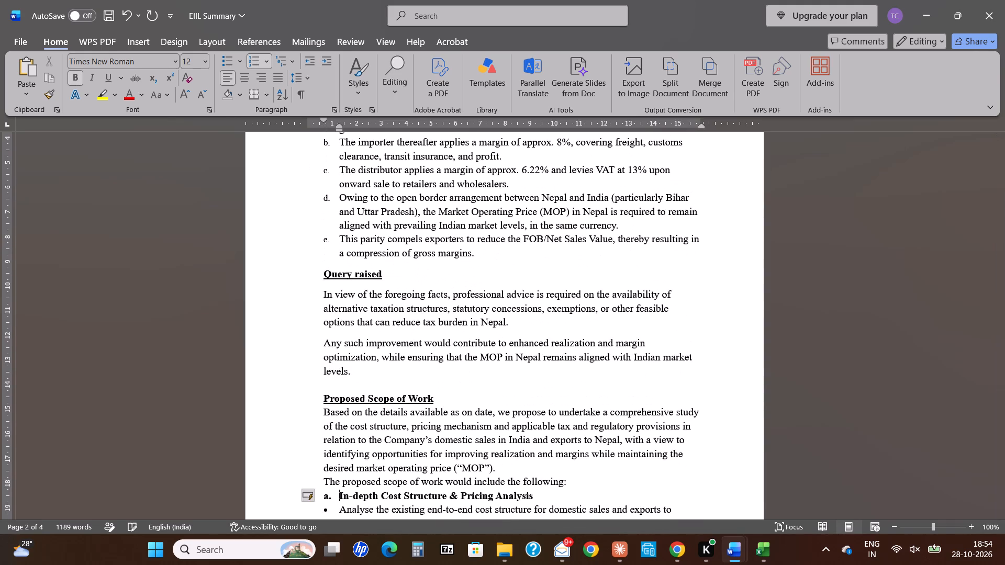
# Convert the bullets under "In-depth Cost Structure & Pricing Analysis" into a Roman-numeral list starting at "i.".
pyautogui.press('Down')
pyautogui.press('BackSpace')
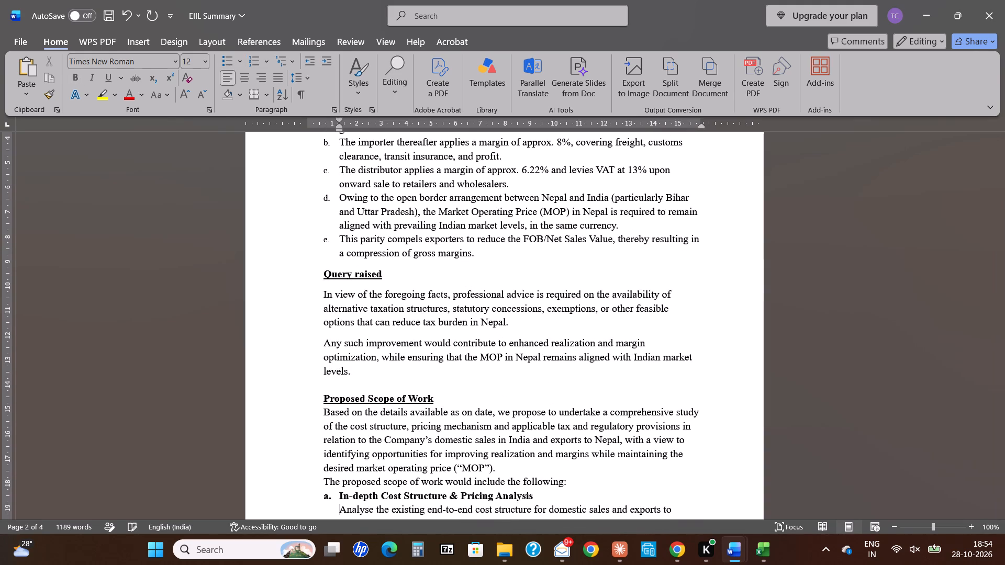
pyautogui.press('BackSpace')
pyautogui.press('i')
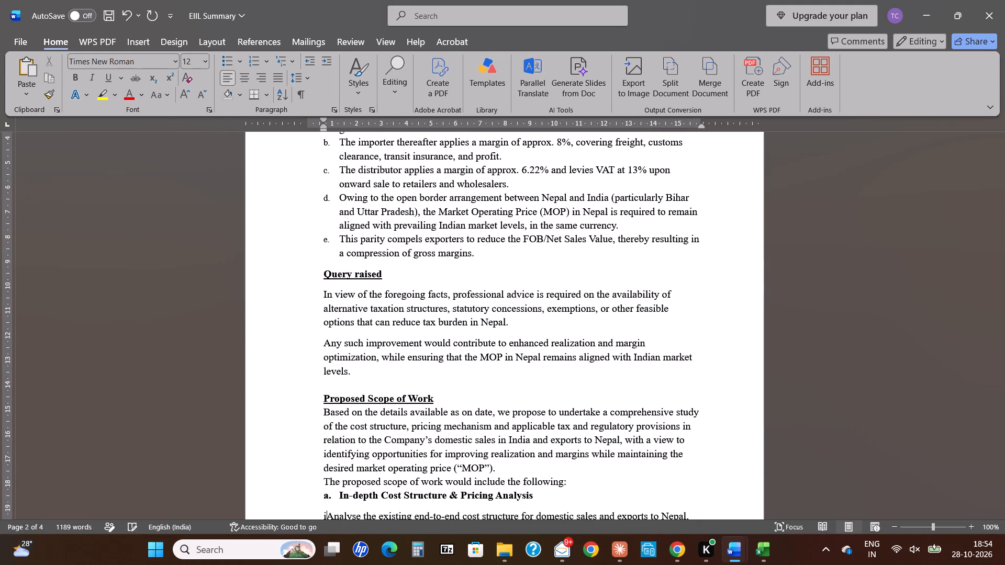
pyautogui.press('.')
pyautogui.press('Tab')
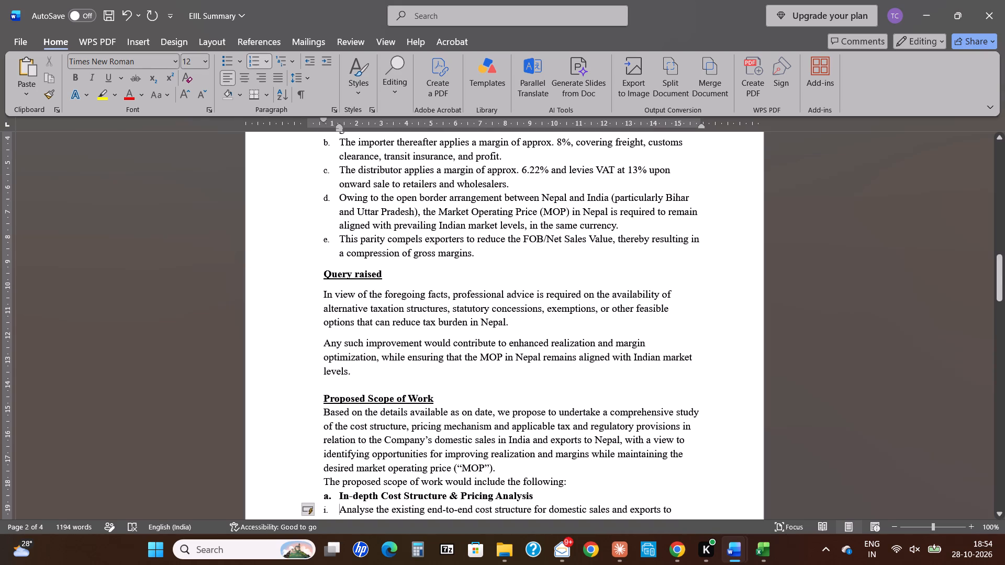
# Replace the manual "2." before "Historical Financial Analysis" with list letter "b.", continuing the lettered headings.
pyautogui.scroll(-1, 340, 228)
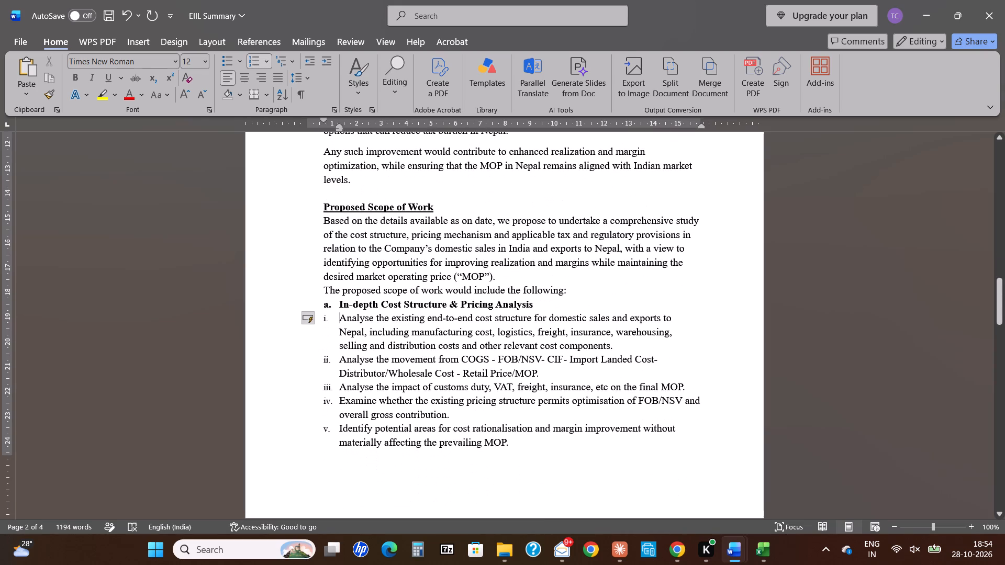
pyautogui.scroll(-1, 398, 351)
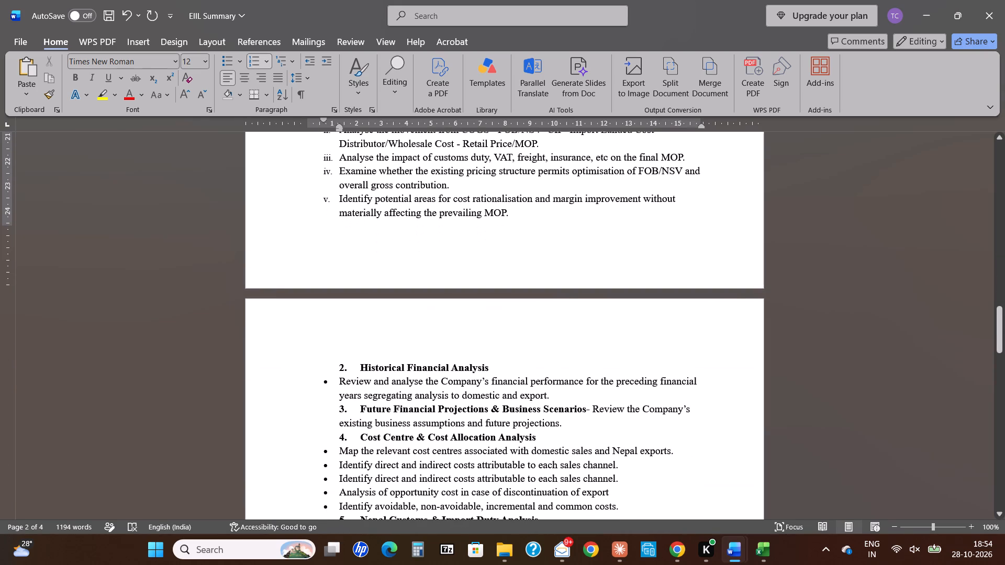
pyautogui.click(364, 373)
pyautogui.press('BackSpace')
pyautogui.press('BackSpace')
pyautogui.press('BackSpace')
pyautogui.press('BackSpace')
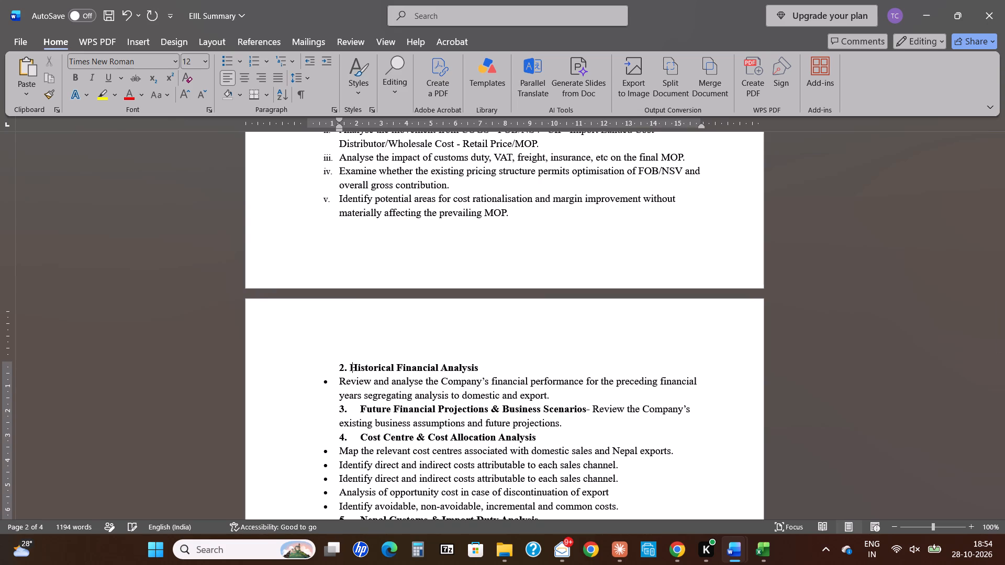
pyautogui.press('BackSpace')
pyautogui.press('BackSpace')
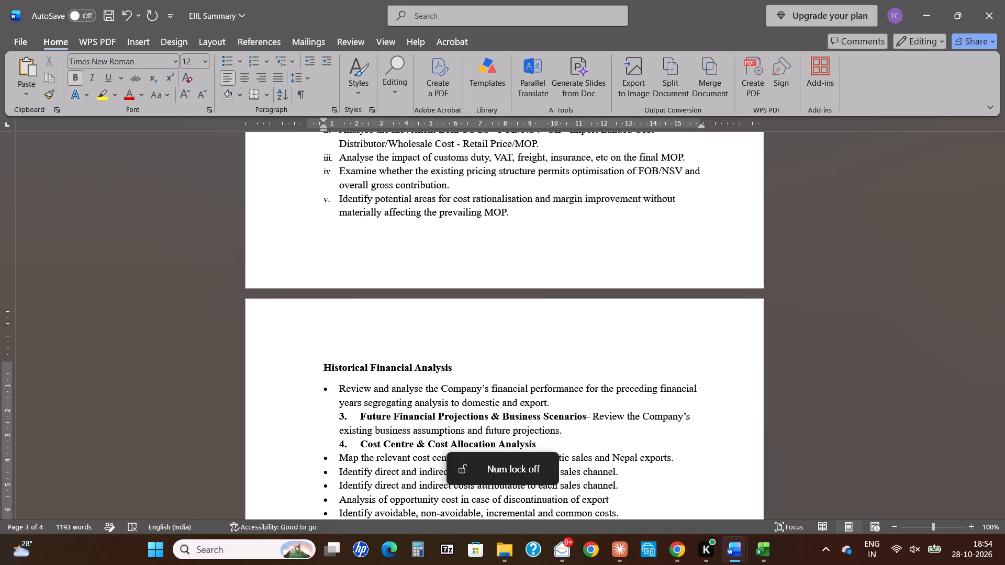
pyautogui.write('b.')
pyautogui.press('space')
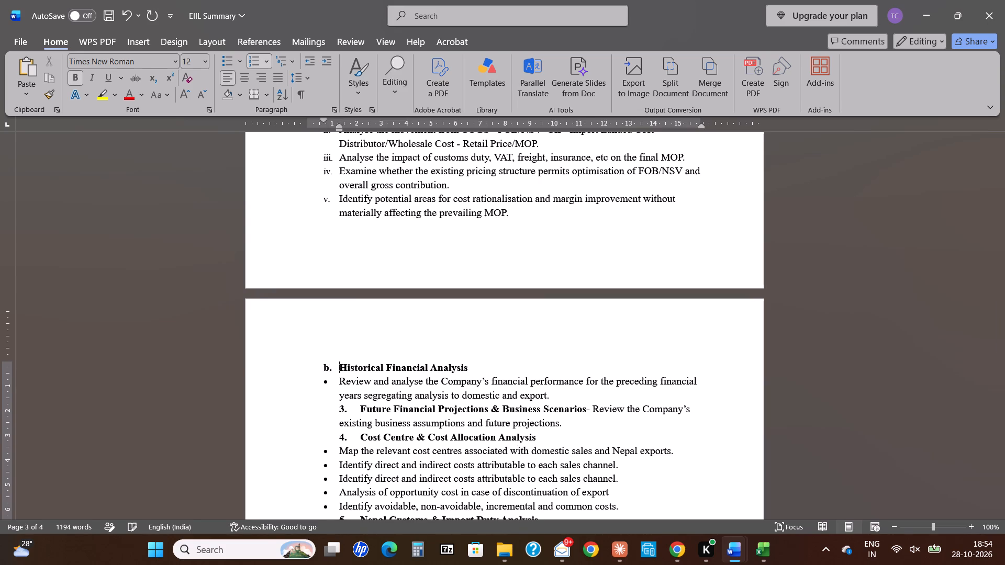
# Change the bullet under "Historical Financial Analysis" to Roman list number "i.".
pyautogui.scroll(1, 364, 373)
pyautogui.press('Left')
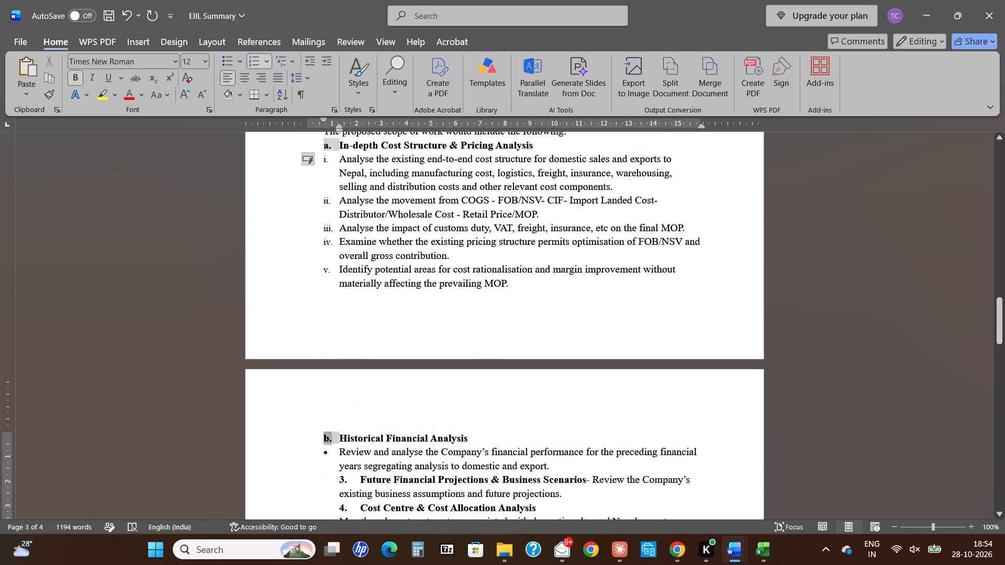
pyautogui.press('Down')
pyautogui.press('BackSpace')
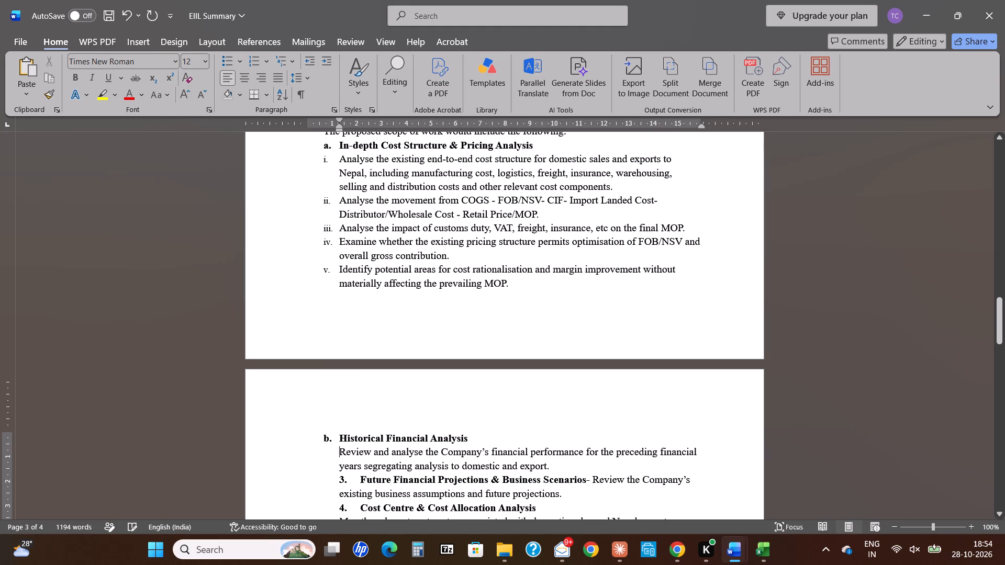
pyautogui.press('BackSpace')
pyautogui.write('i.')
pyautogui.press('Tab')
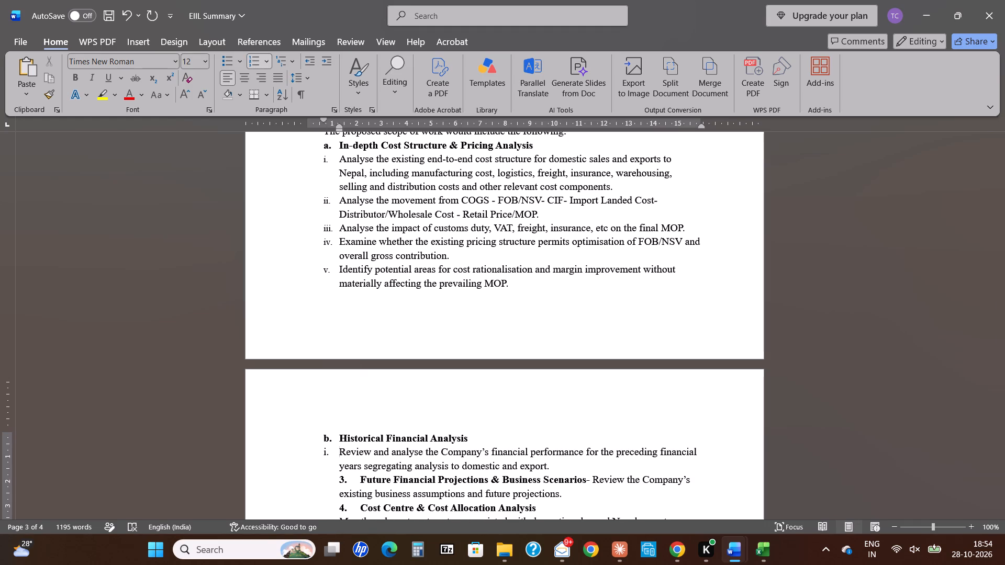
# Replace the manual "3." before "Future Financial Projections & Business Scenarios" with "c." followed by a tab, moving the paragraph out to the heading indent.
pyautogui.press('Down')
pyautogui.press('Down')
pyautogui.press('Right')
pyautogui.press('Right')
pyautogui.press('Right')
pyautogui.press('Right')
pyautogui.press('Right')
pyautogui.press('Right')
pyautogui.press('Right')
pyautogui.press('BackSpace')
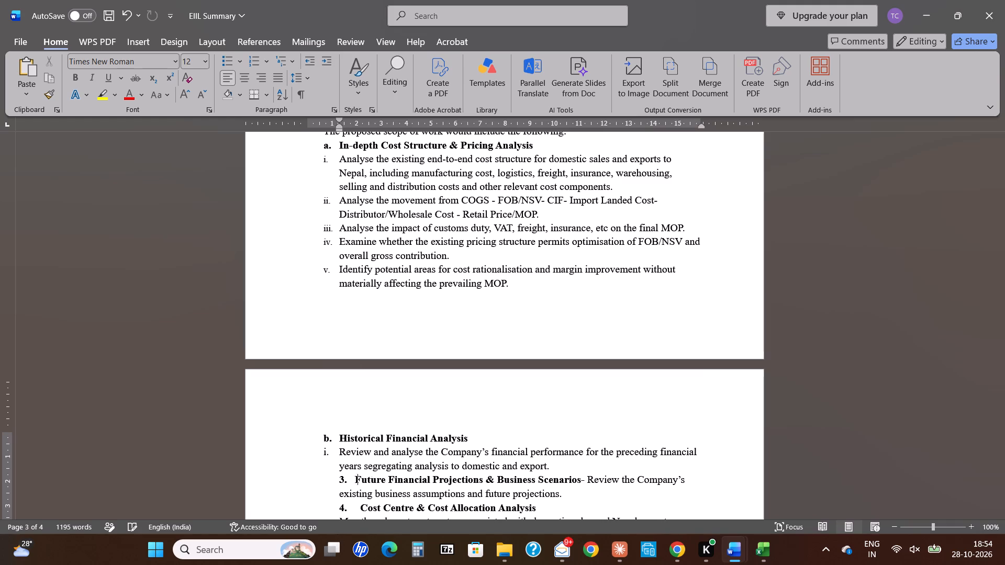
pyautogui.press('BackSpace')
pyautogui.press('BackSpace')
pyautogui.press('BackSpace')
pyautogui.press('BackSpace')
pyautogui.press('BackSpace')
pyautogui.press('BackSpace')
pyautogui.press('BackSpace')
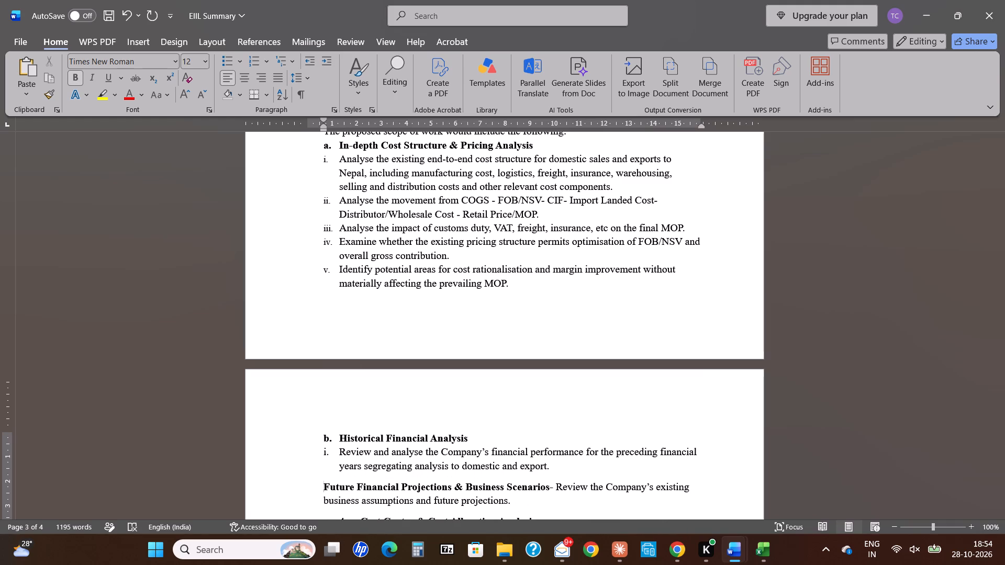
pyautogui.write('c.')
pyautogui.press('space')
pyautogui.press('Left')
pyautogui.press('Left')
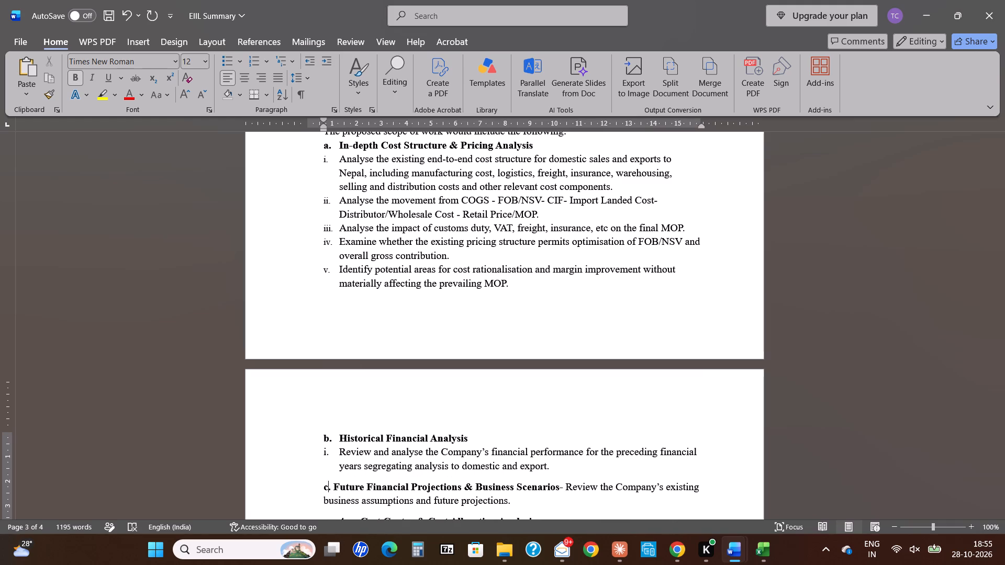
pyautogui.press('Right')
pyautogui.press('Right')
pyautogui.press('BackSpace')
pyautogui.press('Tab')
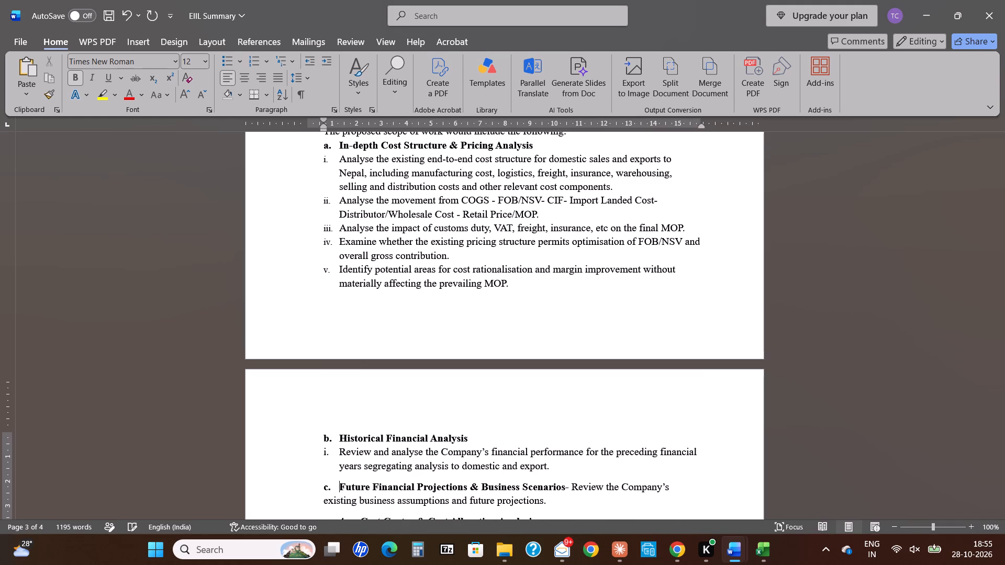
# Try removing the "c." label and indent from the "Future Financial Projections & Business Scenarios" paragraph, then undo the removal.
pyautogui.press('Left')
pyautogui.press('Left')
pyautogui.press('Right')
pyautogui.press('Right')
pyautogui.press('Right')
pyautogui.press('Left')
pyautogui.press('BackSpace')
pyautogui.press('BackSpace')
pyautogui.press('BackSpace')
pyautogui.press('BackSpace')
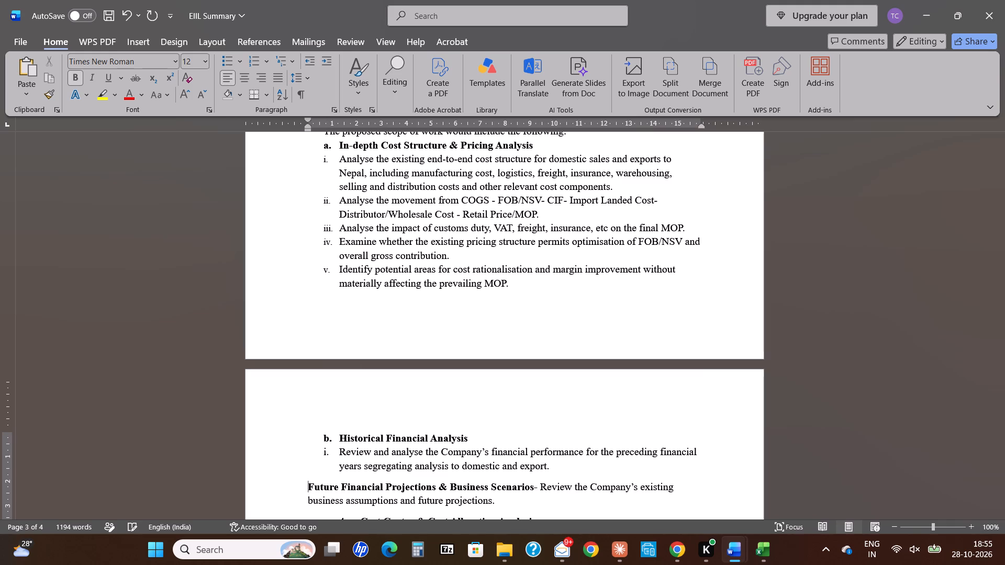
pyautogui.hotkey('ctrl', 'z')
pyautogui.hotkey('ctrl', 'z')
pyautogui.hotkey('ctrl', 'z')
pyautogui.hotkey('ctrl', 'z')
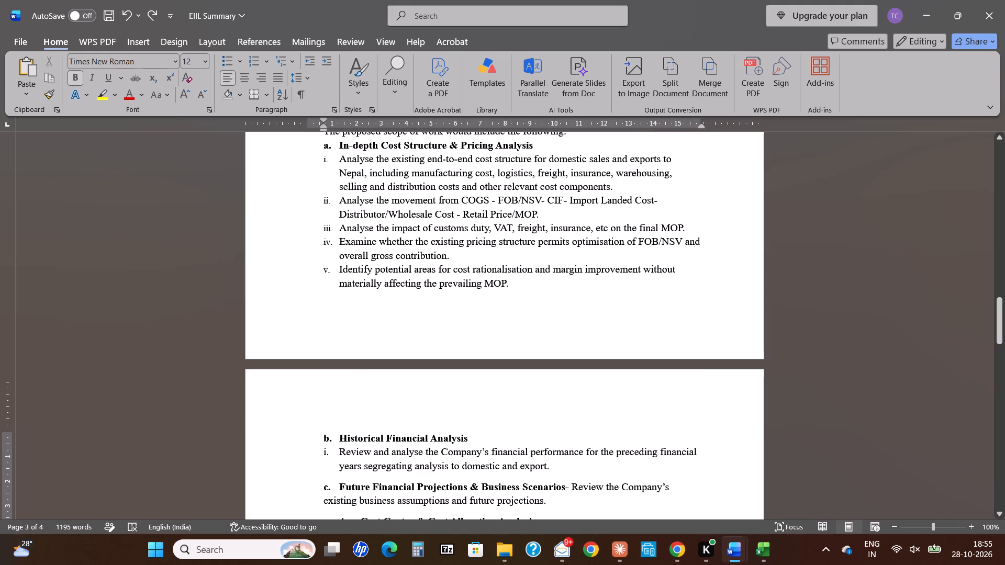
# Copy the "Historical Financial Analysis" heading's list formatting to the "Future Financial Projections & Business Scenarios" paragraph and delete its duplicate typed "c.".
pyautogui.click(340, 439)
pyautogui.write('hfp')
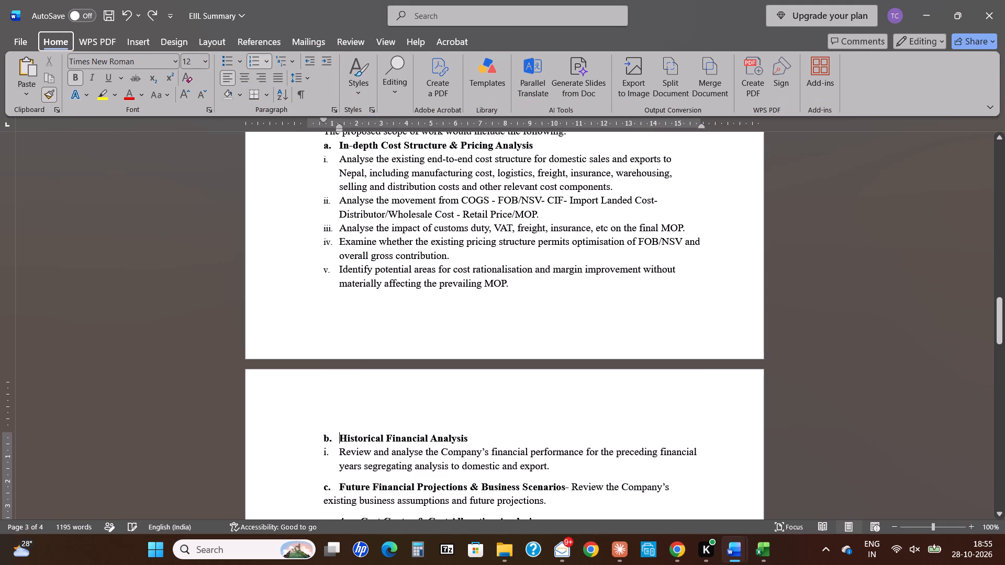
pyautogui.click(339, 486)
pyautogui.scroll(-1, 339, 486)
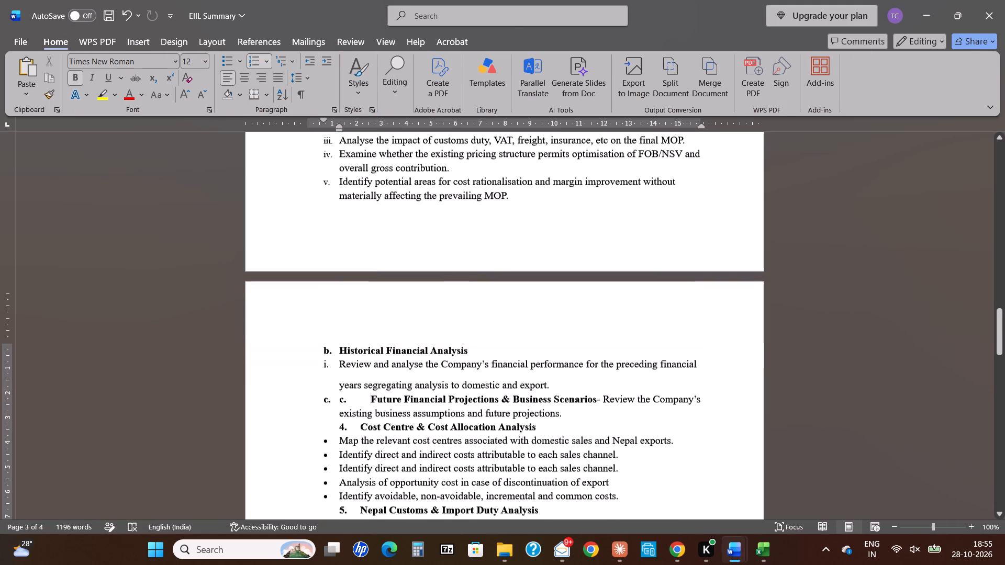
pyautogui.hotkey('ctrl', 'BackSpace')
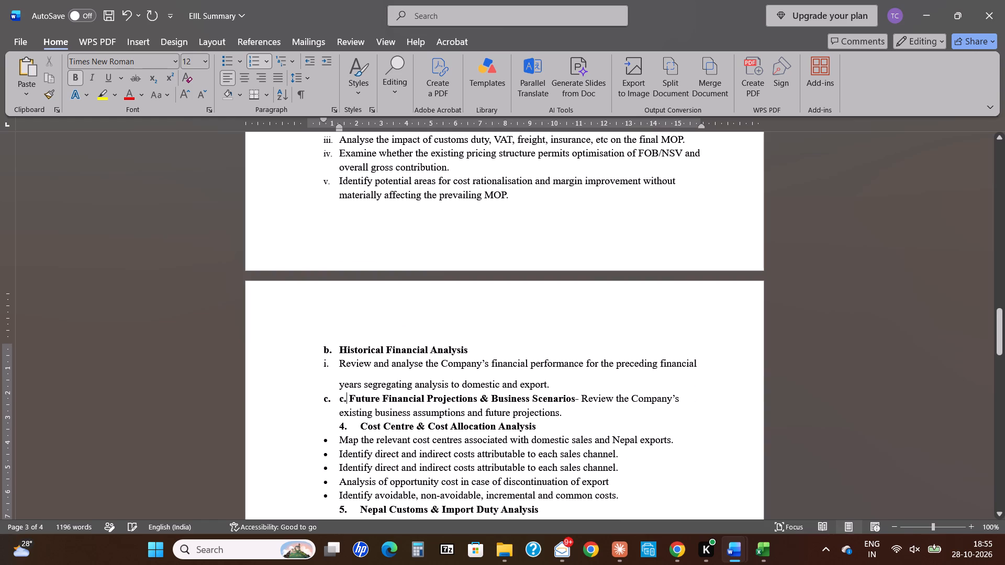
pyautogui.press('BackSpace')
pyautogui.press('BackSpace')
# Insert an unnumbered blank line above "Future Financial Projections & Business Scenarios", keeping it lettered "c.", and delete its leading space.
pyautogui.press('Return')
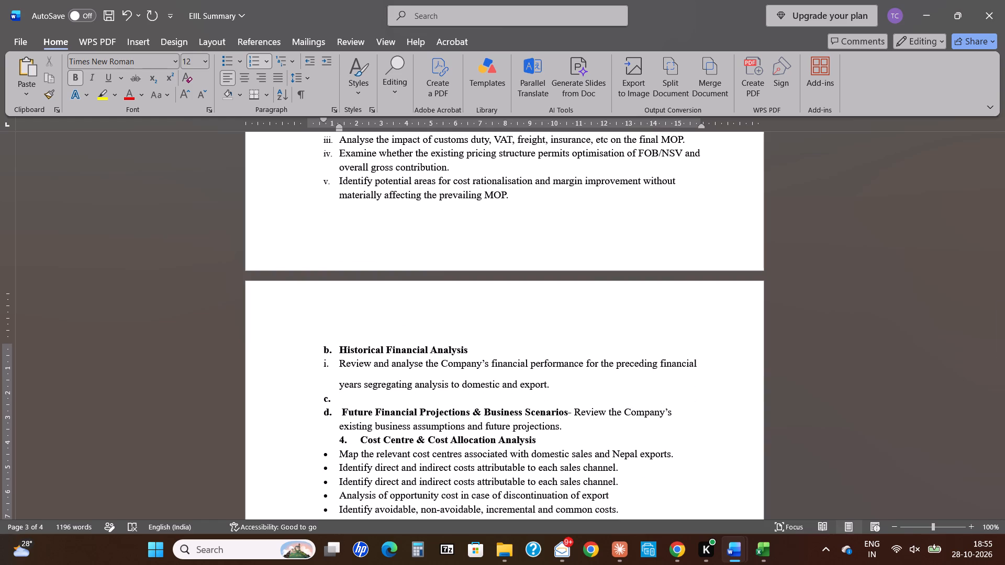
pyautogui.press('Up')
pyautogui.press('BackSpace')
pyautogui.press('Down')
pyautogui.press('Delete')
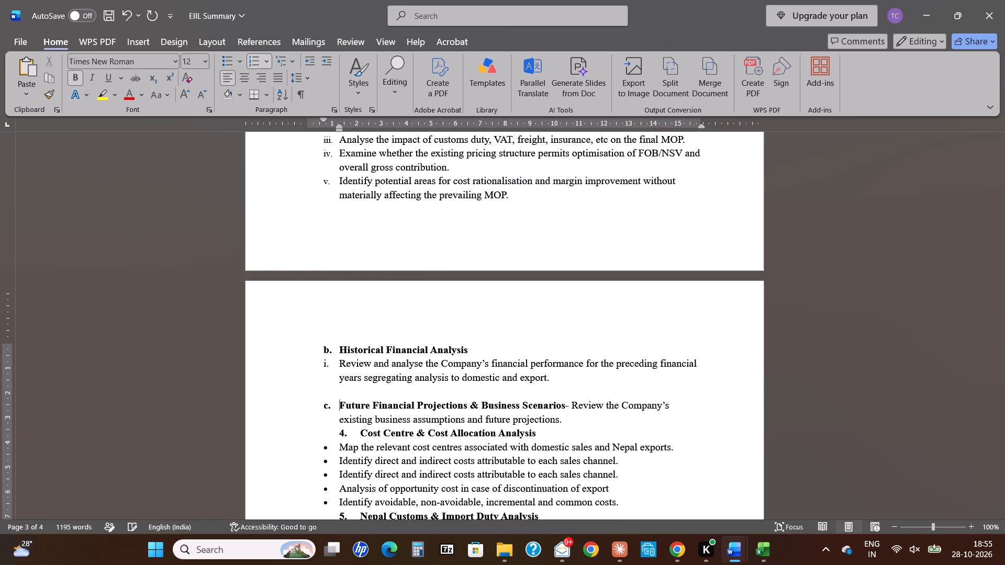
# Add a space before the dash after "Future Financial Projections & Business Scenarios" and move its "Review the Company's..." description onto an unlettered line below.
pyautogui.press('Down')
pyautogui.press('Left')
pyautogui.press('Left')
pyautogui.press('Left')
pyautogui.press('Left')
pyautogui.press('Left')
pyautogui.press('Left')
pyautogui.press('Left')
pyautogui.press('Left')
pyautogui.press('Left')
pyautogui.press('Left')
pyautogui.press('Left')
pyautogui.press('Left')
pyautogui.press('Left')
pyautogui.press('Left')
pyautogui.press('Left')
pyautogui.press('Left')
pyautogui.press('Left')
pyautogui.press('Left')
pyautogui.press('Left')
pyautogui.press('Left')
pyautogui.press('Left')
pyautogui.press('Left')
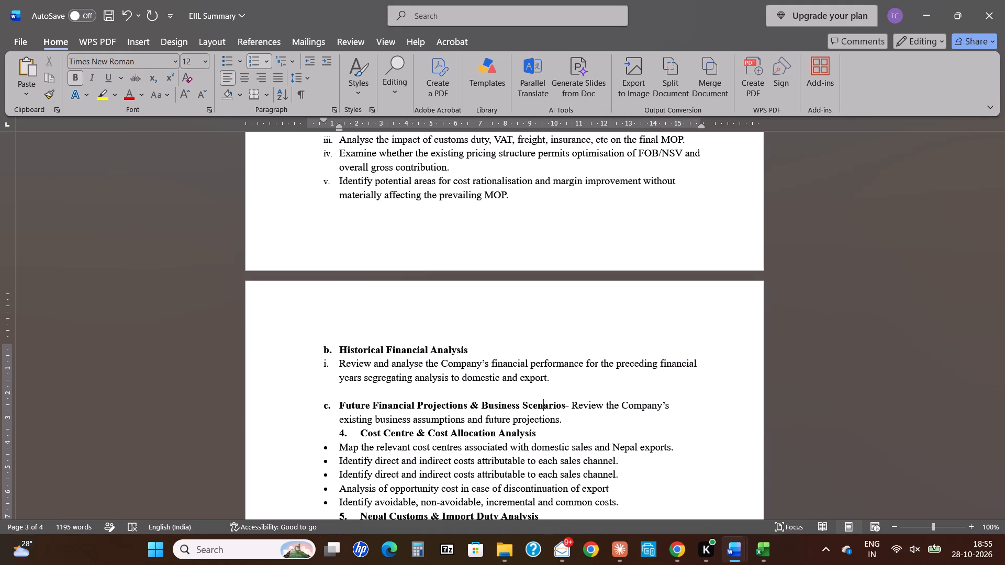
pyautogui.press('Right')
pyautogui.press('Right')
pyautogui.press('Right')
pyautogui.press('Right')
pyautogui.press('Right')
pyautogui.press('Right')
pyautogui.press('Right')
pyautogui.press('Left')
pyautogui.press('Left')
pyautogui.press('space')
pyautogui.press('Right')
pyautogui.press('Right')
pyautogui.write('a')
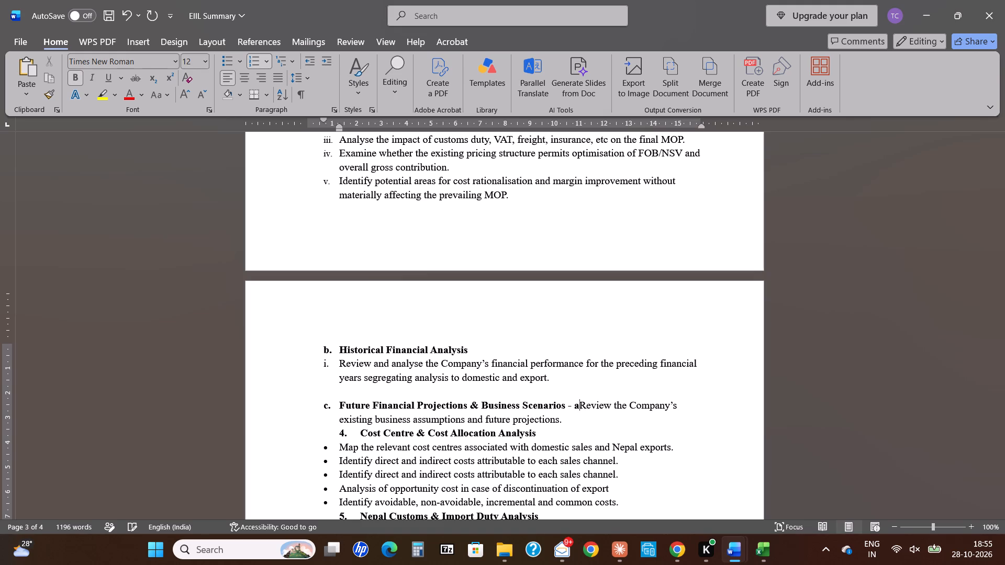
pyautogui.press('space')
pyautogui.press('BackSpace')
pyautogui.press('BackSpace')
pyautogui.press('Return')
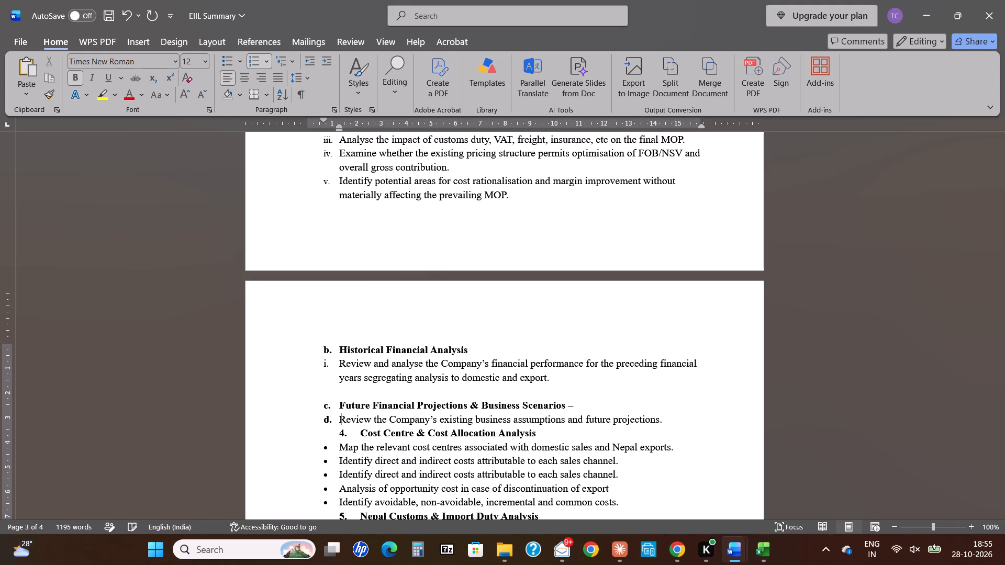
pyautogui.press('BackSpace')
# Delete the typed "4." and its spacing before "Cost Centre & Cost Allocation Analysis", keeping the heading indented.
pyautogui.press('Down')
pyautogui.press('Right')
pyautogui.press('Right')
pyautogui.press('Right')
pyautogui.press('Right')
pyautogui.press('Right')
pyautogui.press('Right')
pyautogui.press('Right')
pyautogui.press('BackSpace')
pyautogui.press('BackSpace')
pyautogui.press('BackSpace')
pyautogui.press('BackSpace')
pyautogui.press('BackSpace')
pyautogui.press('BackSpace')
pyautogui.press('BackSpace')
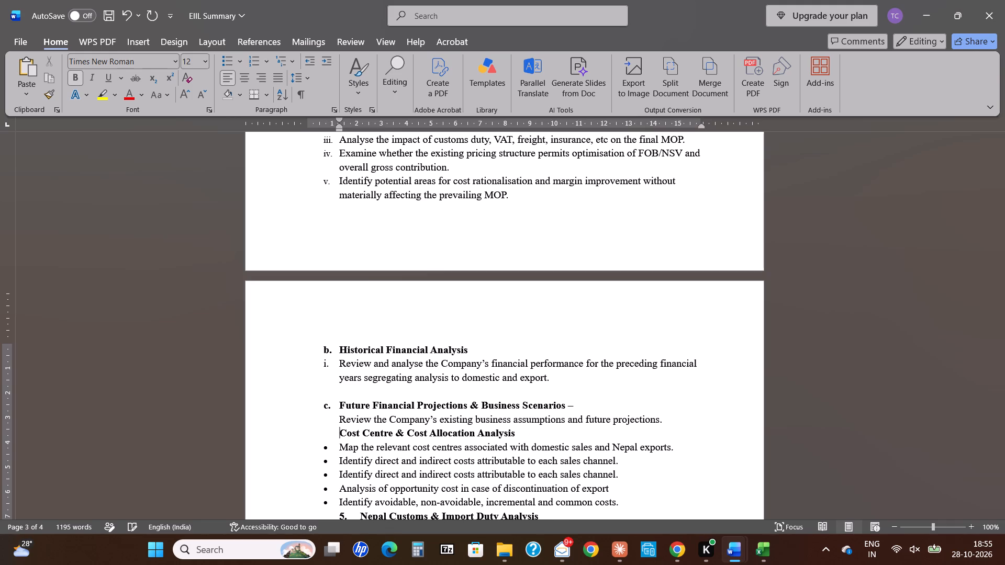
pyautogui.press('BackSpace')
pyautogui.press('Tab')
pyautogui.press('Tab')
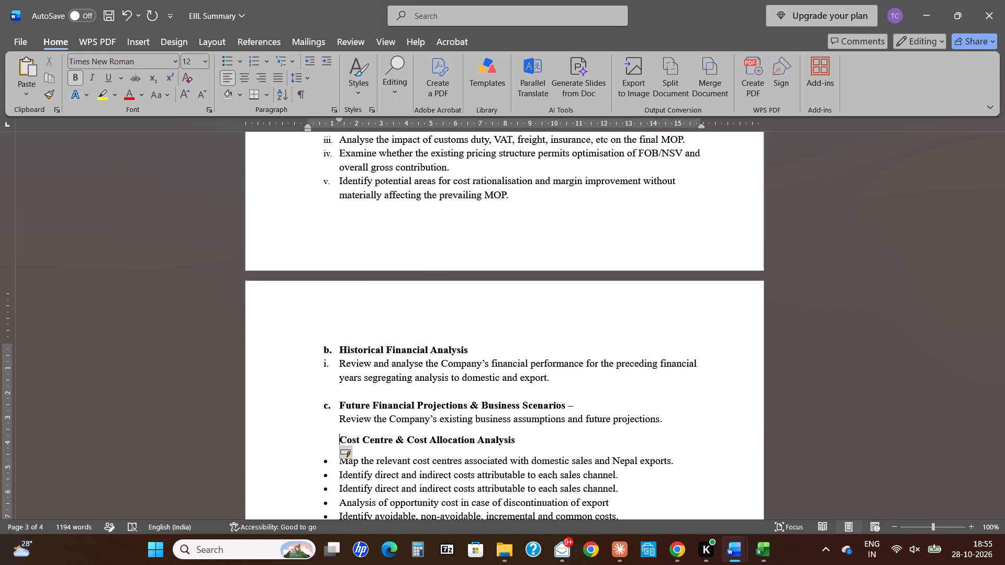
# Copy the "Future Financial Projections & Business Scenarios" heading's list formatting to "Cost Centre & Cost Allocation Analysis", lettering it "d.".
pyautogui.click(338, 405)
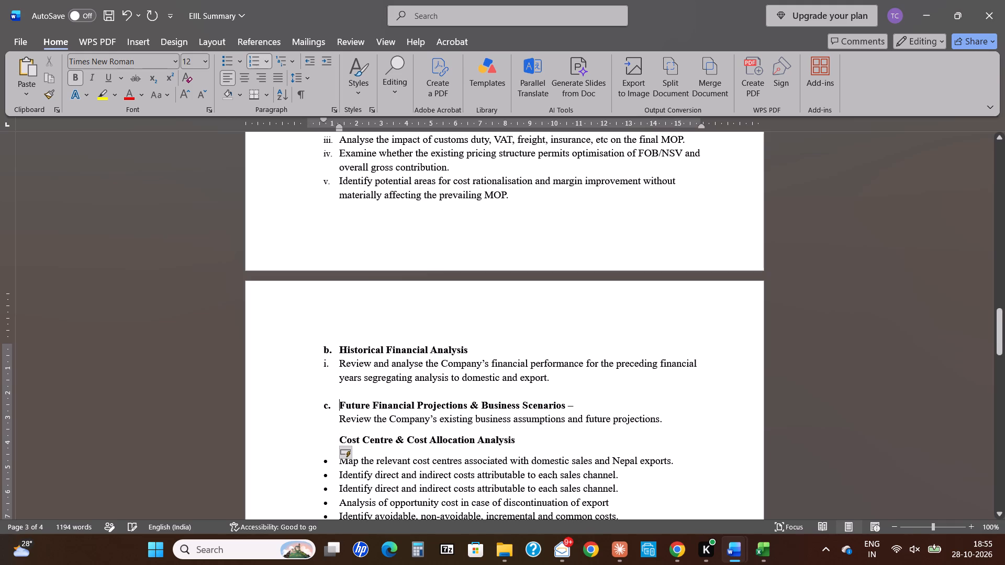
pyautogui.write('hfp')
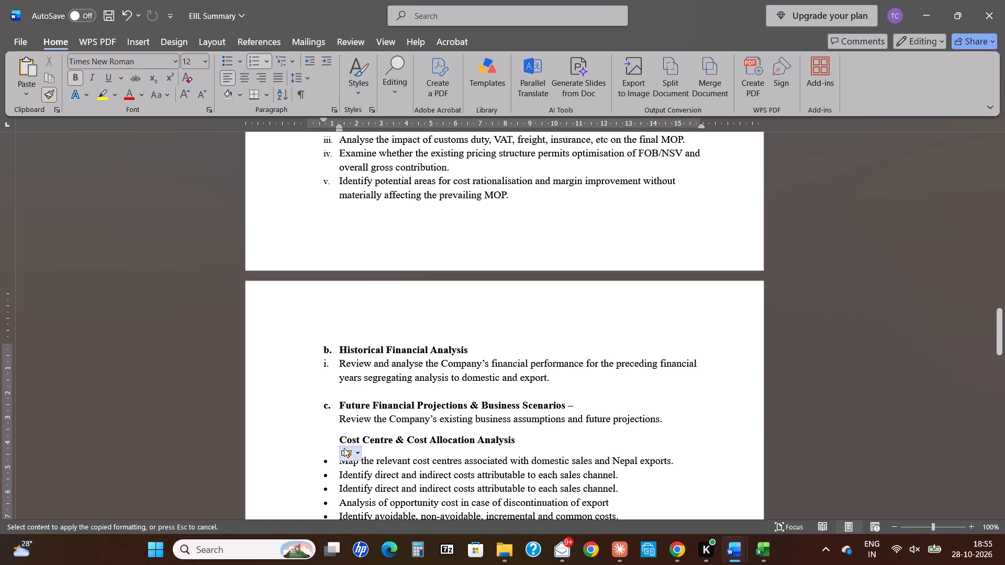
pyautogui.click(343, 441)
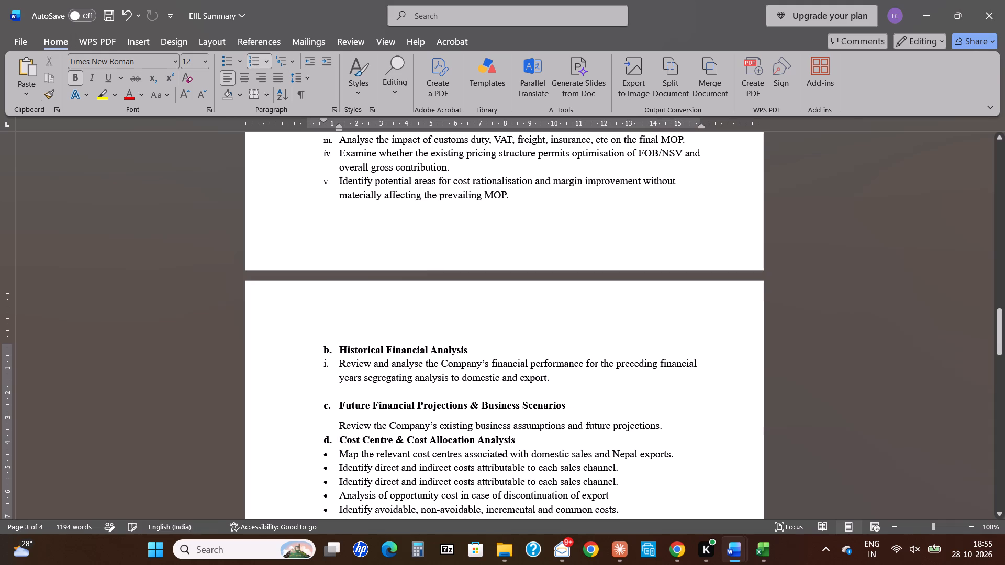
# Insert an unlettered blank line above "Cost Centre & Cost Allocation Analysis", keeping the heading lettered "d.".
pyautogui.press('Left')
pyautogui.press('Return')
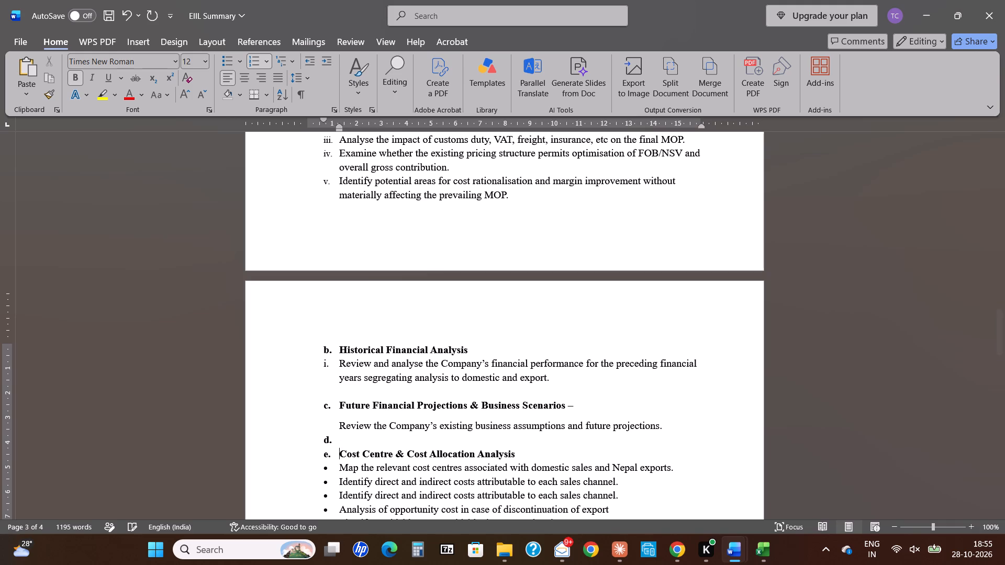
pyautogui.press('BackSpace')
pyautogui.hotkey('ctrl', 'z')
pyautogui.press('Up')
pyautogui.press('BackSpace')
# Replace the bullets of the Cost Centre & Cost Allocation Analysis sub-points with Roman numbering starting at "i.".
pyautogui.press('Down')
pyautogui.press('Down')
pyautogui.press('BackSpace')
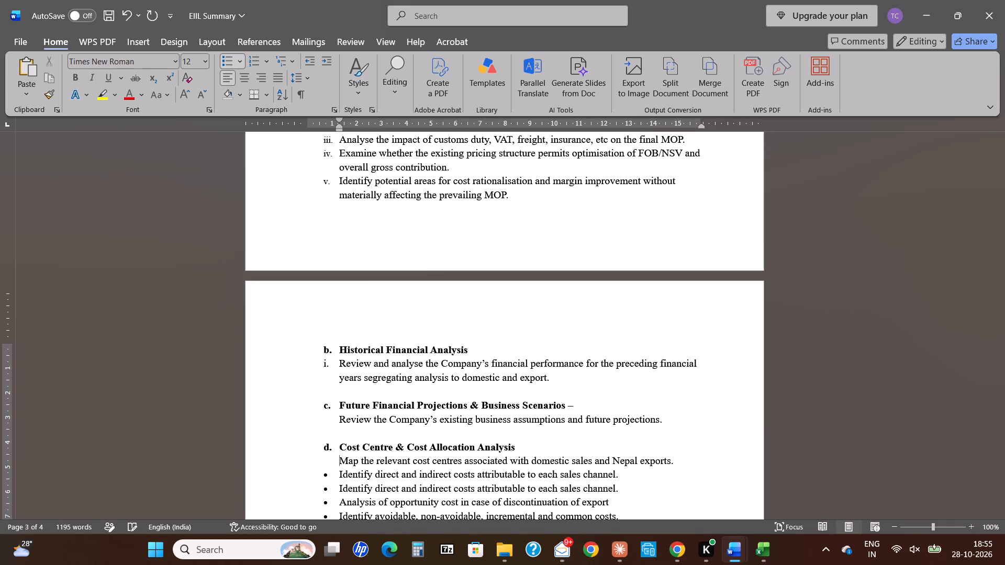
pyautogui.write('i.')
pyautogui.press('space')
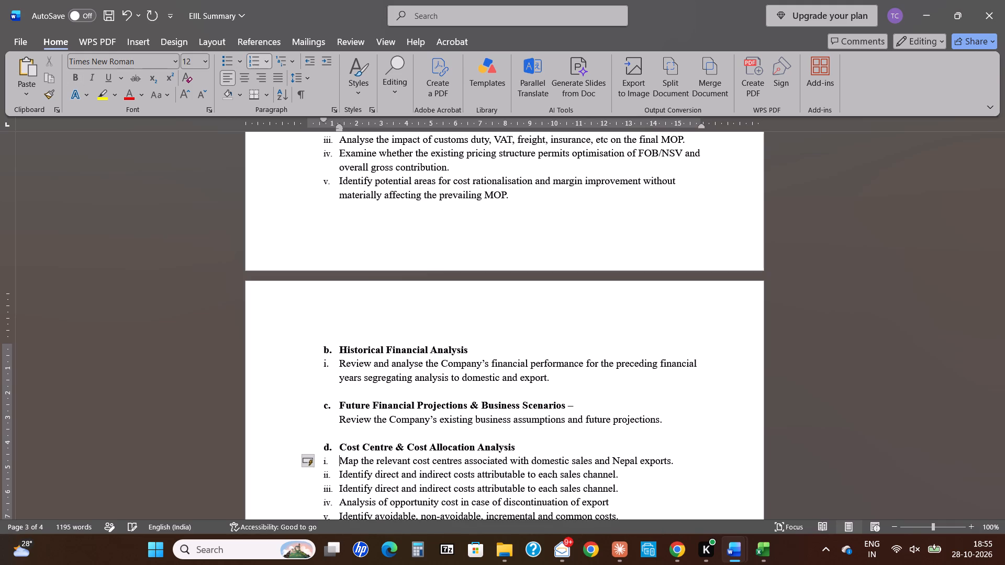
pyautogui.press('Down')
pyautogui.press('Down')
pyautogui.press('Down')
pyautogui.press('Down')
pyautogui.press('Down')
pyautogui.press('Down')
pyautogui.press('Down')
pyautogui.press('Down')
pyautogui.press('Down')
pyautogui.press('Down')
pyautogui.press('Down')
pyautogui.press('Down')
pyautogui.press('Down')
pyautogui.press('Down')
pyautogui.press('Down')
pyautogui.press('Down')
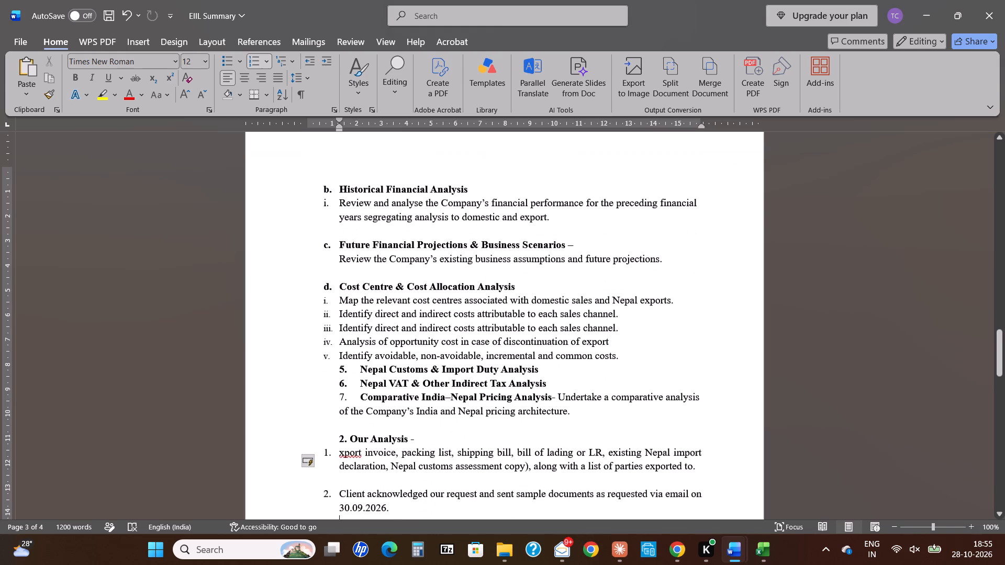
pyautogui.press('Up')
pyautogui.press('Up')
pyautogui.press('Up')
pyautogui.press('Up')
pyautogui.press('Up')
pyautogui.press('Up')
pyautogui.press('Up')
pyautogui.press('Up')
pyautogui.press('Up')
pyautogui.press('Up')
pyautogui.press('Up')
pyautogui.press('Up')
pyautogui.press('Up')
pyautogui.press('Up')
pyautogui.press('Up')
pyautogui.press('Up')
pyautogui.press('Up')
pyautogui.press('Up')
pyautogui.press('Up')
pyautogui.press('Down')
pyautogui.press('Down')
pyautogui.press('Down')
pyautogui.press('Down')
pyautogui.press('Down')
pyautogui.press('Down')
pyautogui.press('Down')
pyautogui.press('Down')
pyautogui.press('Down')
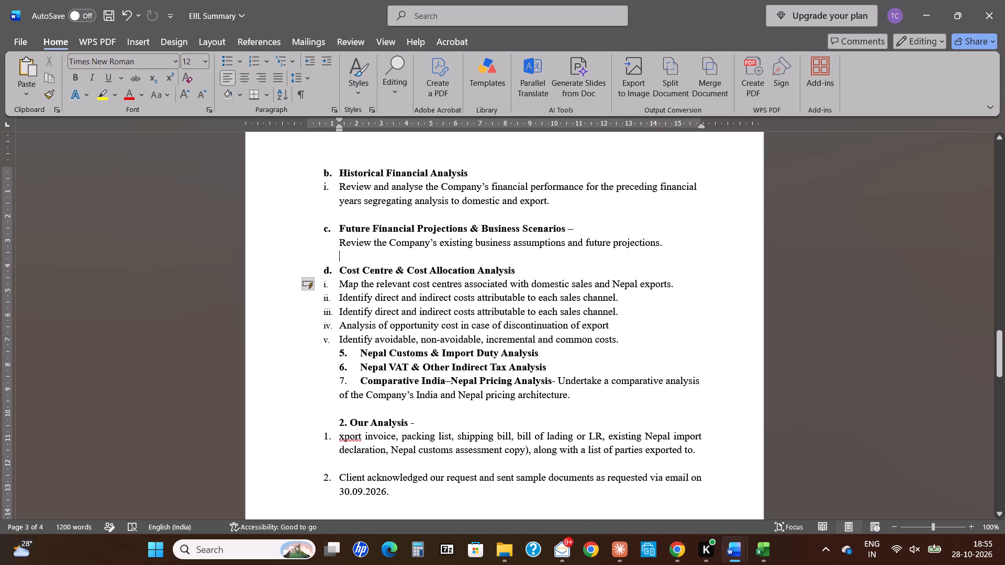
# Copy the "Cost Centre & Cost Allocation Analysis" heading's list formatting to "Nepal Customs & Import Duty Analysis" and delete its typed "5.".
pyautogui.press('Up')
pyautogui.press('Up')
pyautogui.press('Up')
pyautogui.press('Up')
pyautogui.press('Up')
pyautogui.press('Up')
pyautogui.press('Up')
pyautogui.write('hfp')
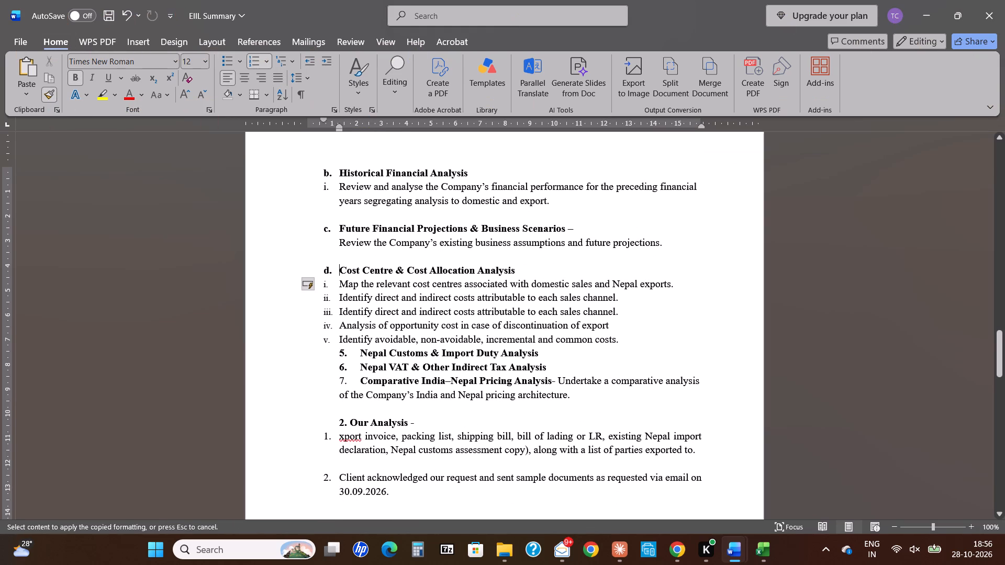
pyautogui.click(363, 354)
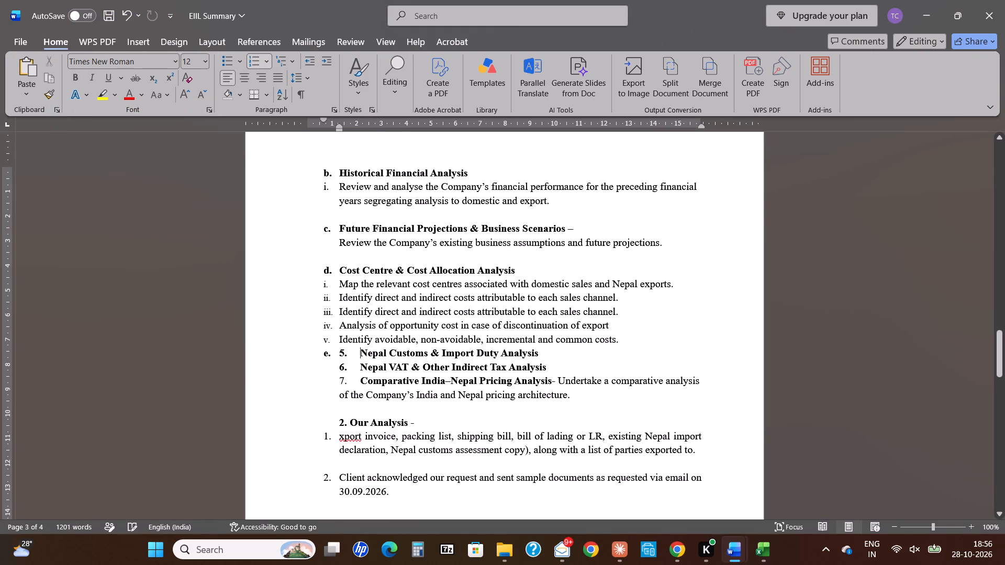
pyautogui.press('BackSpace')
pyautogui.press('BackSpace')
pyautogui.press('BackSpace')
pyautogui.press('BackSpace')
pyautogui.press('BackSpace')
pyautogui.press('BackSpace')
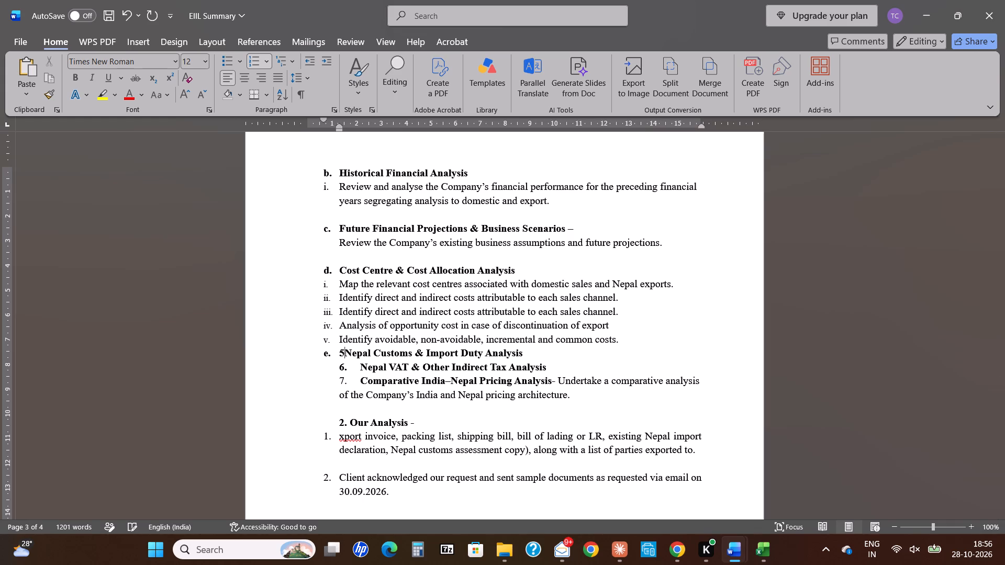
pyautogui.press('BackSpace')
# Insert an unlettered blank line above "Nepal Customs & Import Duty Analysis", keeping the heading lettered "e.".
pyautogui.press('Return')
pyautogui.press('Up')
pyautogui.press('BackSpace')
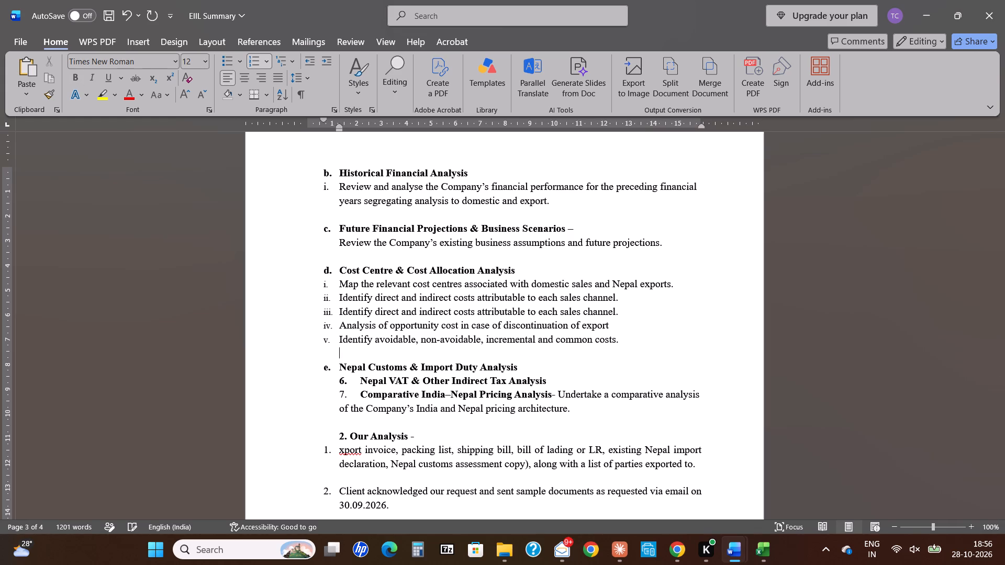
# Replace the typed "6." before "Nepal VAT & Other Indirect Tax Analysis" with the automatic letter "f.", continuing the heading list.
pyautogui.press('Down')
pyautogui.press('Down')
pyautogui.press('Right')
pyautogui.press('Right')
pyautogui.press('Right')
pyautogui.press('Right')
pyautogui.press('Right')
pyautogui.press('Right')
pyautogui.press('Right')
pyautogui.press('BackSpace')
pyautogui.press('BackSpace')
pyautogui.press('BackSpace')
pyautogui.press('BackSpace')
pyautogui.press('BackSpace')
pyautogui.press('BackSpace')
pyautogui.press('BackSpace')
pyautogui.press('BackSpace')
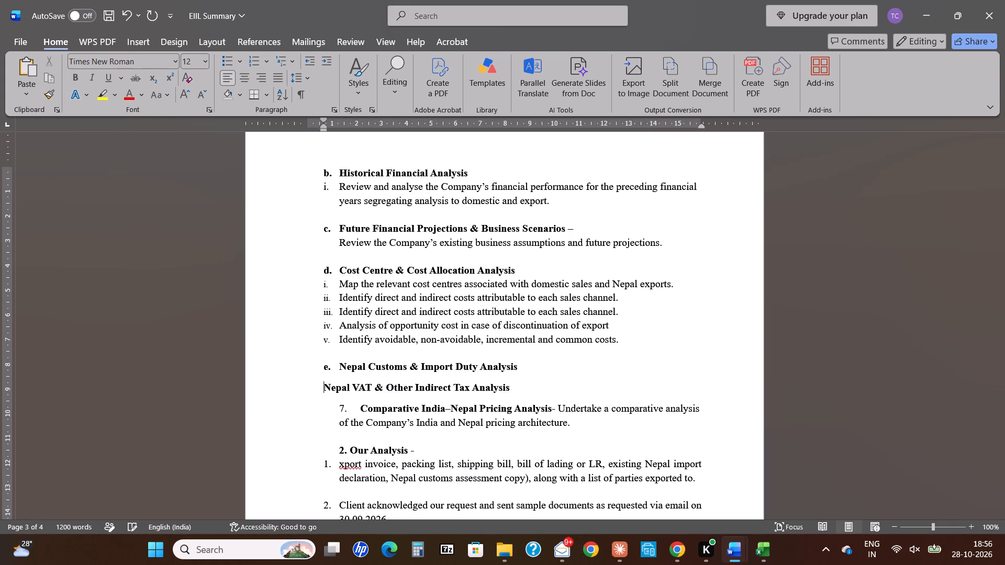
pyautogui.press('BackSpace')
pyautogui.press('BackSpace')
pyautogui.press('Return')
pyautogui.press('Down')
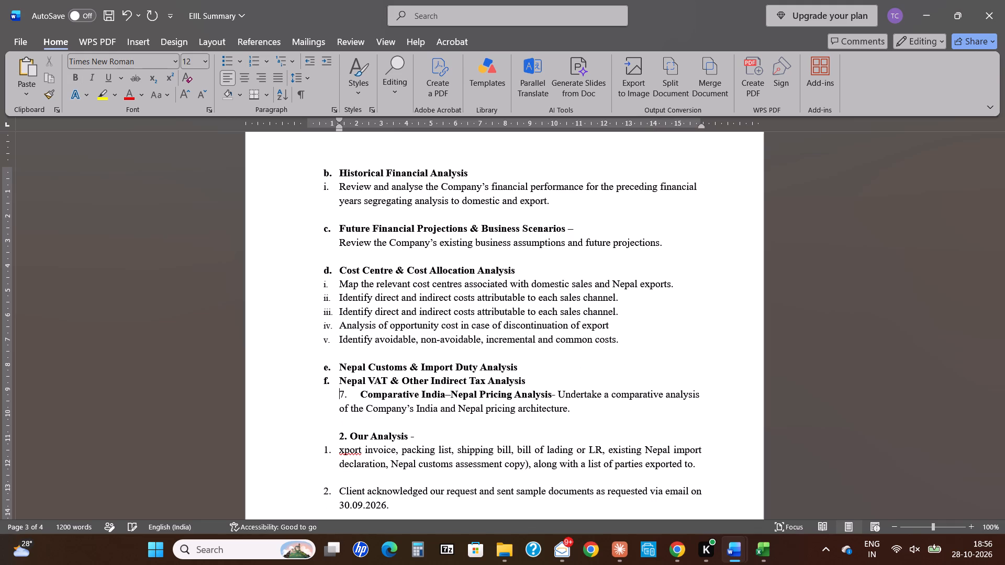
# Replace the typed "7." before "Comparative India–Nepal Pricing Analysis" with the automatic letter "g.", continuing the heading list.
pyautogui.press('Right')
pyautogui.press('Right')
pyautogui.press('Right')
pyautogui.press('Right')
pyautogui.press('Right')
pyautogui.press('Right')
pyautogui.press('BackSpace')
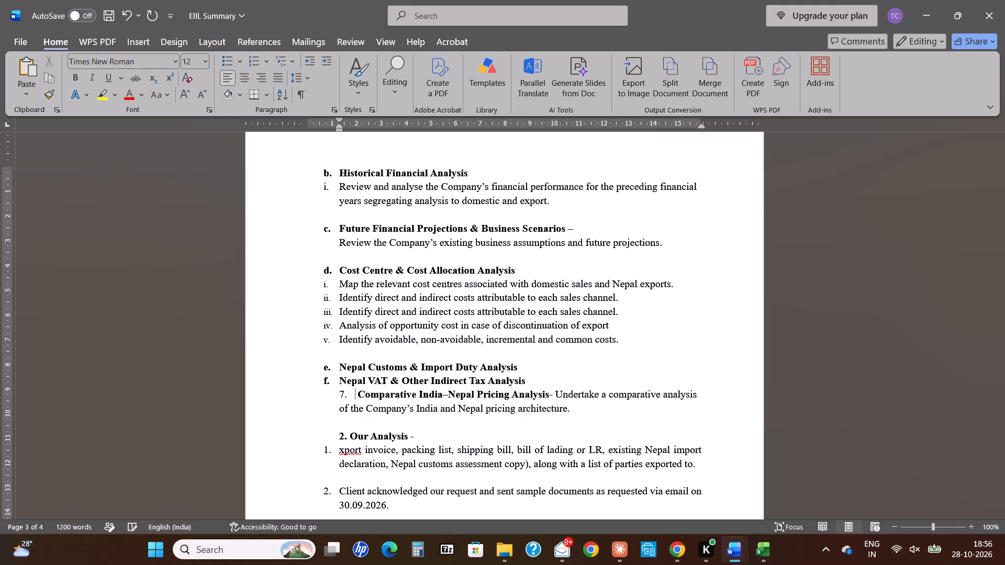
pyautogui.press('Right')
pyautogui.press('BackSpace')
pyautogui.press('BackSpace')
pyautogui.press('BackSpace')
pyautogui.press('BackSpace')
pyautogui.press('BackSpace')
pyautogui.press('BackSpace')
pyautogui.press('BackSpace')
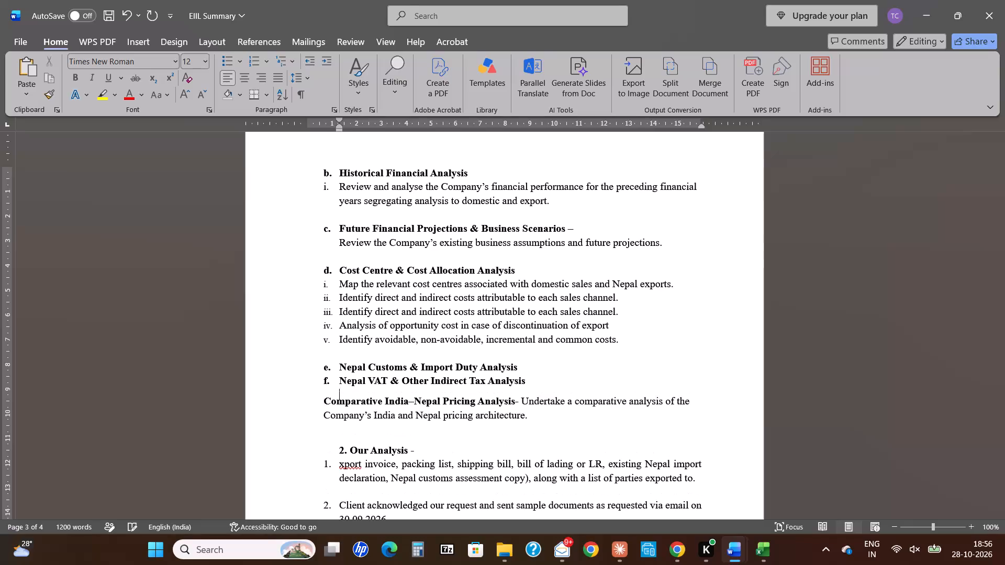
pyautogui.press('BackSpace')
pyautogui.press('BackSpace')
pyautogui.press('Return')
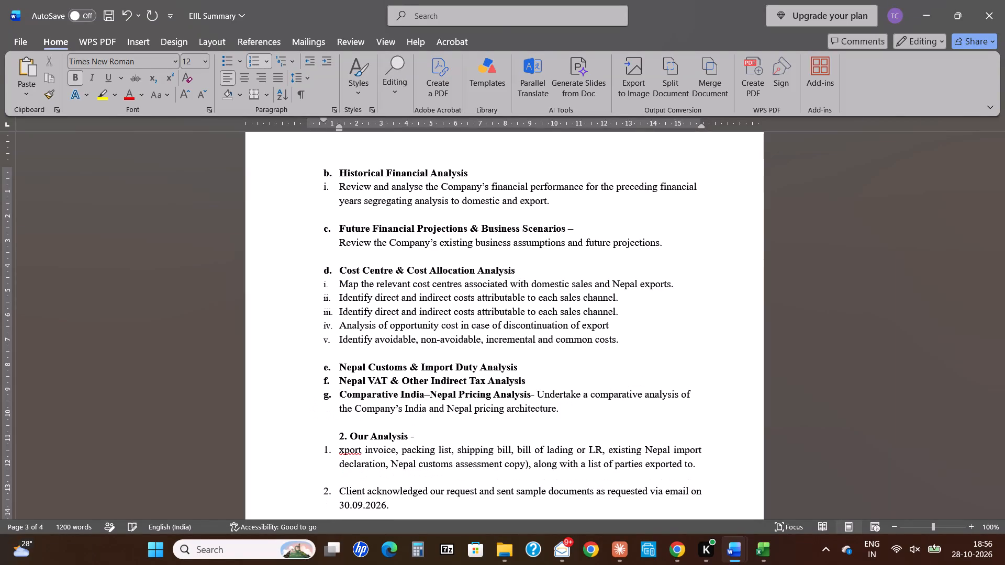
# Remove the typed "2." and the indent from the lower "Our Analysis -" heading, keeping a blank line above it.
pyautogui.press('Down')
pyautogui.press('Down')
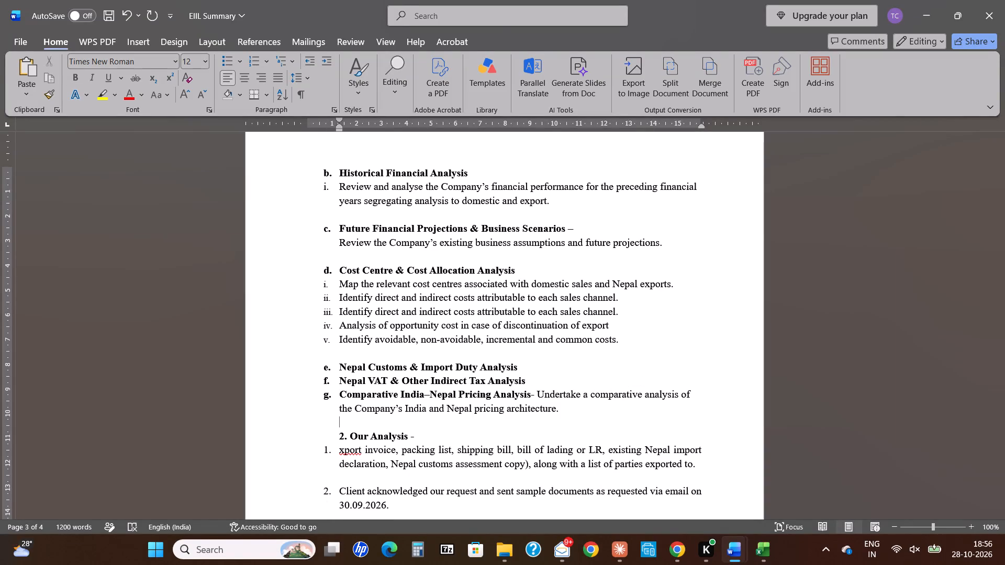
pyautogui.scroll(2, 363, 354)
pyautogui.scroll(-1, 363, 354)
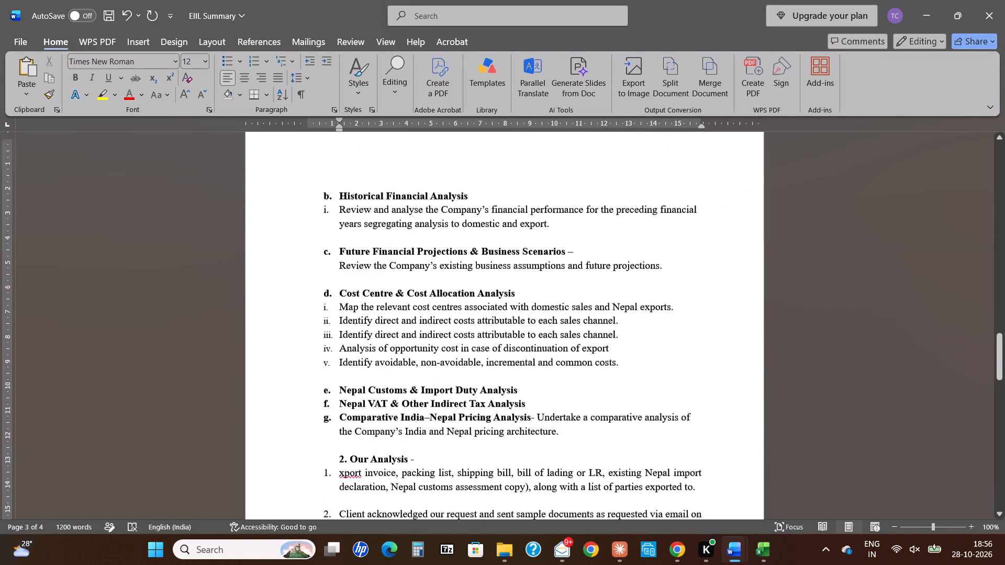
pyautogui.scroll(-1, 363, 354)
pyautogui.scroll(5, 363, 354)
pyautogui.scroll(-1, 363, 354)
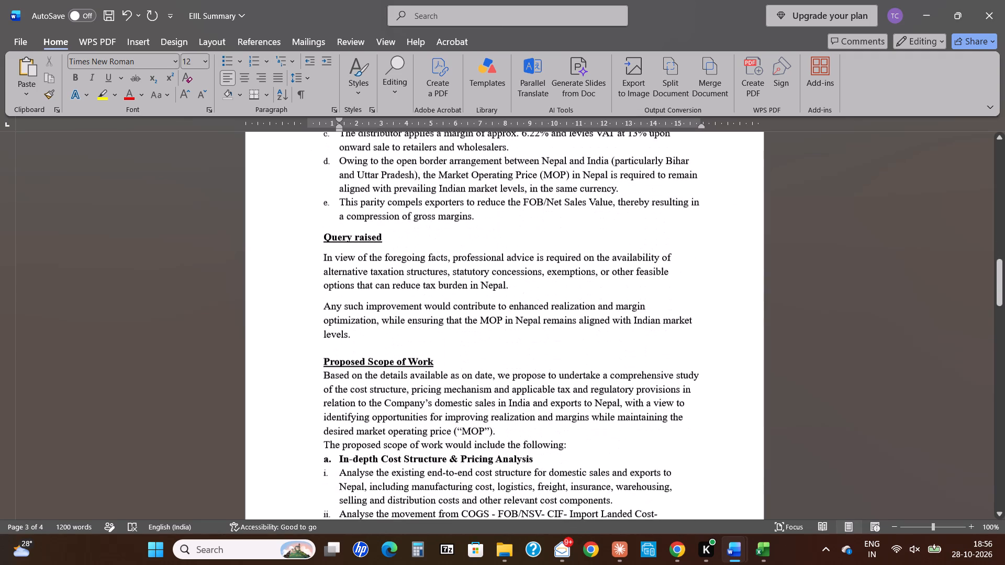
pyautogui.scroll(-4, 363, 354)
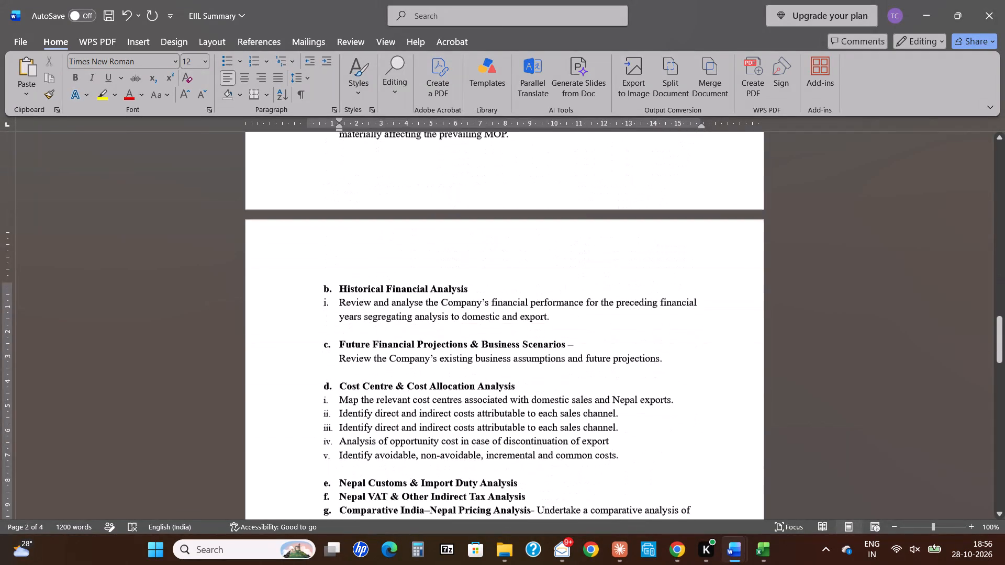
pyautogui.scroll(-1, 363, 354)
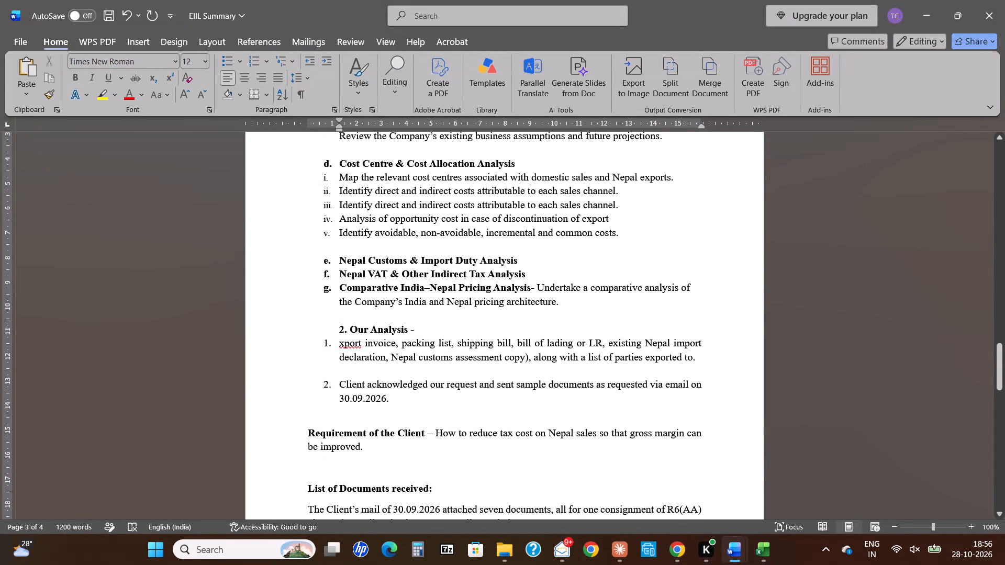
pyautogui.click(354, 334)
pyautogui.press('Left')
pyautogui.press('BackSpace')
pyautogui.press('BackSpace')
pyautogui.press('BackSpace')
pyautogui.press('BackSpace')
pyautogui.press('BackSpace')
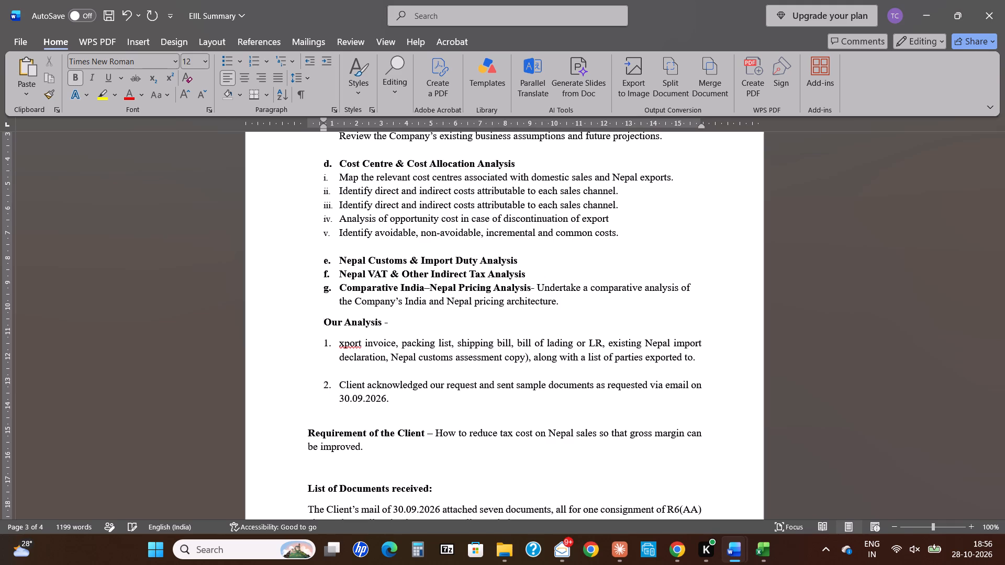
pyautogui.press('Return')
# Delete the lower "Our Analysis -" heading with its two numbered points and the surplus blank line below item g.
pyautogui.scroll(5, 354, 334)
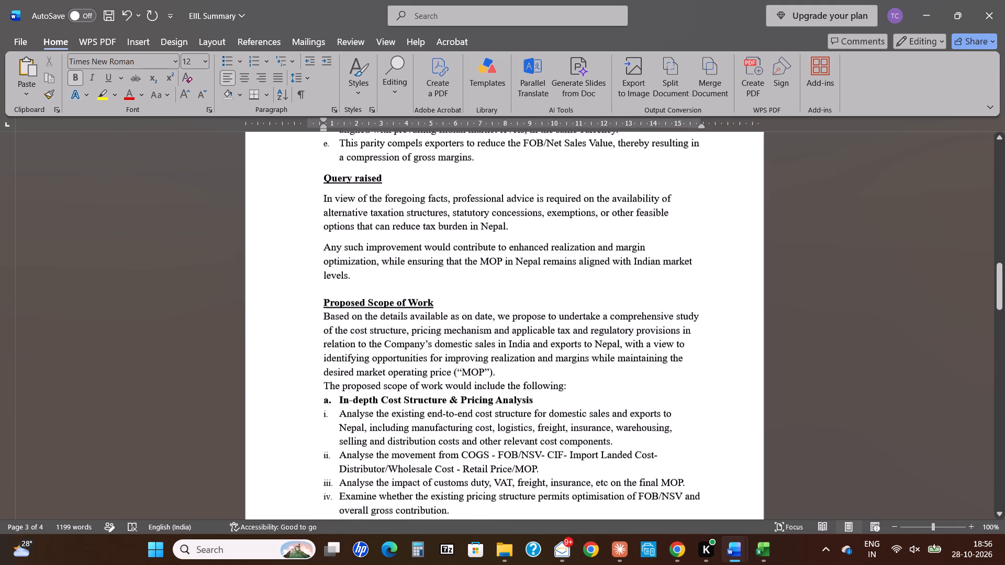
pyautogui.scroll(2, 354, 334)
pyautogui.scroll(-8, 354, 334)
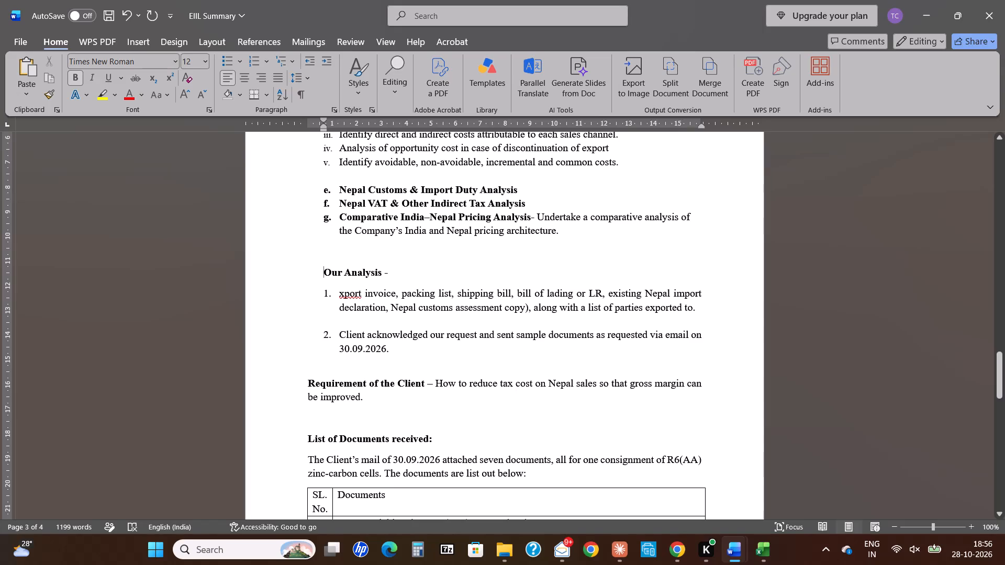
pyautogui.hotkey('shift', 'Down')
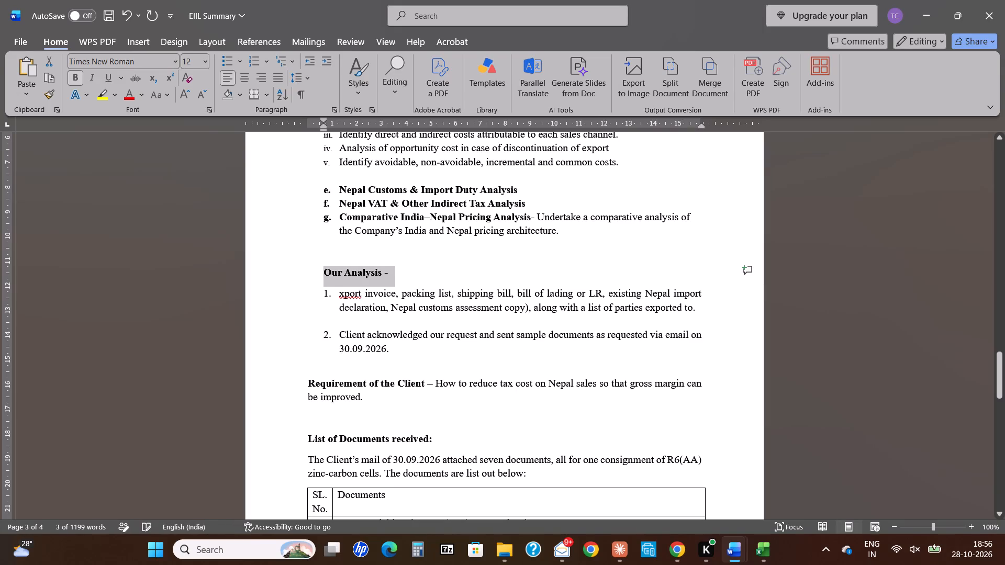
pyautogui.hotkey('shift', 'Down')
pyautogui.hotkey('shift', 'Down')
pyautogui.hotkey('shift', 'Down')
pyautogui.hotkey('shift', 'Down')
pyautogui.hotkey('shift', 'Down')
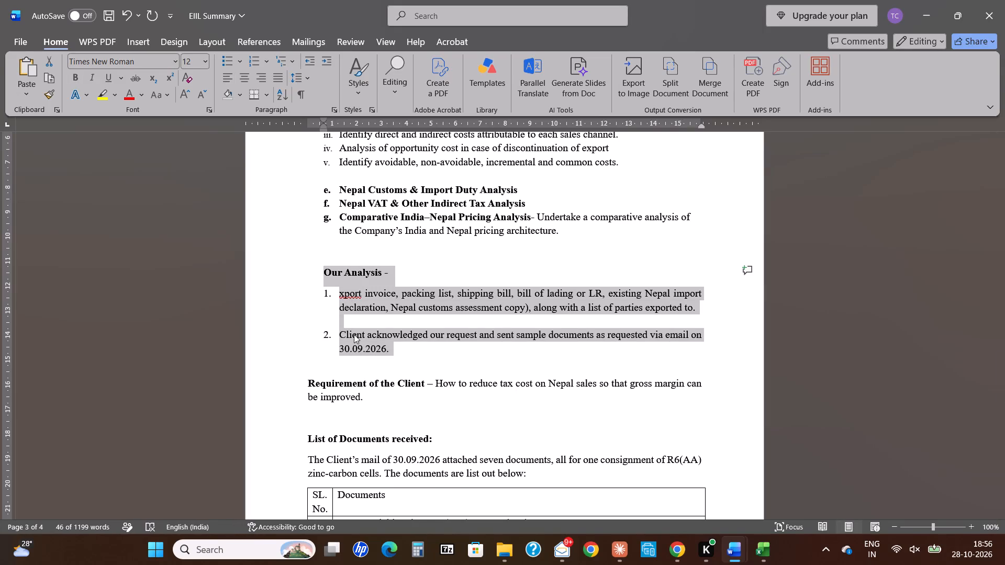
pyautogui.press('Delete')
pyautogui.press('Up')
pyautogui.press('Delete')
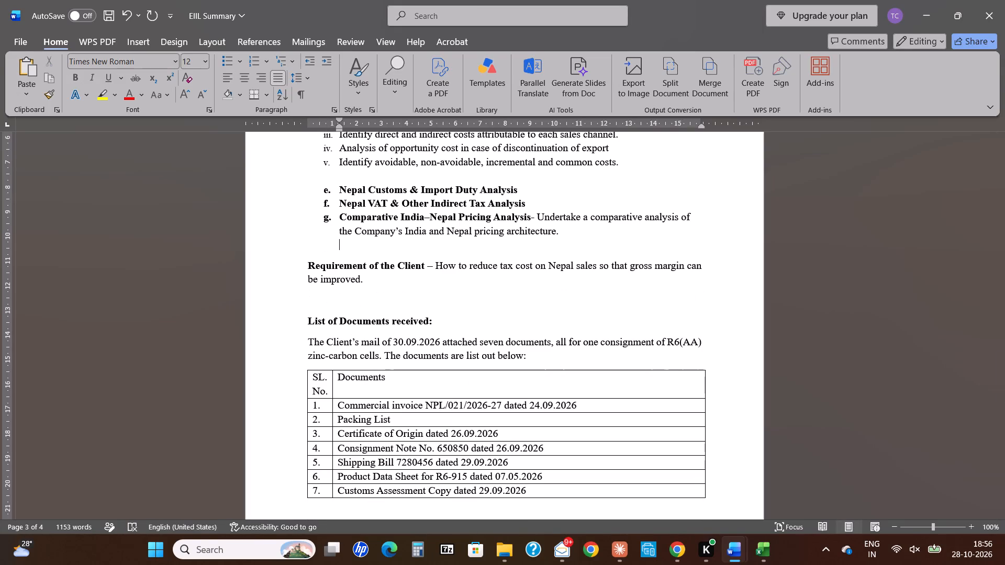
# Delete the "Requirement of the Client" paragraph and the blank lines above "List of Documents received:".
pyautogui.press('Right')
pyautogui.press('Up')
pyautogui.hotkey('shift', 'Right')
pyautogui.hotkey('shift', 'Right')
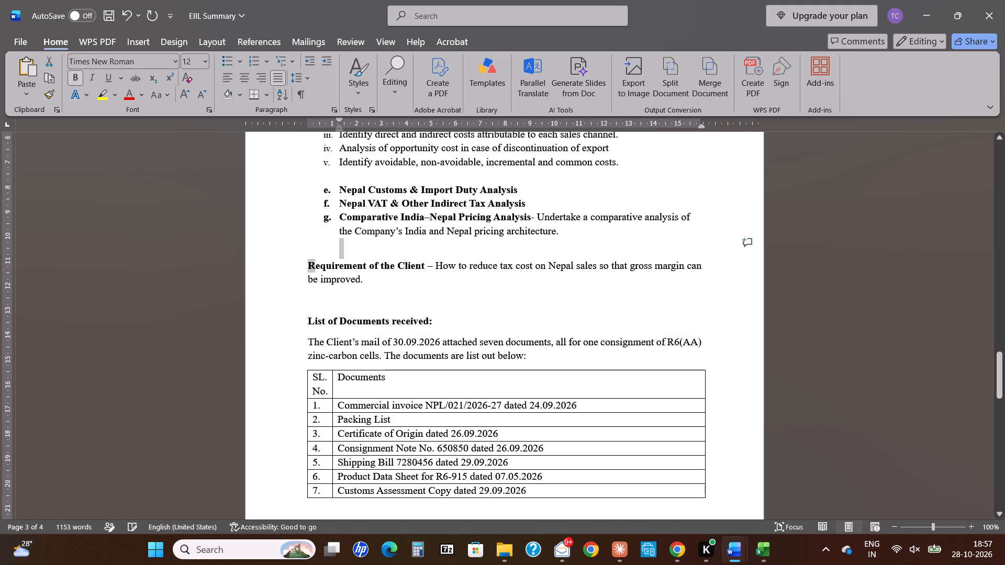
pyautogui.hotkey('shift', 'Right')
pyautogui.hotkey('shift', 'Right')
pyautogui.hotkey('shift', 'Down')
pyautogui.hotkey('shift', 'Down')
pyautogui.press('Delete')
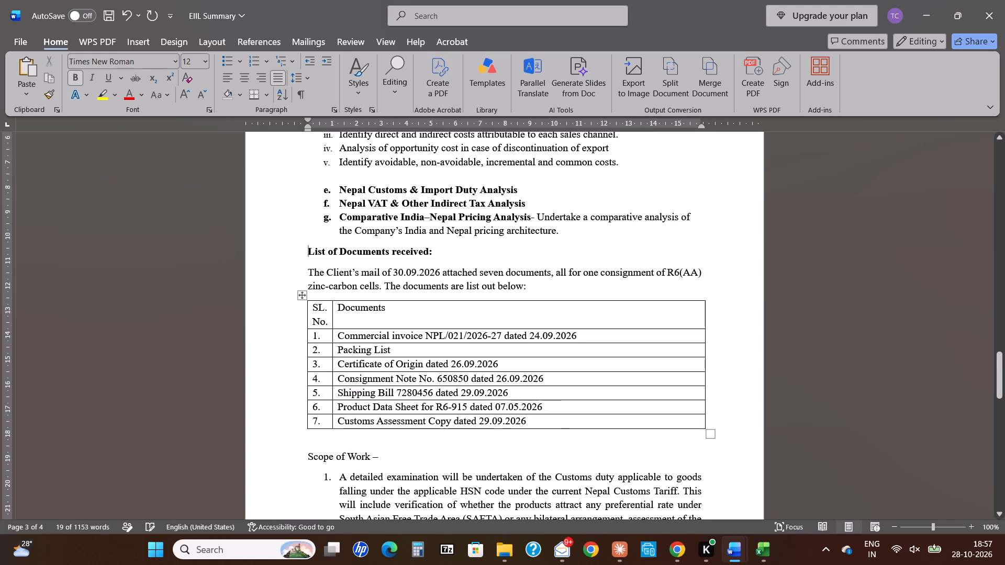
# Number the "List of Documents received:" heading as 3.
pyautogui.write('3.')
pyautogui.press('space')
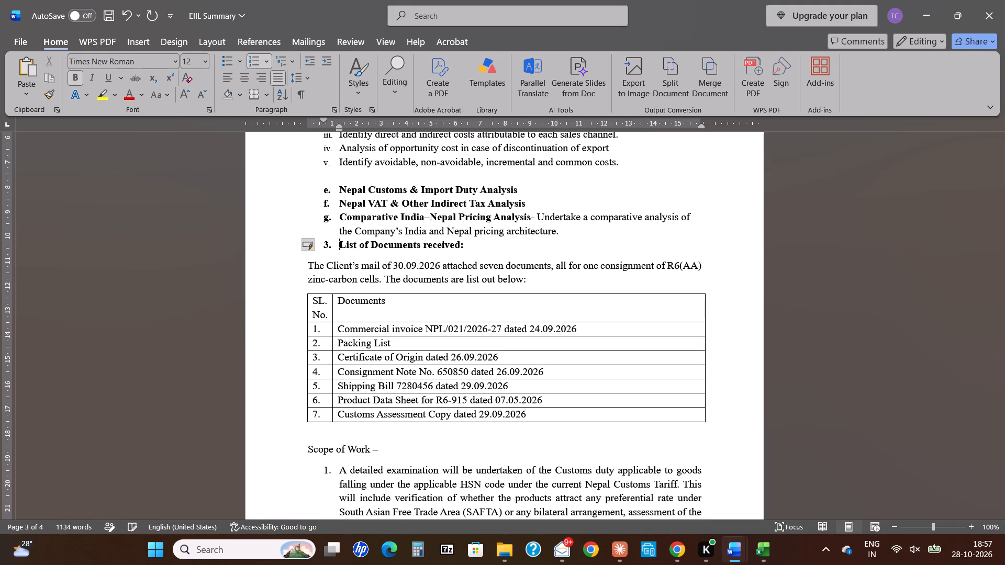
# Make the "Our Analysis –" heading of section 2 bold and copy its formatting to "List of Documents received:".
pyautogui.scroll(5, 330, 365)
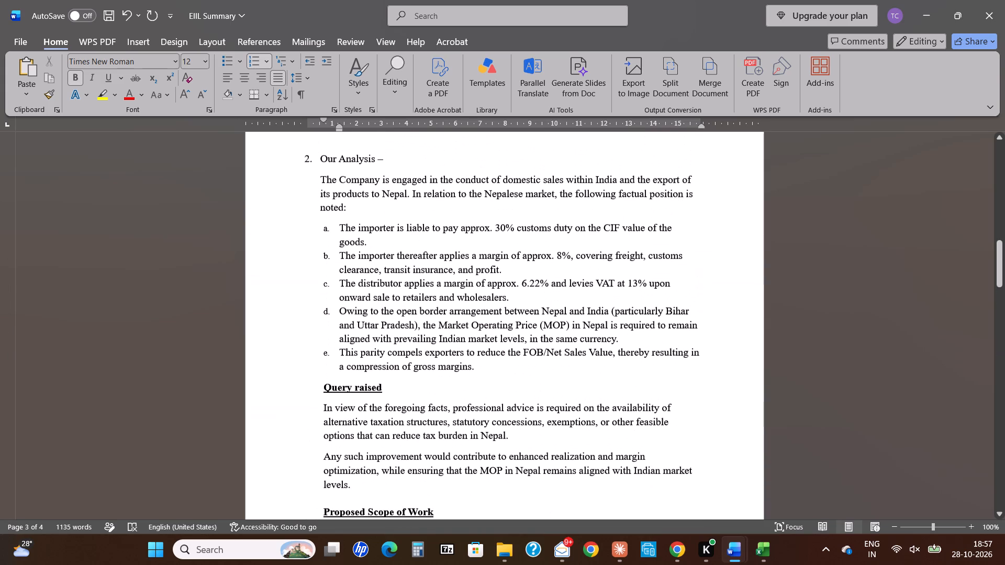
pyautogui.click(322, 157)
pyautogui.hotkey('shift', 'End')
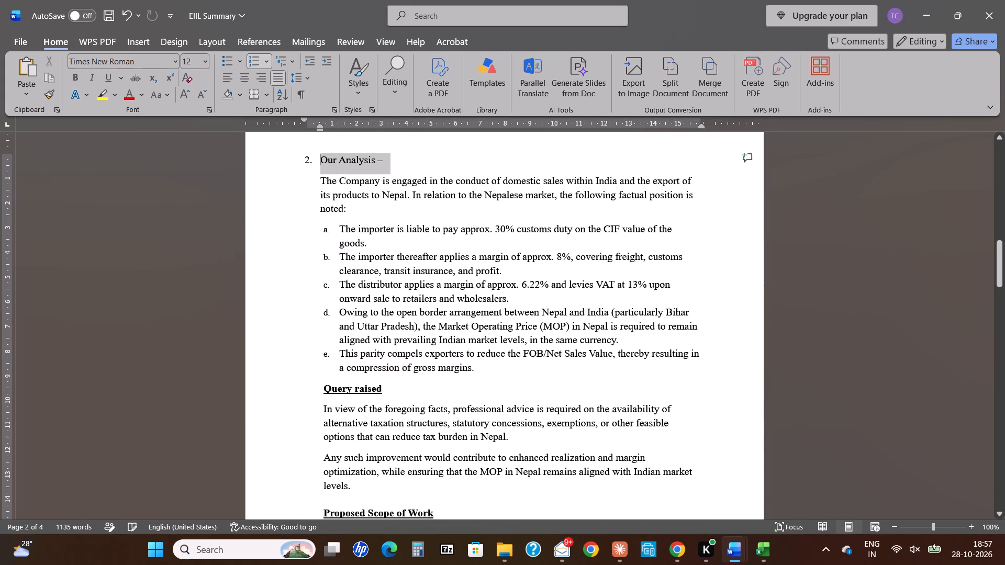
pyautogui.hotkey('ctrl', 'b')
pyautogui.write('hfp')
pyautogui.scroll(-2, 322, 157)
pyautogui.scroll(-2, 366, 285)
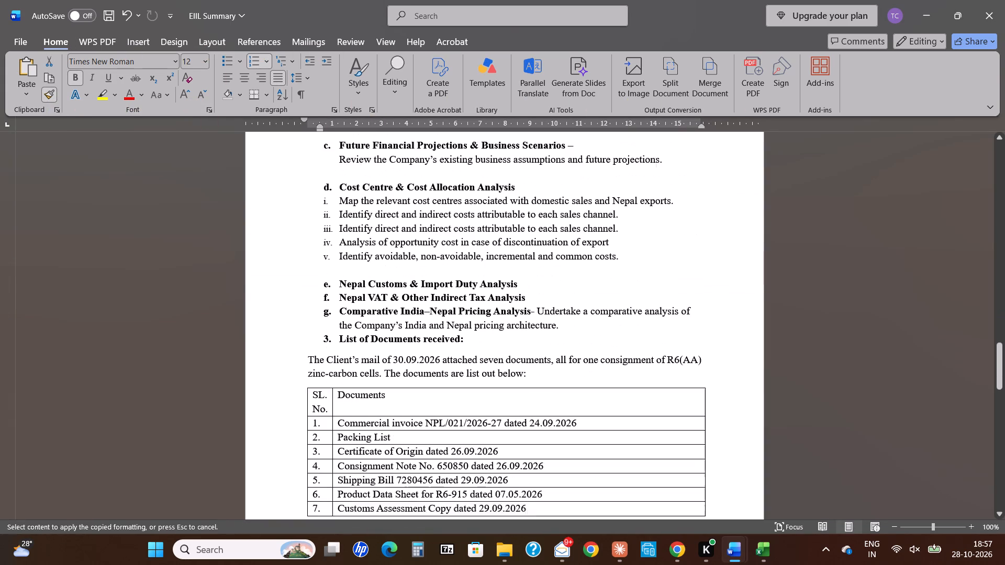
pyautogui.click(359, 323)
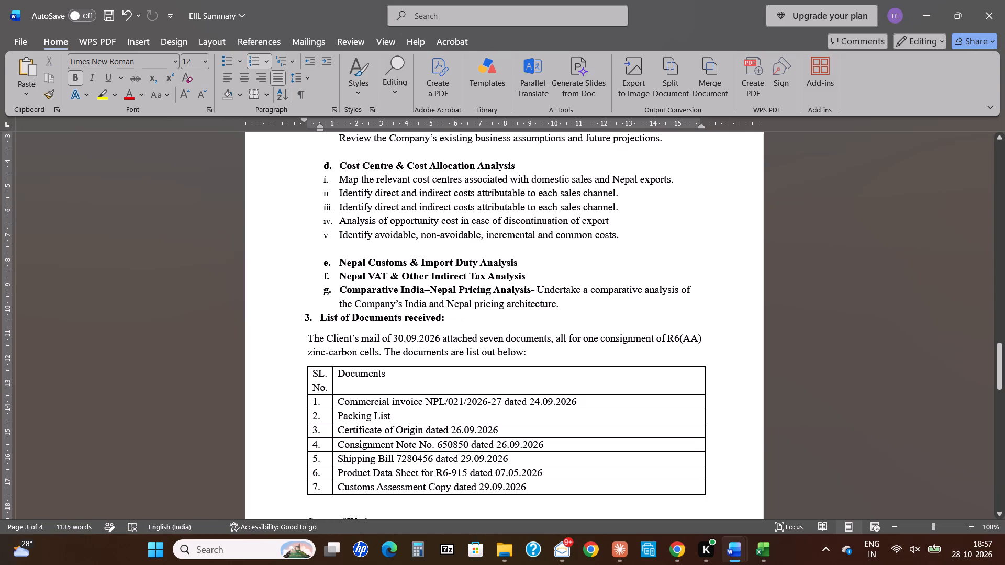
# Insert an unnumbered blank line above "List of Documents received:", keeping the heading numbered 3.
pyautogui.press('Left')
pyautogui.press('Left')
pyautogui.press('Left')
pyautogui.press('Left')
pyautogui.press('Left')
pyautogui.press('Left')
pyautogui.press('Right')
pyautogui.press('Return')
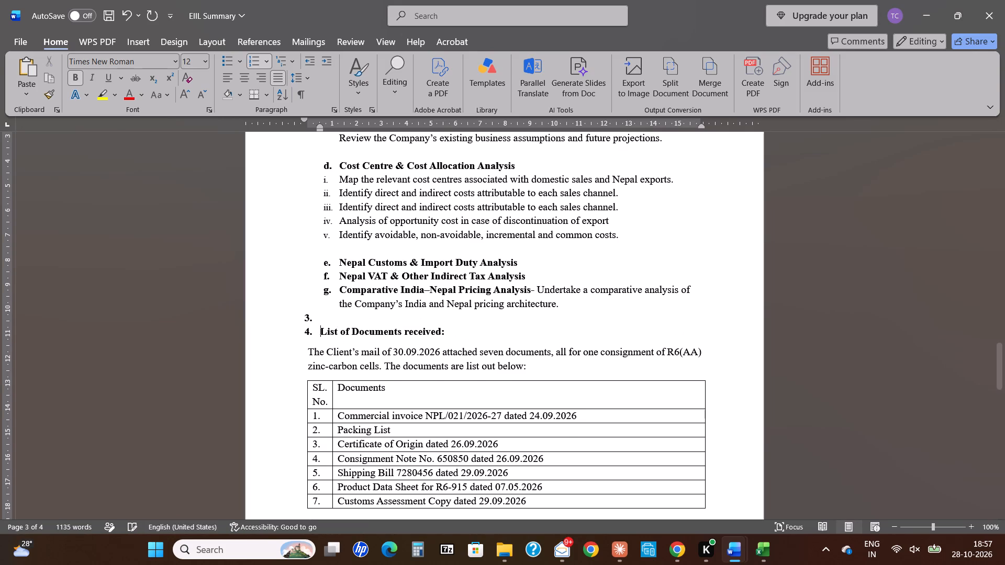
pyautogui.press('Up')
pyautogui.press('BackSpace')
pyautogui.press('Down')
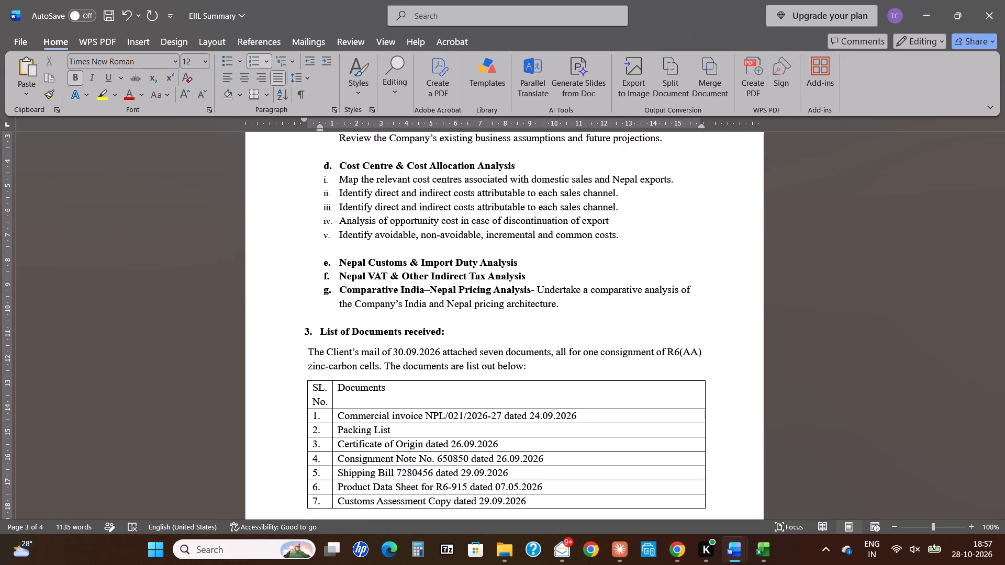
# Indent the paragraph starting "The Client's mail of 30.09.2026" to the "List of Documents received:" heading text, directly beneath it without a number.
pyautogui.scroll(5, 359, 323)
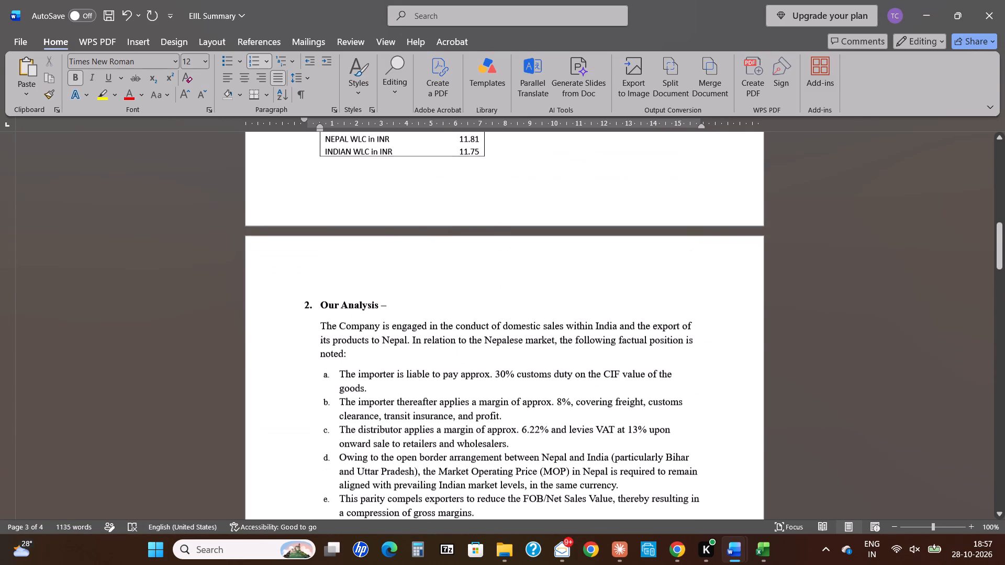
pyautogui.scroll(-5, 359, 323)
pyautogui.press('Down')
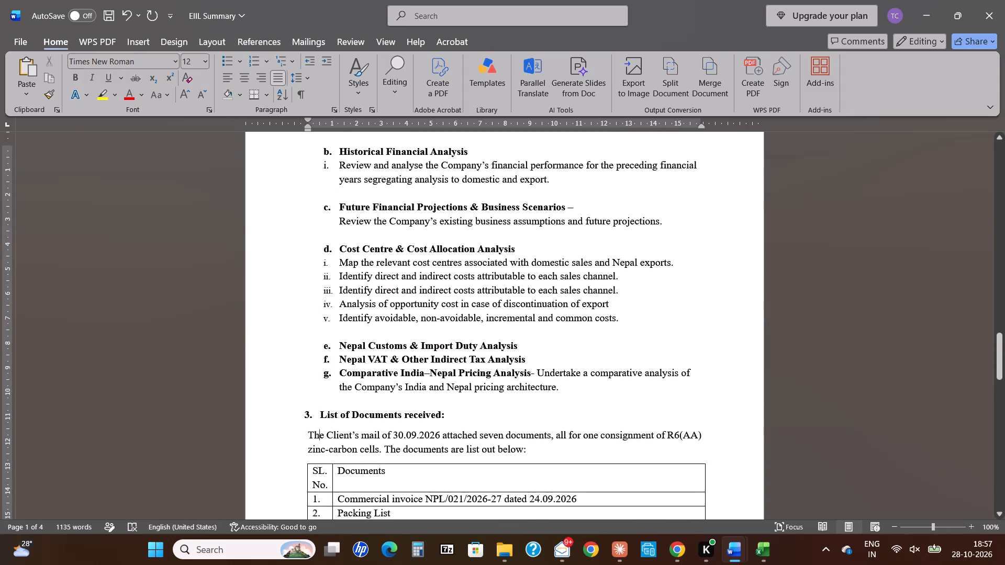
pyautogui.press('Left')
pyautogui.press('Left')
pyautogui.press('BackSpace')
pyautogui.press('BackSpace')
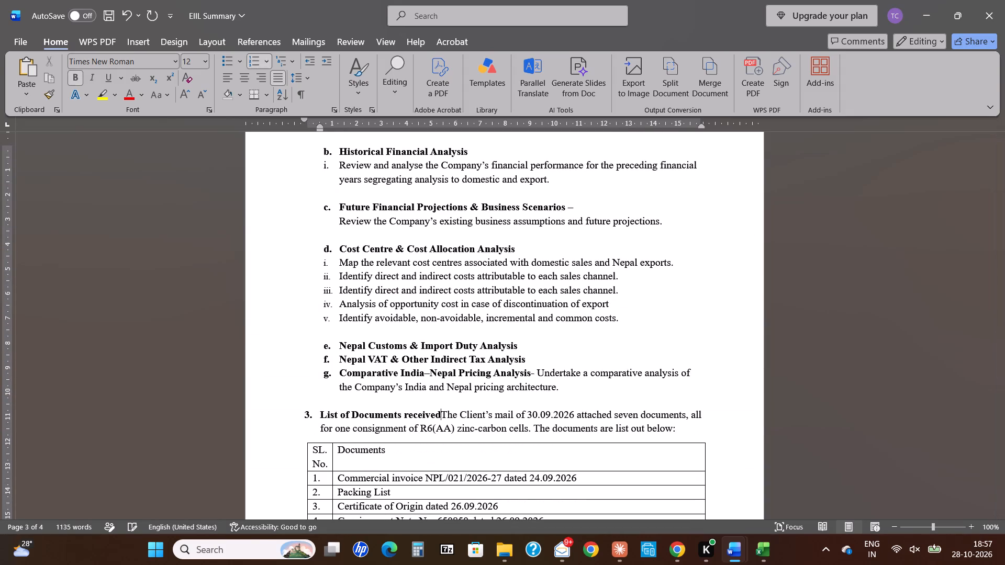
pyautogui.hotkey('ctrl', 'z')
pyautogui.press('Return')
pyautogui.press('BackSpace')
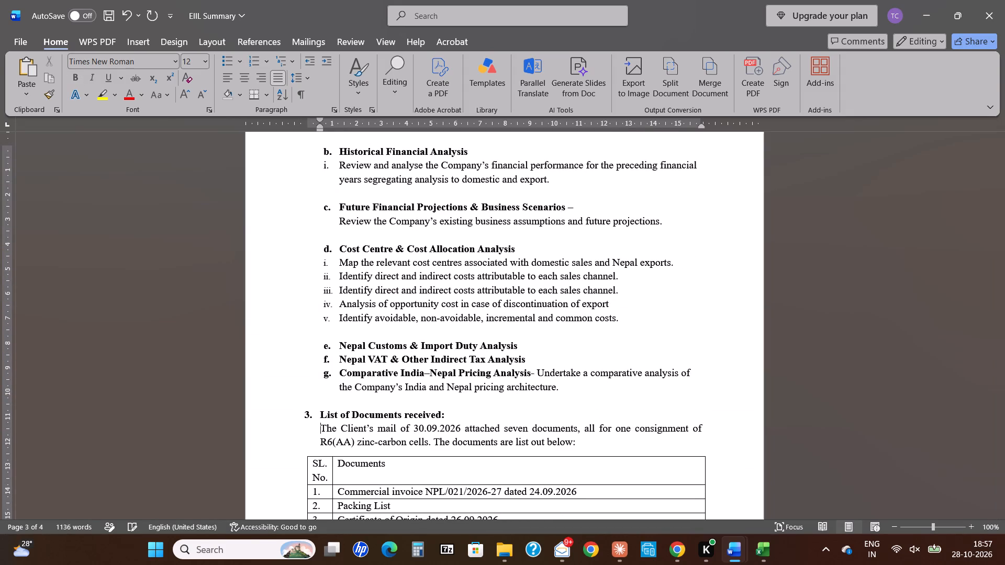
# Shift the documents table so its left edge lines up with the indented paragraph above it.
pyautogui.scroll(-1, 359, 323)
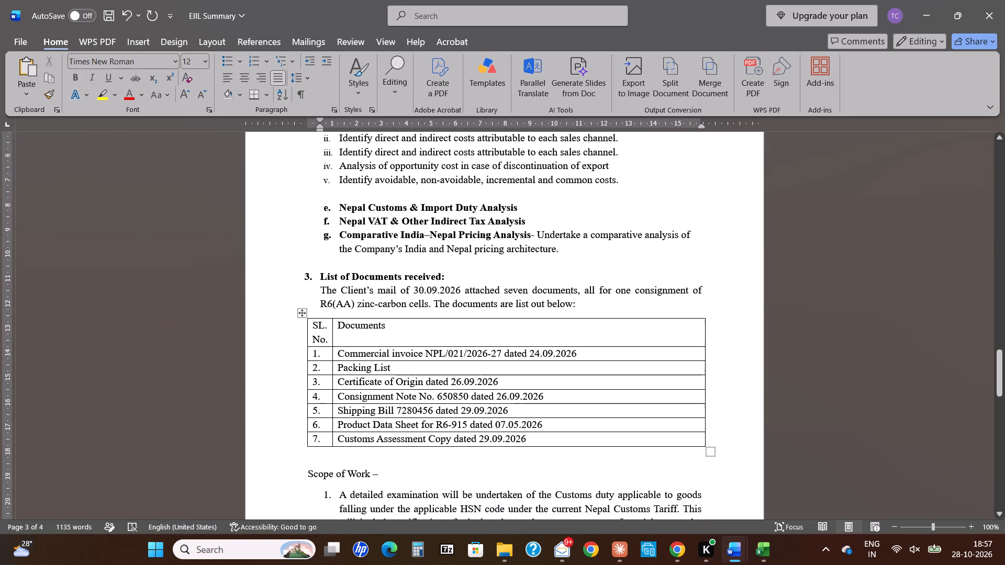
pyautogui.moveTo(300, 312); pyautogui.dragTo(308, 313)
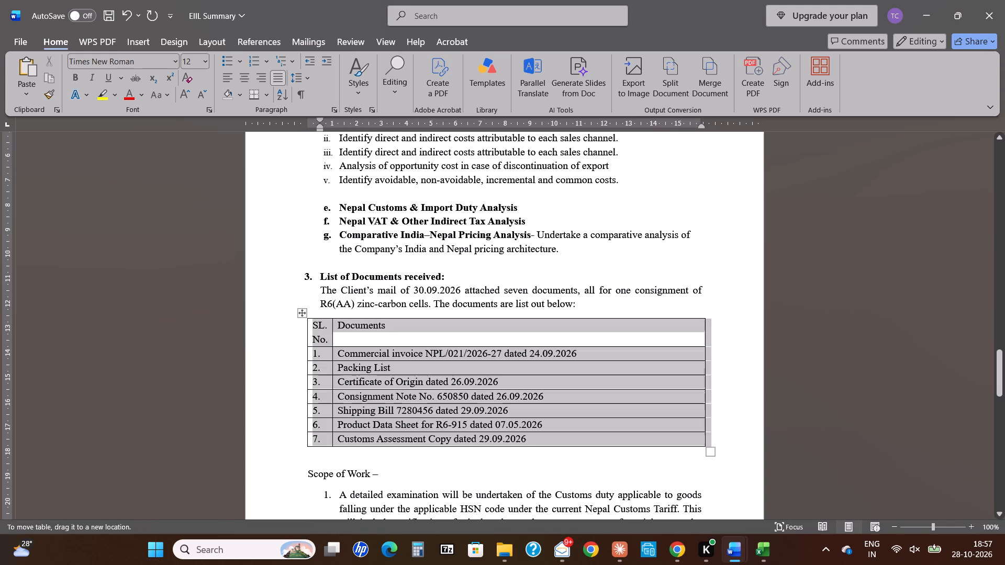
pyautogui.moveTo(308, 313); pyautogui.dragTo(319, 313)
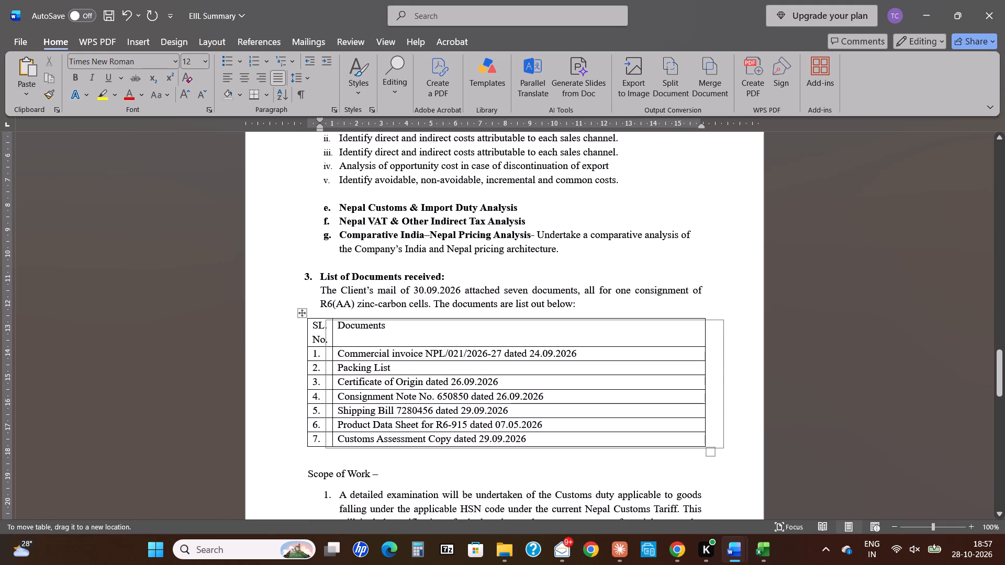
pyautogui.moveTo(319, 313); pyautogui.dragTo(315, 313)
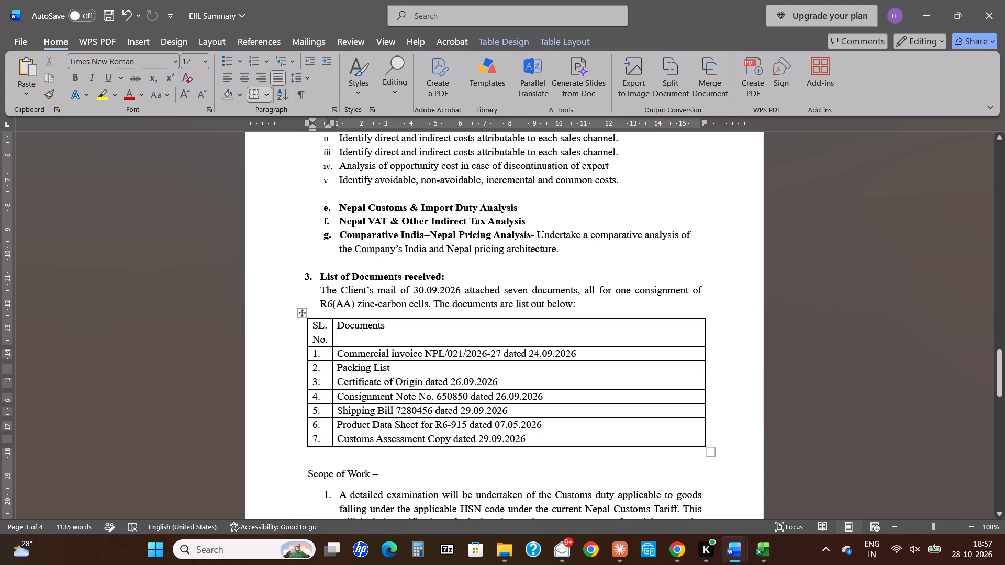
pyautogui.click(303, 119)
pyautogui.moveTo(303, 119); pyautogui.dragTo(316, 121)
pyautogui.press('Escape')
pyautogui.moveTo(306, 121); pyautogui.dragTo(323, 122)
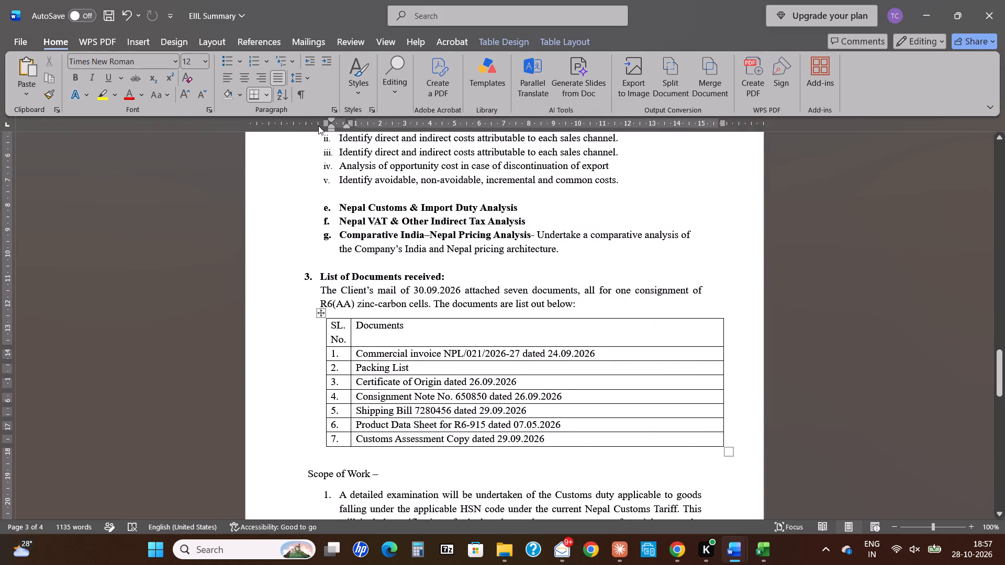
pyautogui.moveTo(326, 121); pyautogui.dragTo(318, 121)
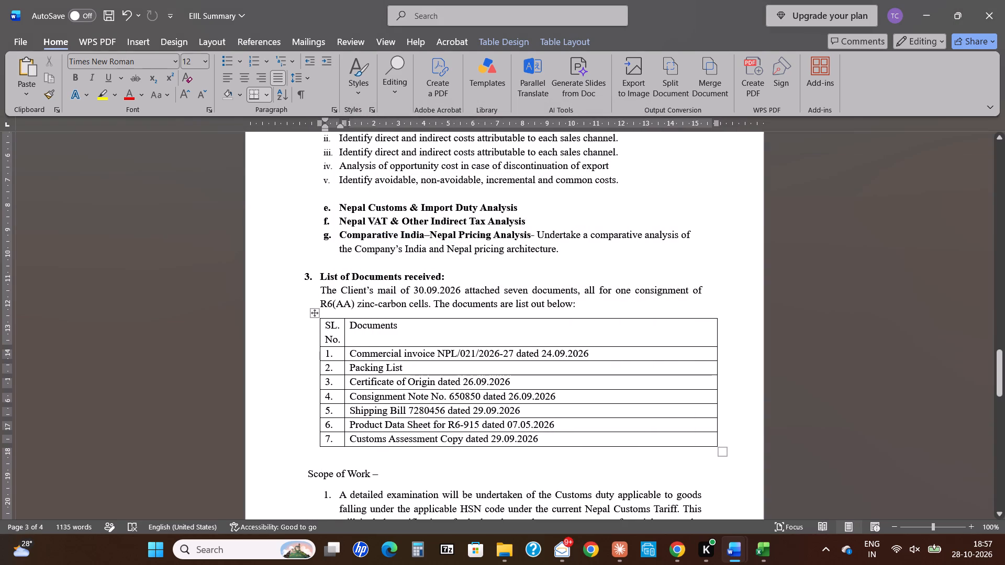
# Narrow the documents table so its outer edge lines up with the end of the paragraph lines above it.
pyautogui.moveTo(713, 125); pyautogui.dragTo(699, 125)
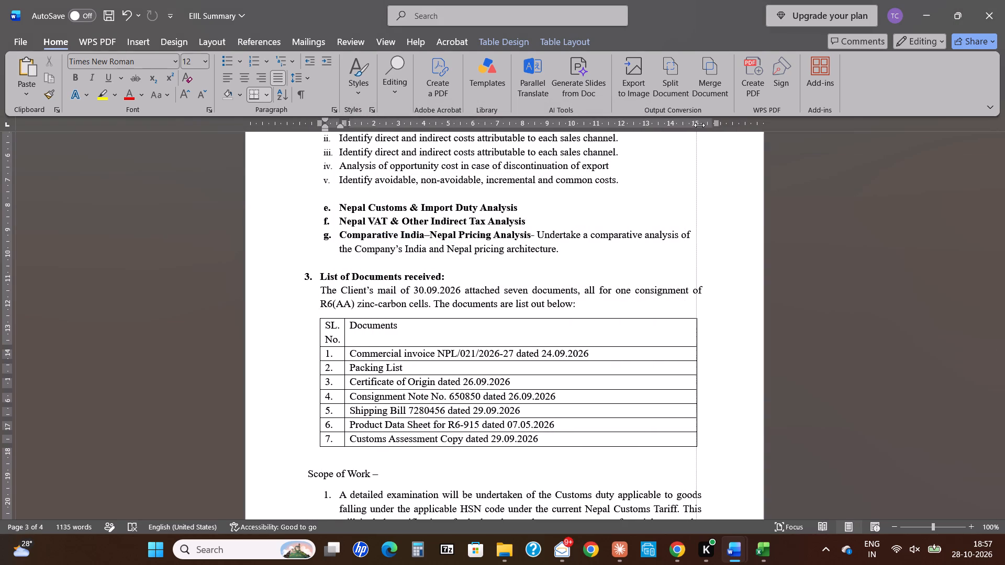
pyautogui.moveTo(699, 125); pyautogui.dragTo(706, 126)
# Shade the header row of the documents table, "SL. No." and "Documents", with the light grey theme colour.
pyautogui.scroll(-1, 660, 317)
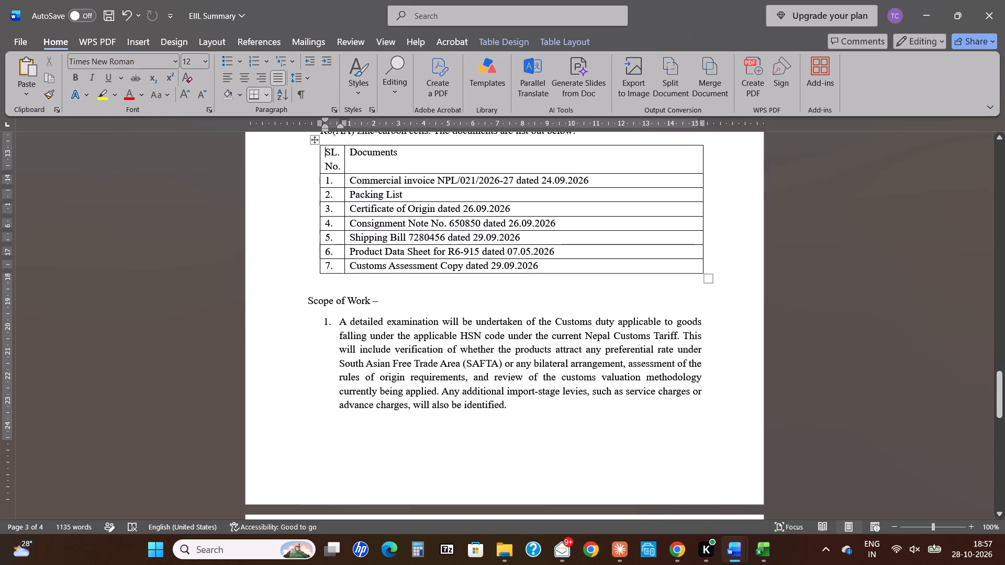
pyautogui.hotkey('shift', 'Right')
pyautogui.hotkey('shift', 'Right')
pyautogui.hotkey('shift', 'Right')
pyautogui.hotkey('shift', 'Right')
pyautogui.hotkey('shift', 'Right')
pyautogui.hotkey('shift', 'Right')
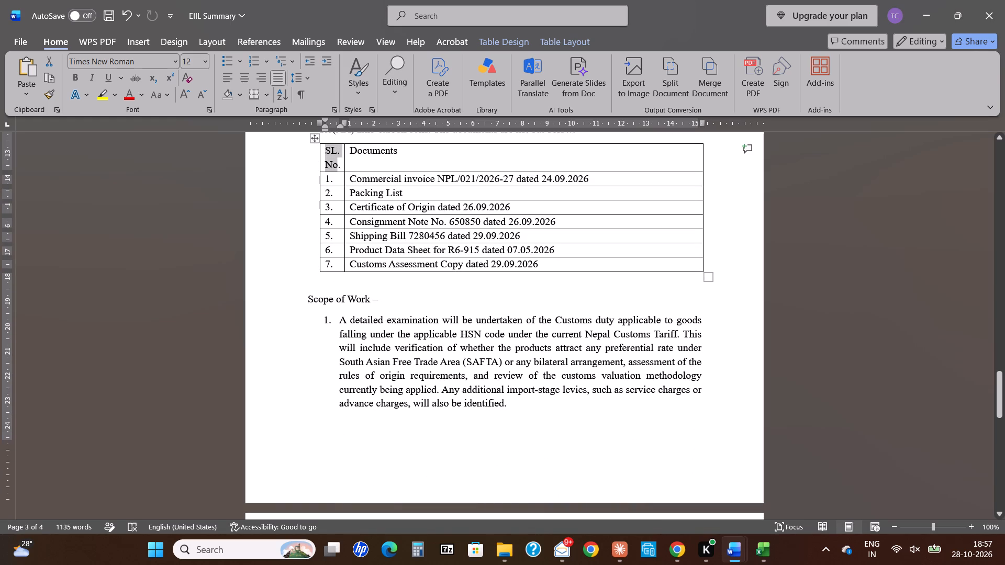
pyautogui.hotkey('shift', 'Right')
pyautogui.hotkey('shift', 'Right')
pyautogui.hotkey('shift', 'Right')
pyautogui.write('hh')
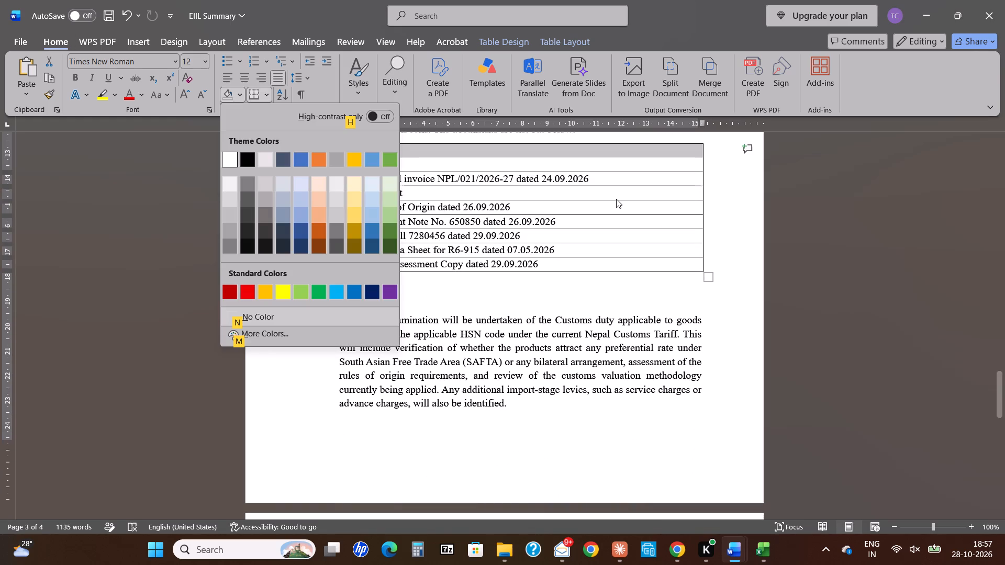
pyautogui.press('Down')
pyautogui.press('Right')
pyautogui.press('Right')
pyautogui.press('Return')
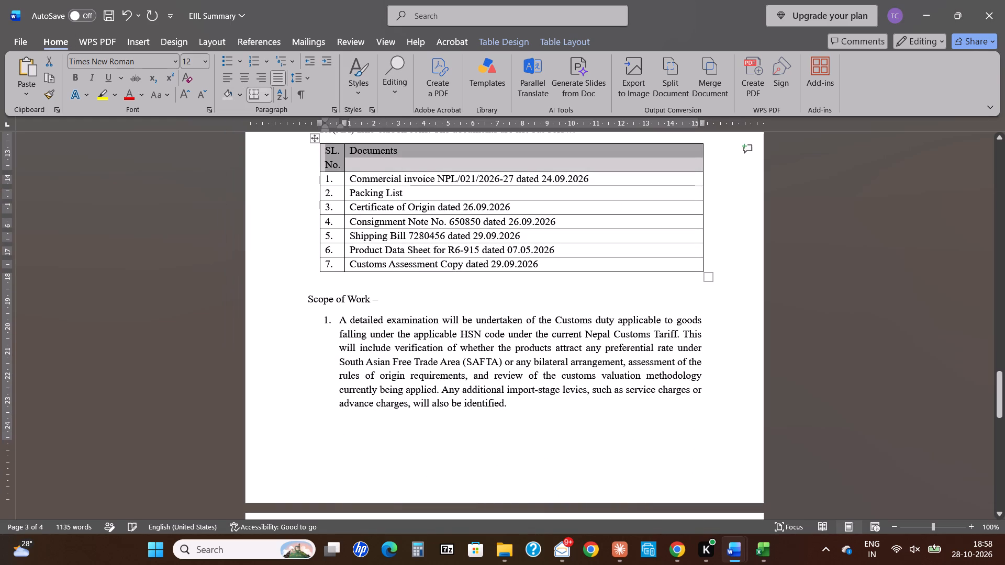
# Delete all leftover content below the documents table, from the blank line above "Scope of Work –" to the document's end.
pyautogui.scroll(-1, 552, 302)
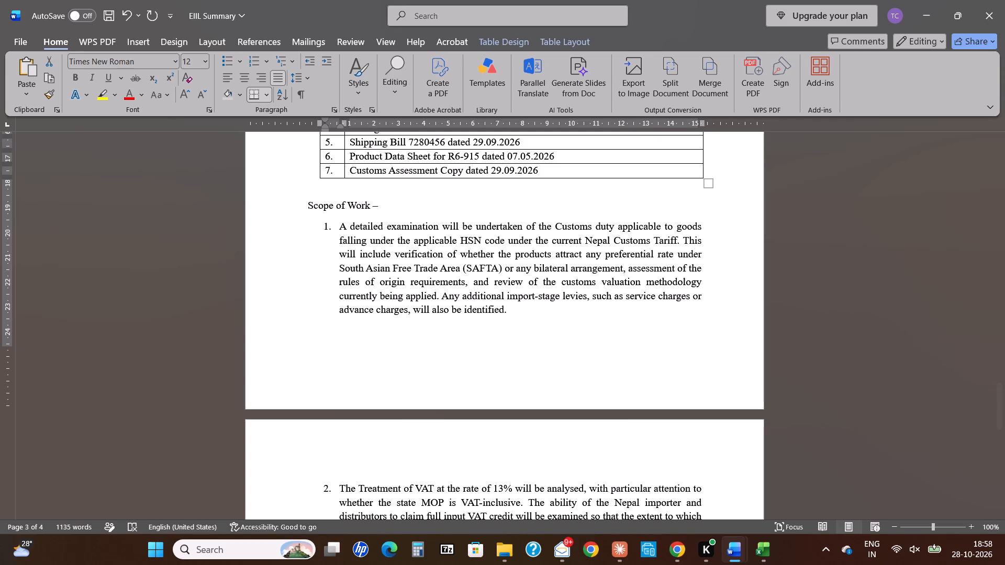
pyautogui.press('Right')
pyautogui.press('Right')
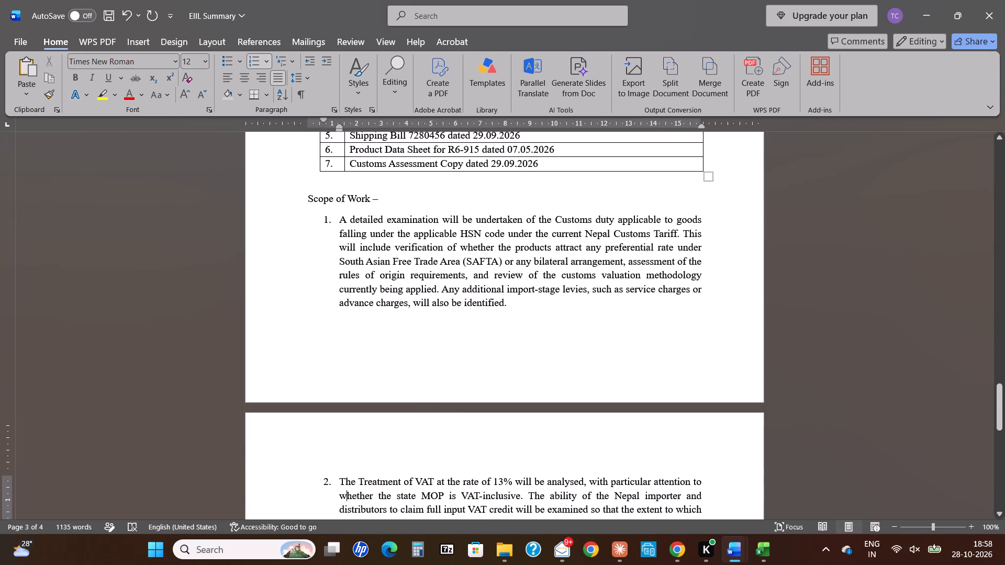
pyautogui.press('Up')
pyautogui.press('Up')
pyautogui.press('Up')
pyautogui.press('Up')
pyautogui.press('Up')
pyautogui.press('Up')
pyautogui.press('Up')
pyautogui.press('Up')
pyautogui.press('Up')
pyautogui.press('Up')
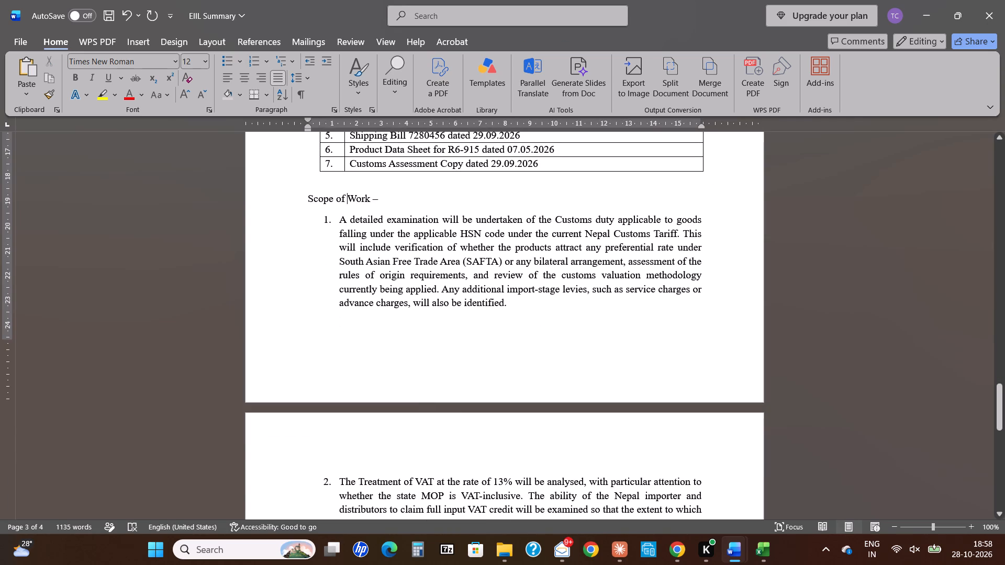
pyautogui.press('Up')
pyautogui.hotkey('shift', 'End')
pyautogui.hotkey('shift', 'End')
pyautogui.hotkey('ctrl', 'shift', 'End')
pyautogui.press('Delete')
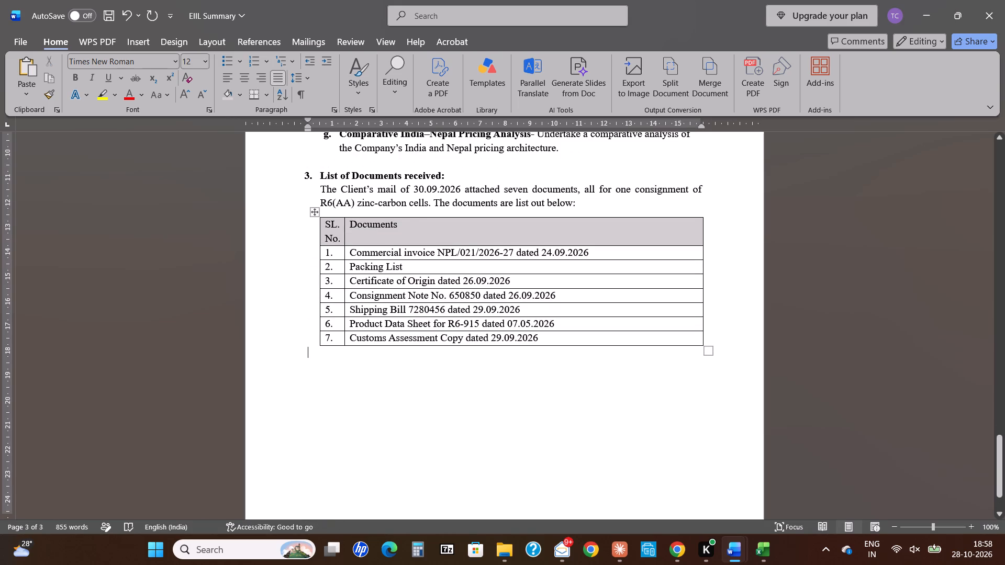
# Start a numbered item 4 below the documents table and copy the "List of Documents received:" heading's formatting to it.
pyautogui.press('Down')
pyautogui.press('Down')
pyautogui.press('Return')
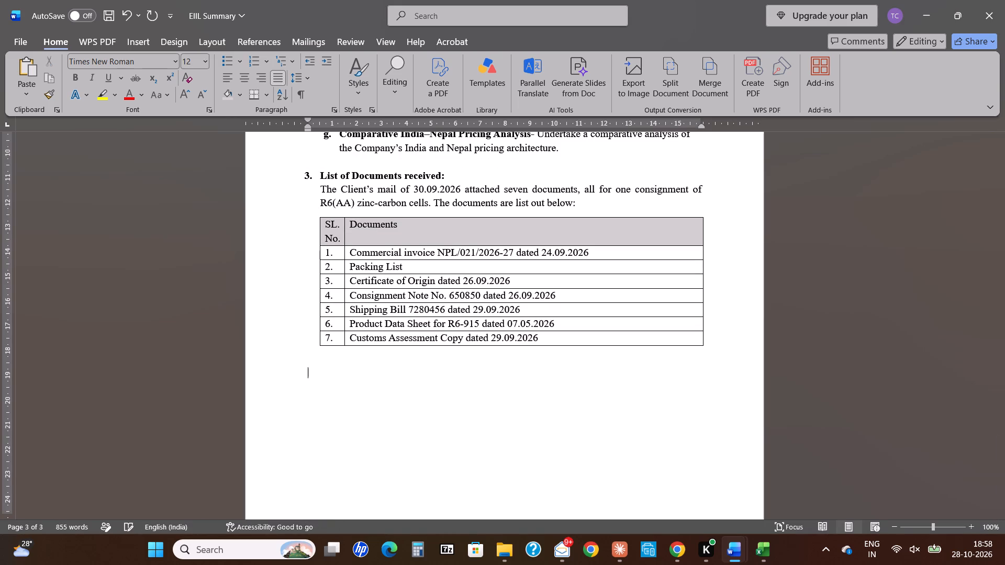
pyautogui.write('4.')
pyautogui.press('Tab')
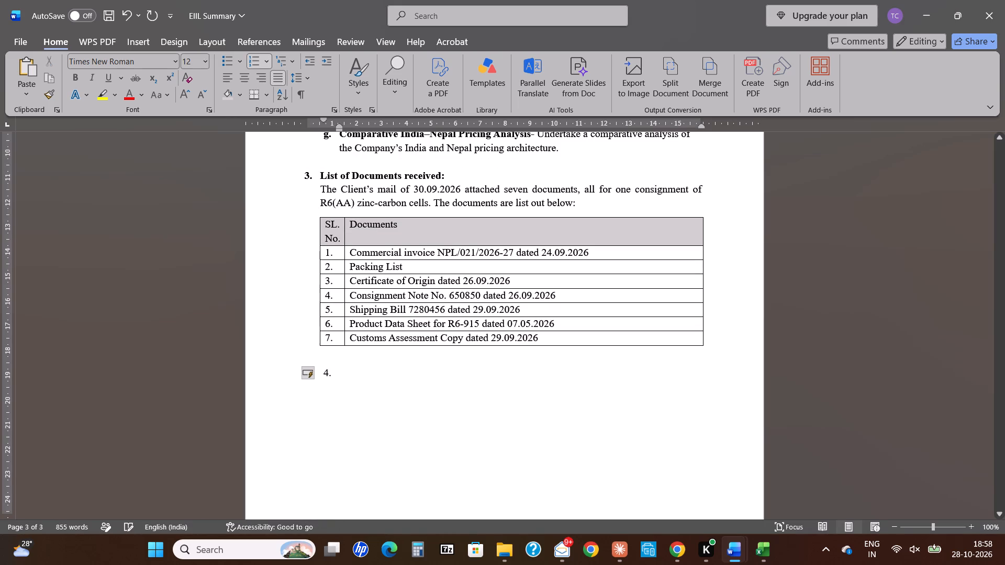
pyautogui.click(319, 186)
pyautogui.write('HF')
pyautogui.press('Escape')
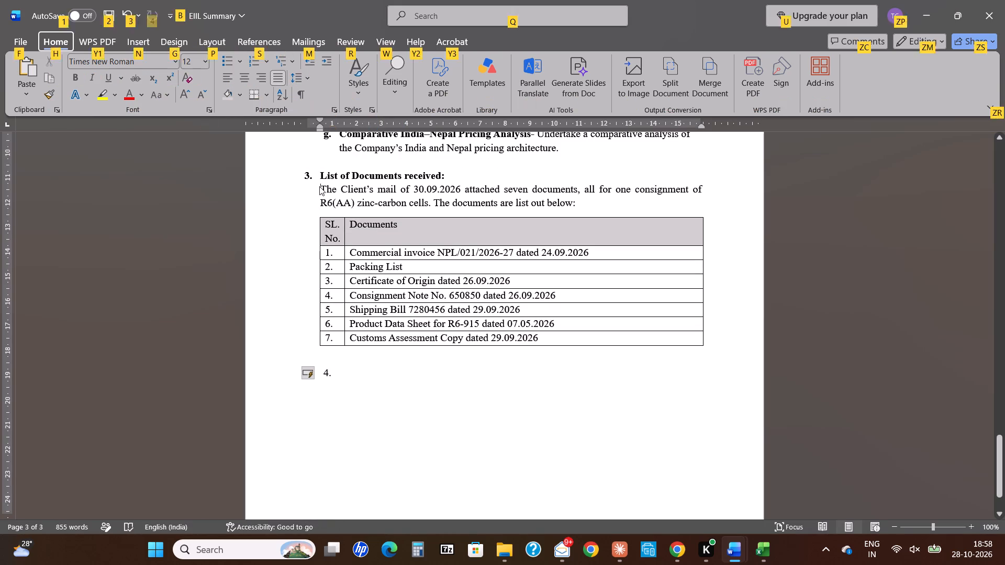
pyautogui.press('Escape')
pyautogui.press('Up')
pyautogui.write('HF')
pyautogui.press('p')
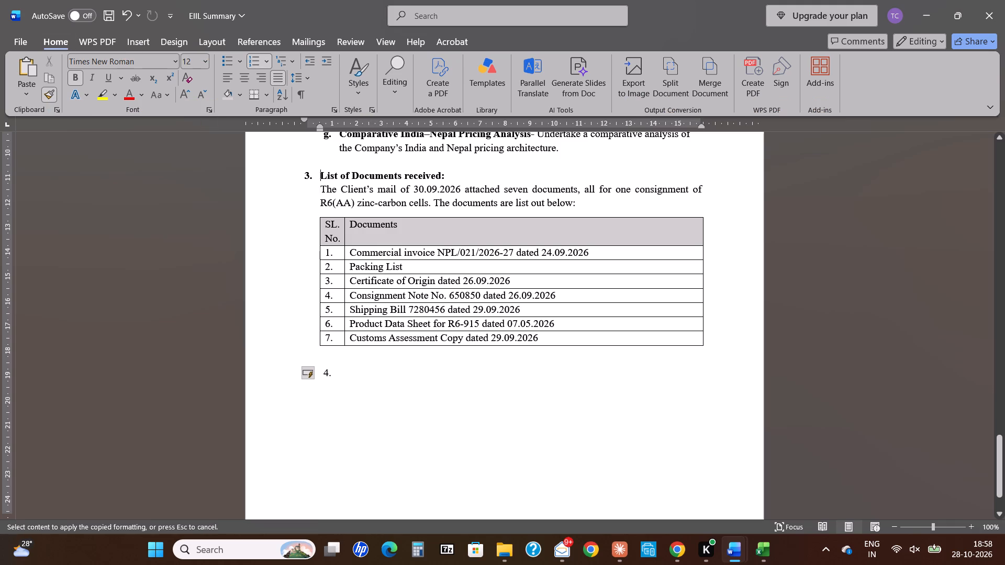
pyautogui.click(360, 371)
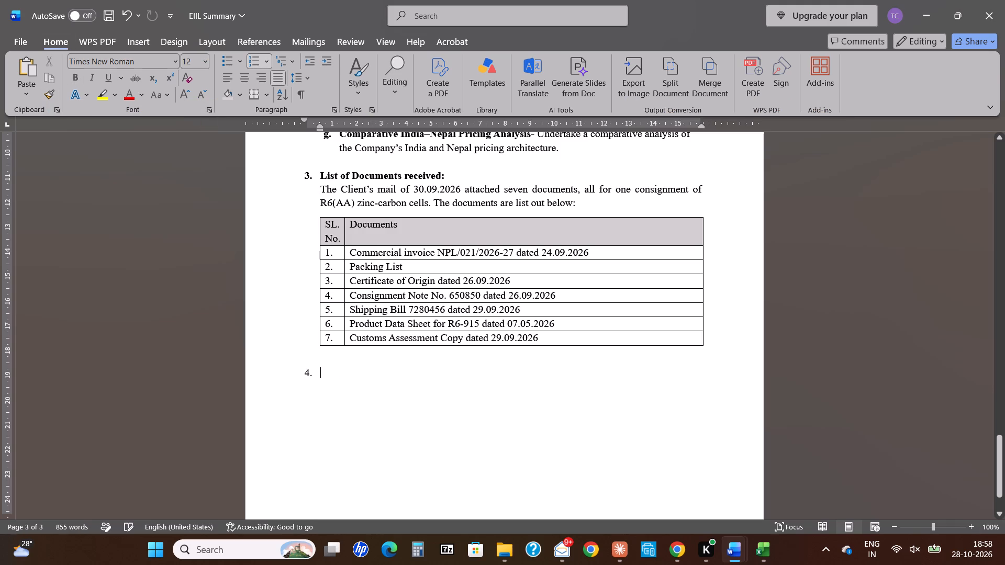
# Enter "Preliminary Observation:" as the heading text of item 4.
pyautogui.write('pL')
pyautogui.press('BackSpace')
pyautogui.write('Prelimima')
pyautogui.press('BackSpace')
pyautogui.press('BackSpace')
pyautogui.press('BackSpace')
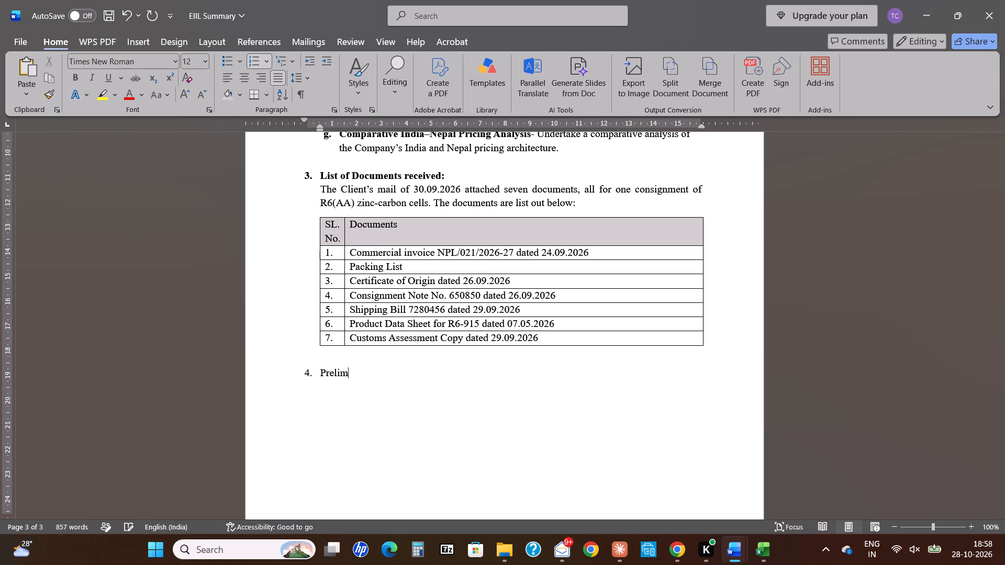
pyautogui.write('inary Observation')
pyautogui.hotkey('shift', ':')
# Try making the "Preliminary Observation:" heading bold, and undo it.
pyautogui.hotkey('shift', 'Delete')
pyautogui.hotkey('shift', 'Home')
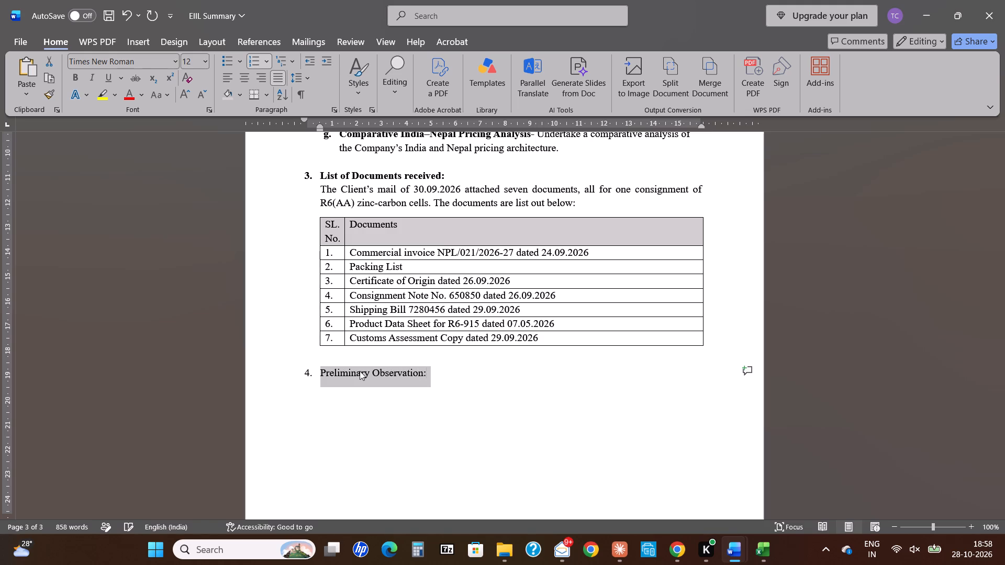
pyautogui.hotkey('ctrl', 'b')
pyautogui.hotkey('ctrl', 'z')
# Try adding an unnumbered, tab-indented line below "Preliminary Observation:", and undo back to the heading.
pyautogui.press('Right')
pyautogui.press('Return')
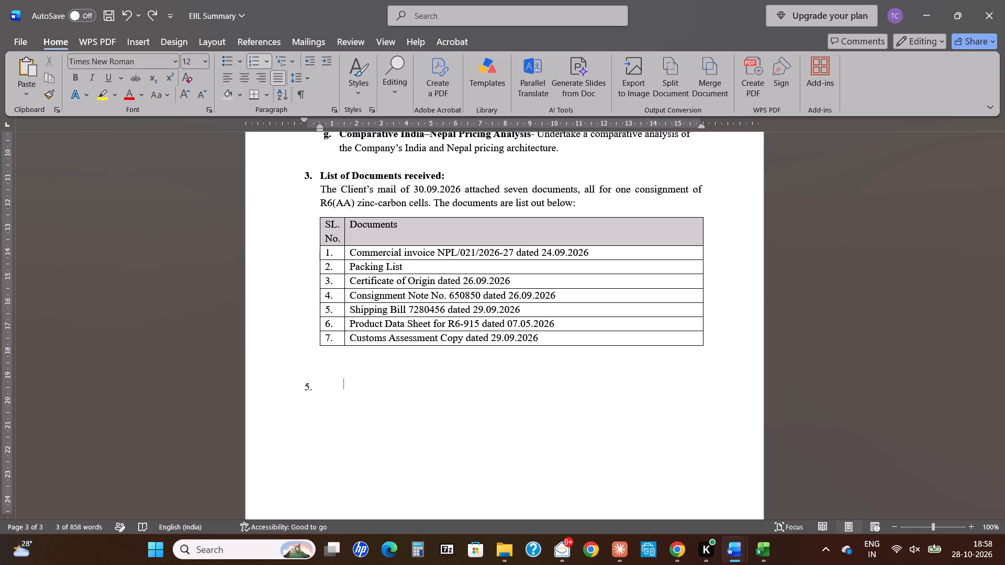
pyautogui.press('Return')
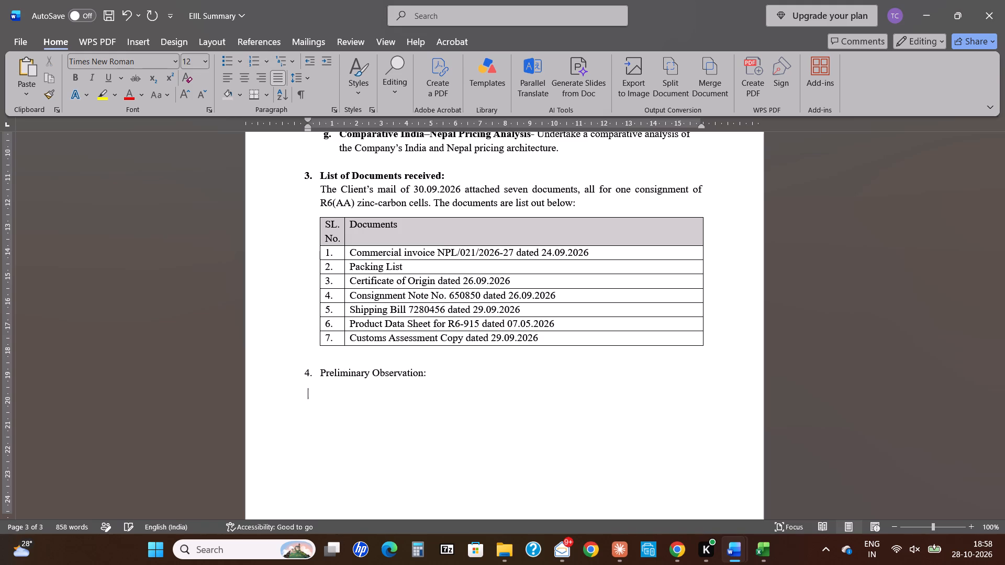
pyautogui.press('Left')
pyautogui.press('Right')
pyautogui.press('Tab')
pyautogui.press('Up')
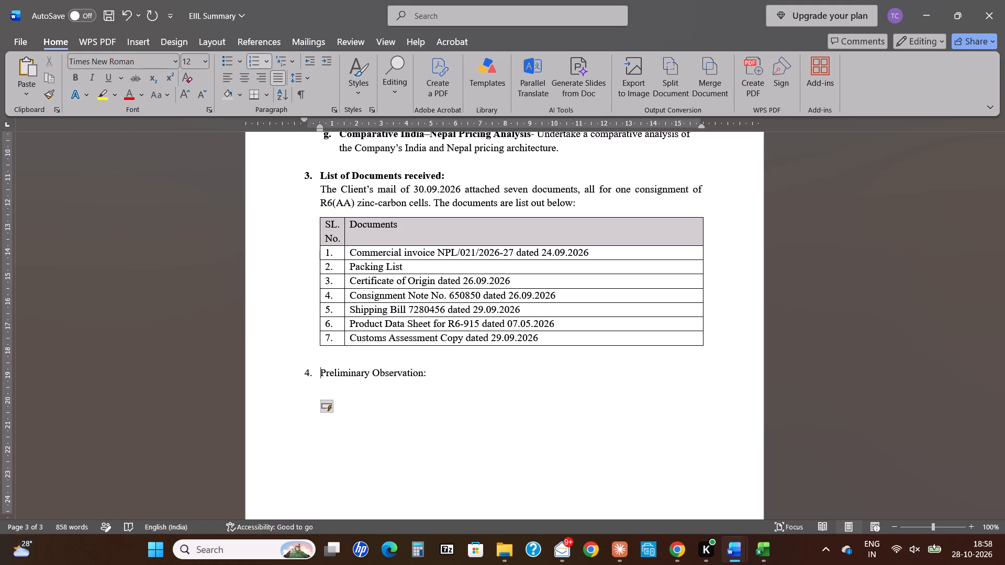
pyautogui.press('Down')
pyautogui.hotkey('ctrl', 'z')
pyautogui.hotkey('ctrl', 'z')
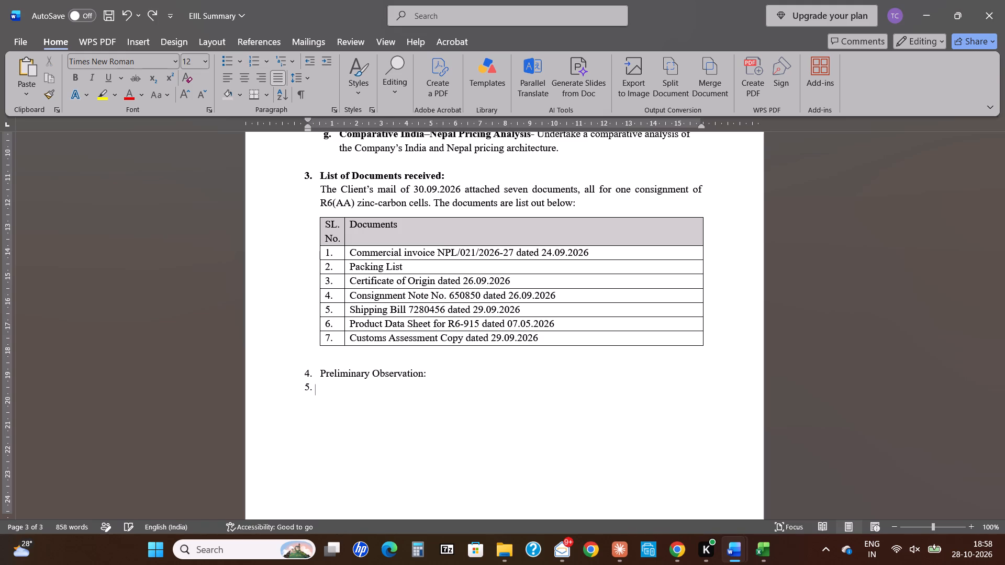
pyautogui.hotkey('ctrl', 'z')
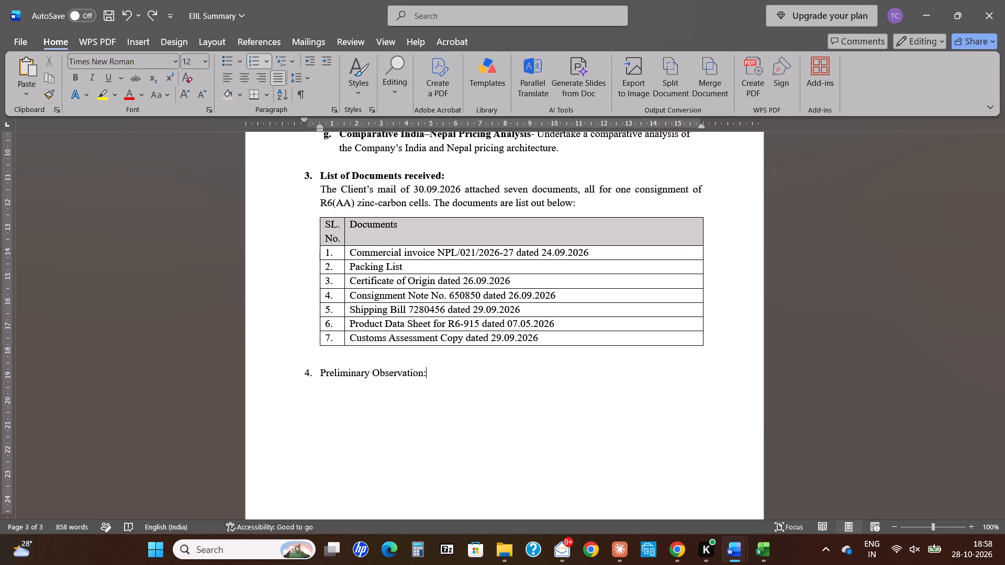
# Restore the new line below "Preliminary Observation:" and remove its number while keeping the heading's text indent.
pyautogui.hotkey('ctrl', 'y')
pyautogui.press('BackSpace')
# Switch to Zoho Mail and open the 1:59 PM message "Fwd: Re: Nepal Taxation Impact on Pricing".
pyautogui.hotkey('alt', 'Tab')
pyautogui.hotkey('alt', 'Tab')
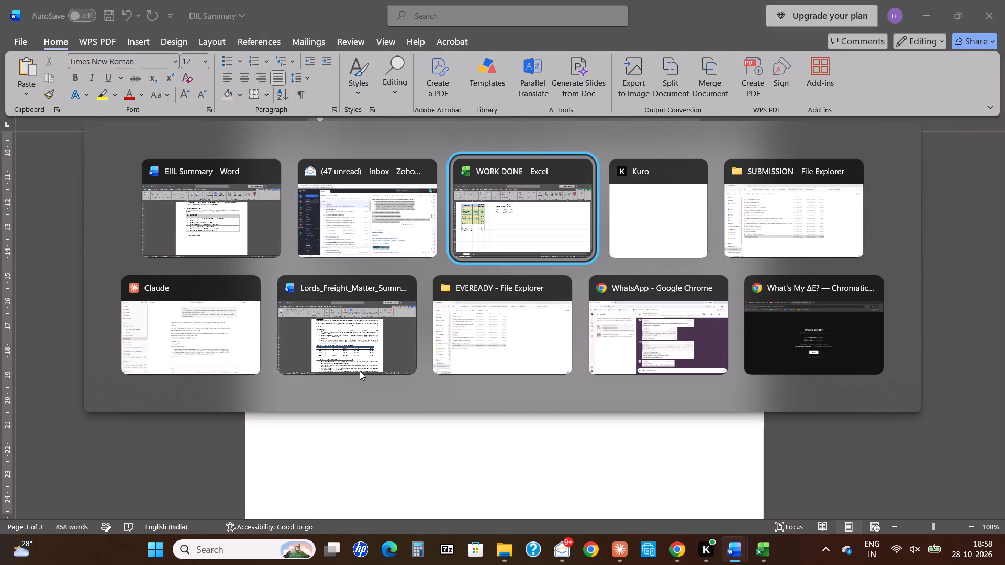
pyautogui.hotkey('alt', 'Down')
pyautogui.hotkey('alt', 'Down')
pyautogui.hotkey('alt', 'Left')
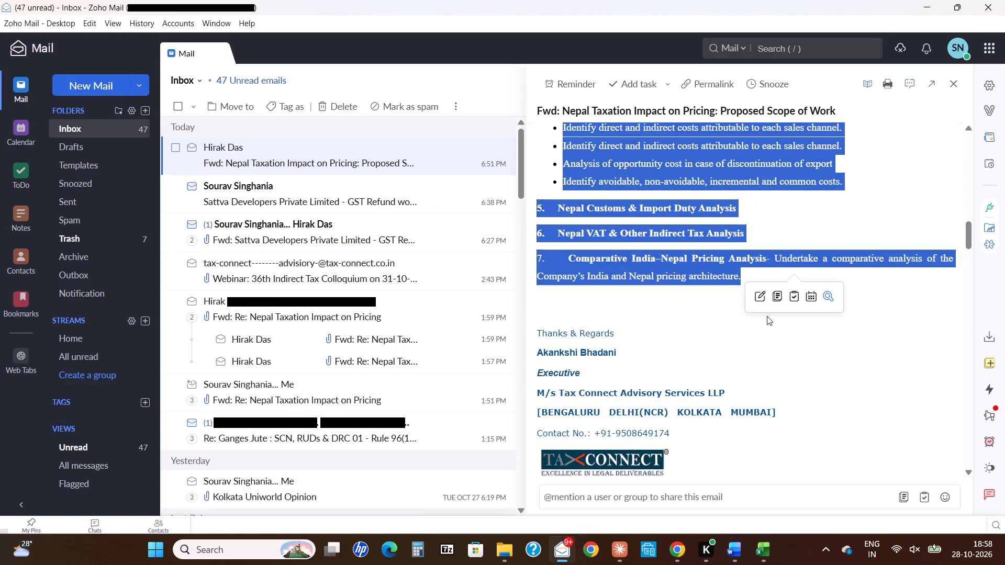
pyautogui.scroll(20, 767, 316)
pyautogui.scroll(2, 767, 316)
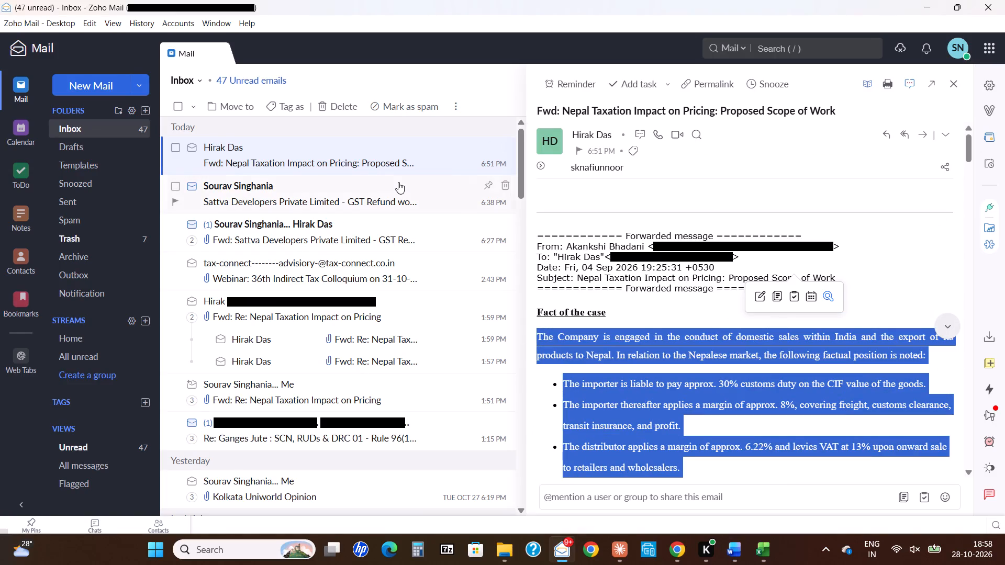
pyautogui.click(376, 229)
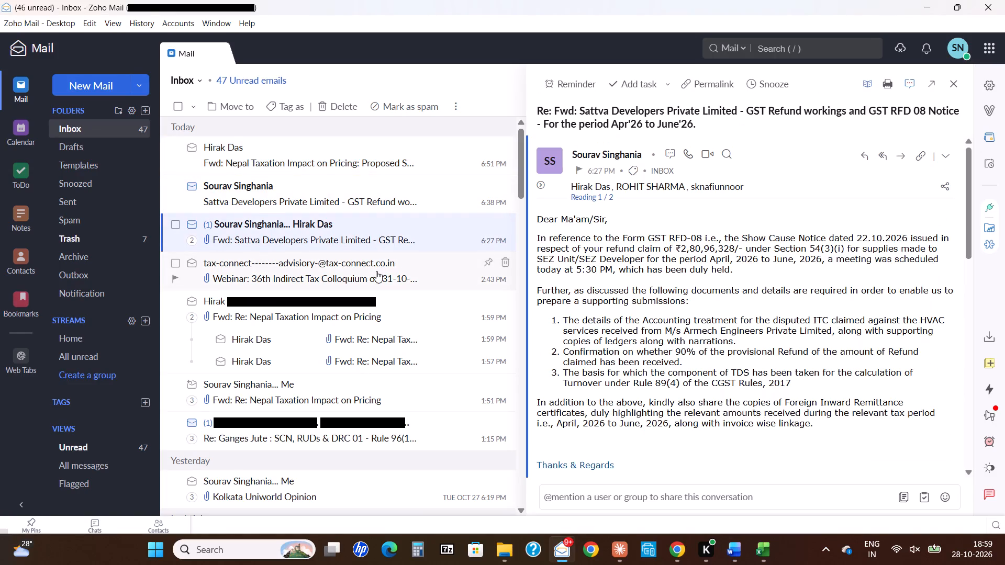
pyautogui.click(371, 331)
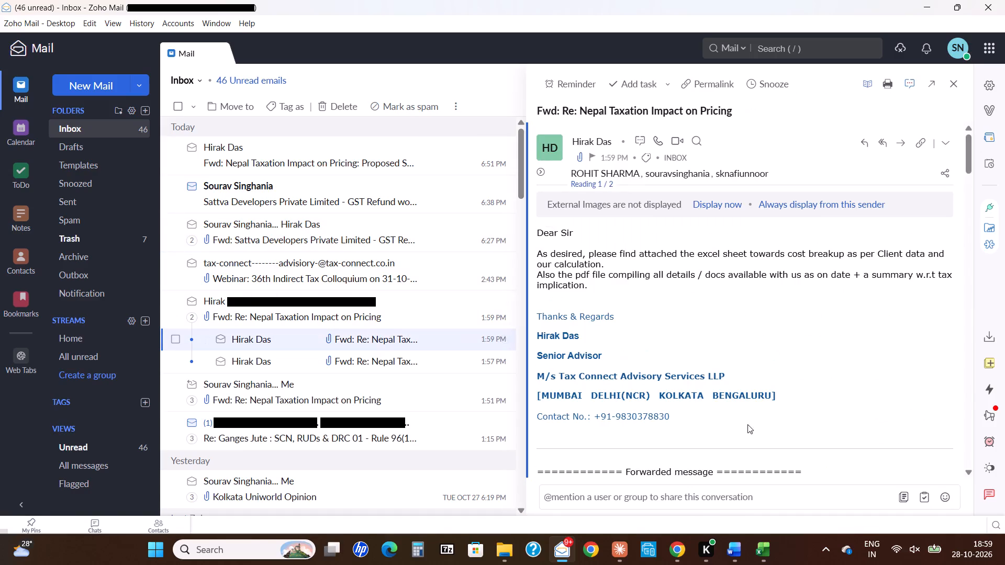
# Save the message's attachment "Nepal Exports_tax implication.docx" to the Downloads folder under its own name.
pyautogui.scroll(-17, 747, 424)
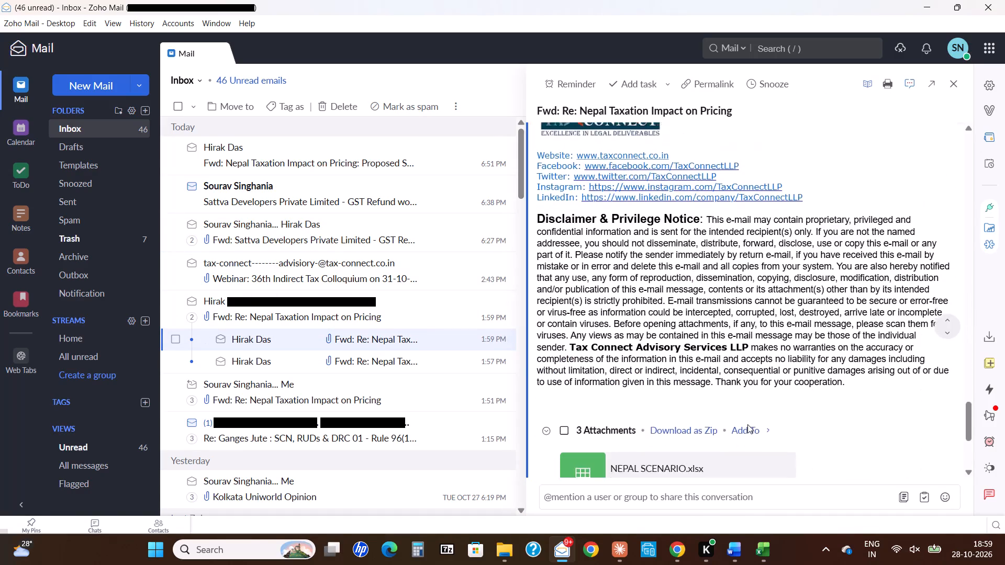
pyautogui.scroll(-4, 747, 424)
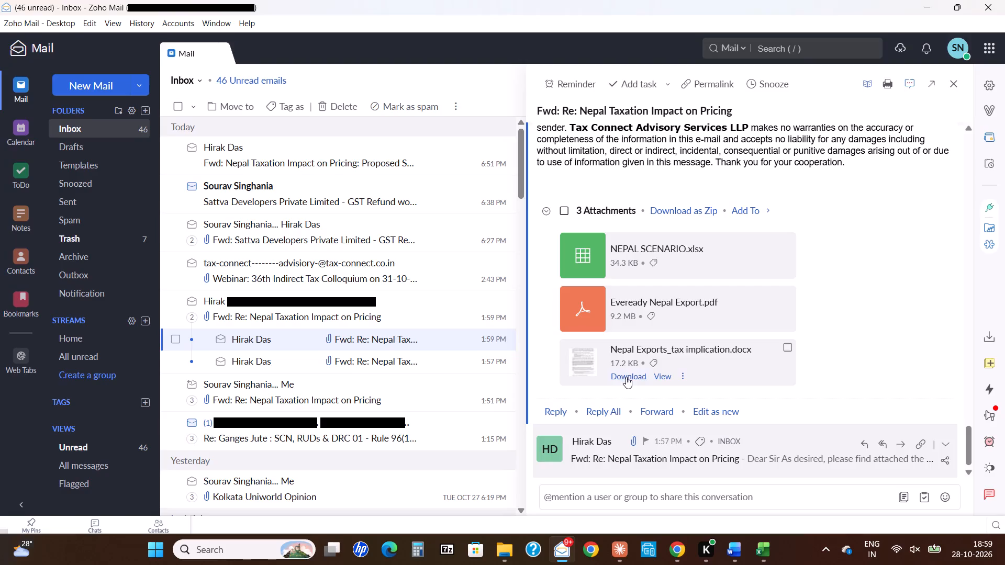
pyautogui.click(645, 379)
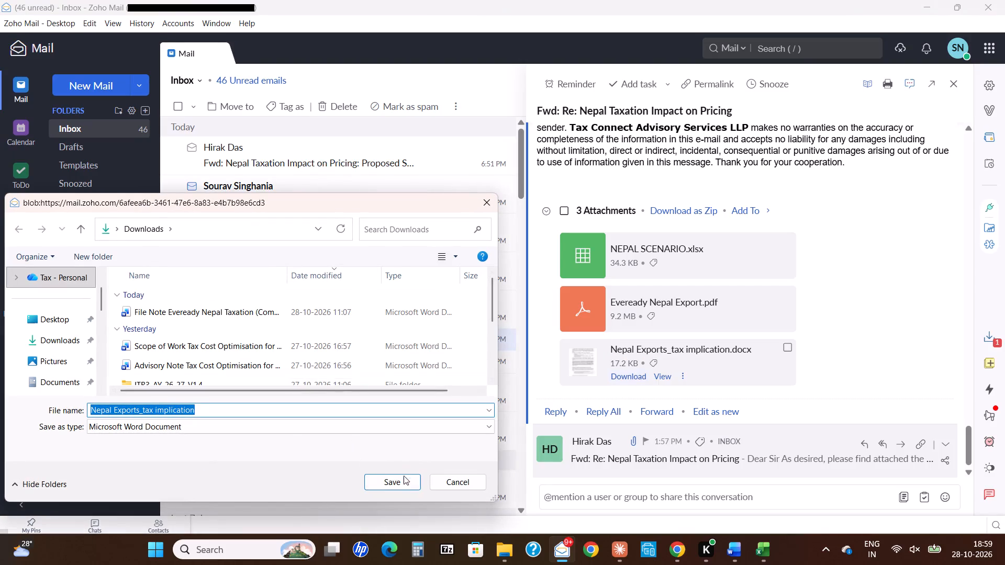
pyautogui.click(398, 479)
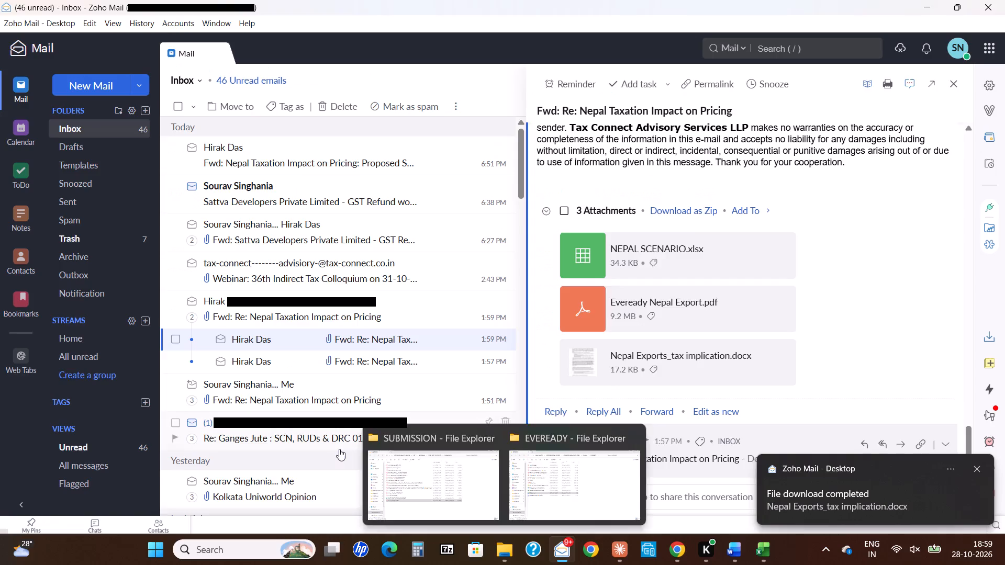
# Switch to File Explorer and open the document "Nepal Exports_tax implication" from the Downloads folder.
pyautogui.click(339, 449)
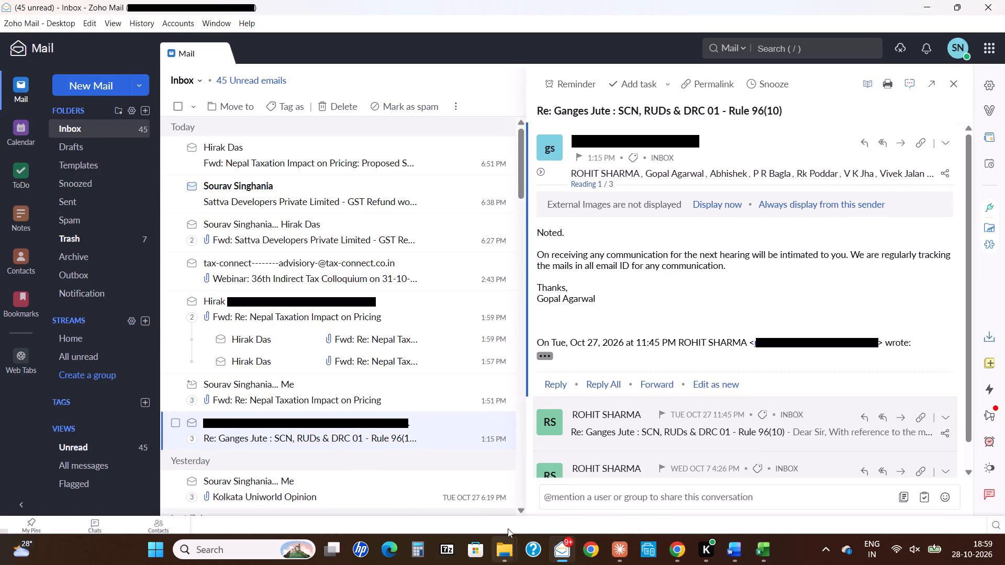
pyautogui.click(511, 564)
pyautogui.click(464, 497)
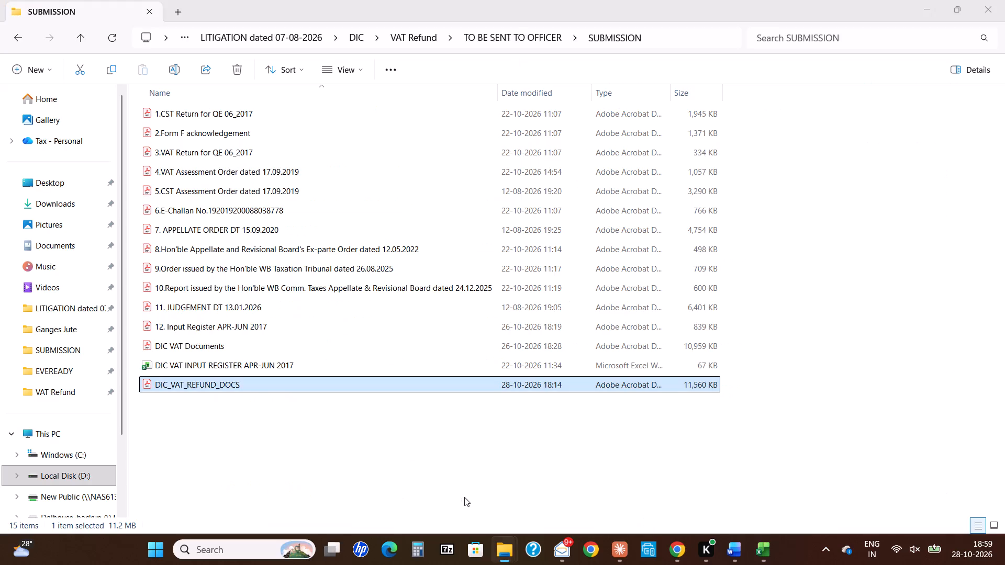
pyautogui.click(71, 206)
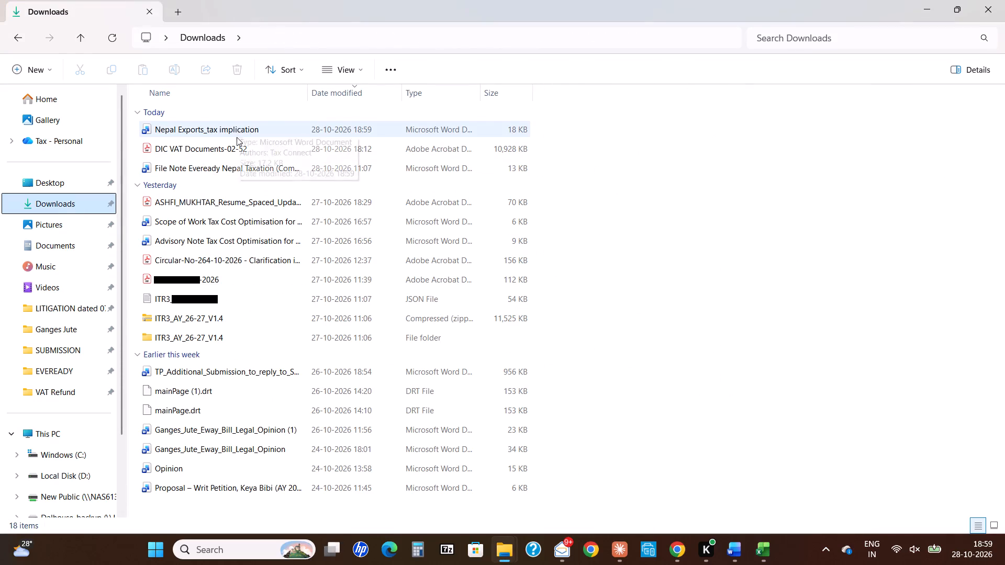
pyautogui.click(108, 44)
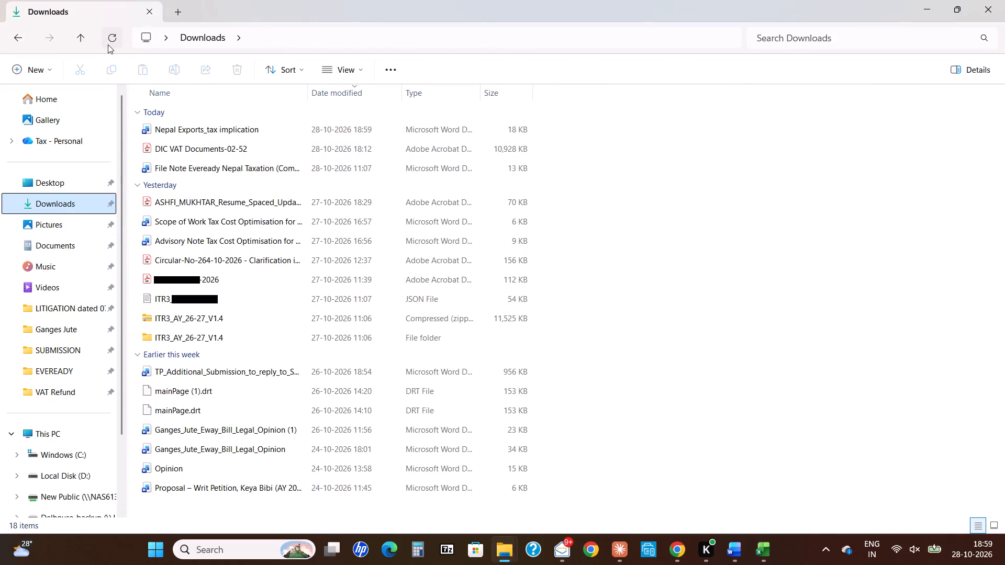
pyautogui.doubleClick(200, 130)
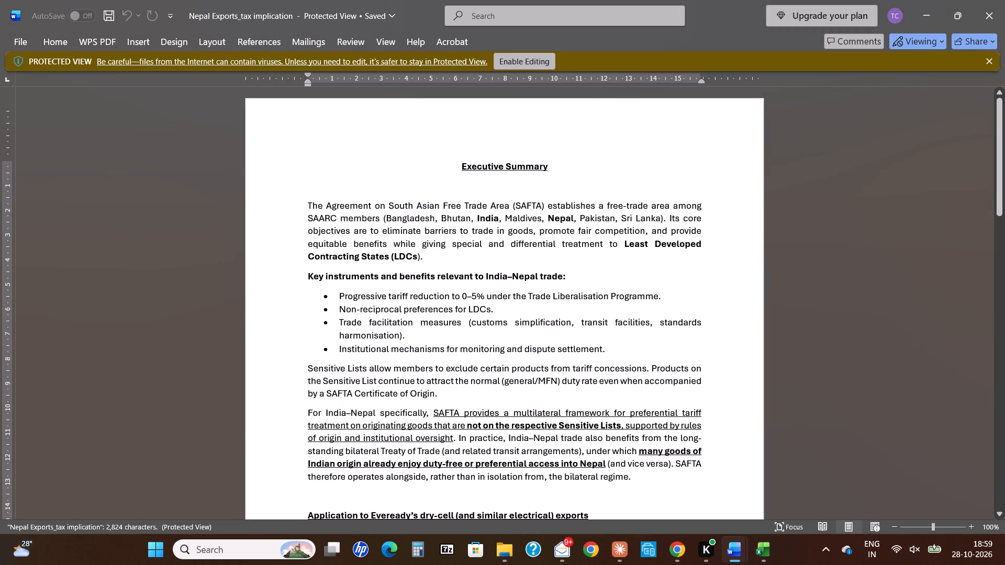
# Copy all text below the "Executive Summary" title through "(plus 13% VAT)." into EIIL Summary, on the empty line below "Preliminary Observation:".
pyautogui.hotkey('alt', 'Tab')
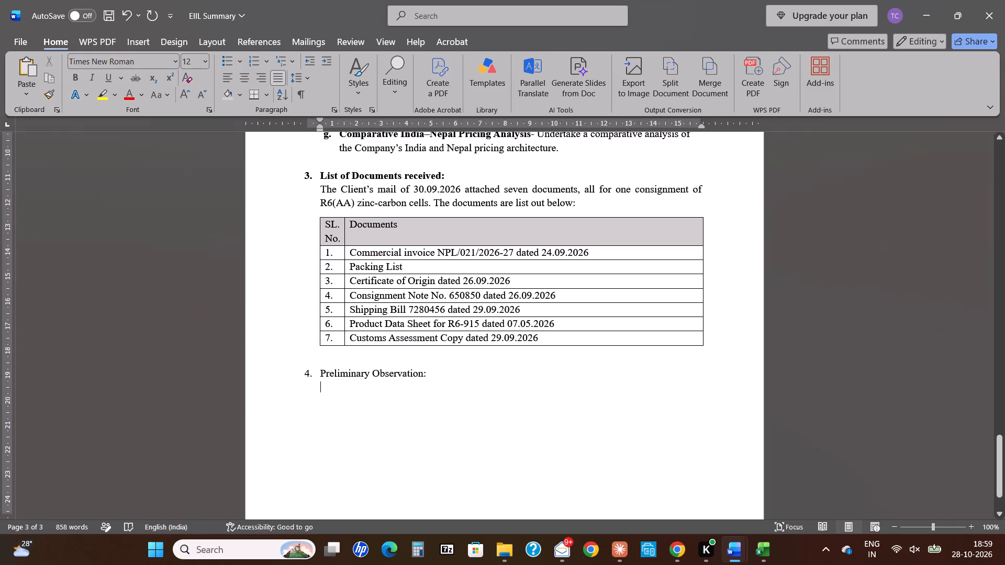
pyautogui.hotkey('alt', 'Tab')
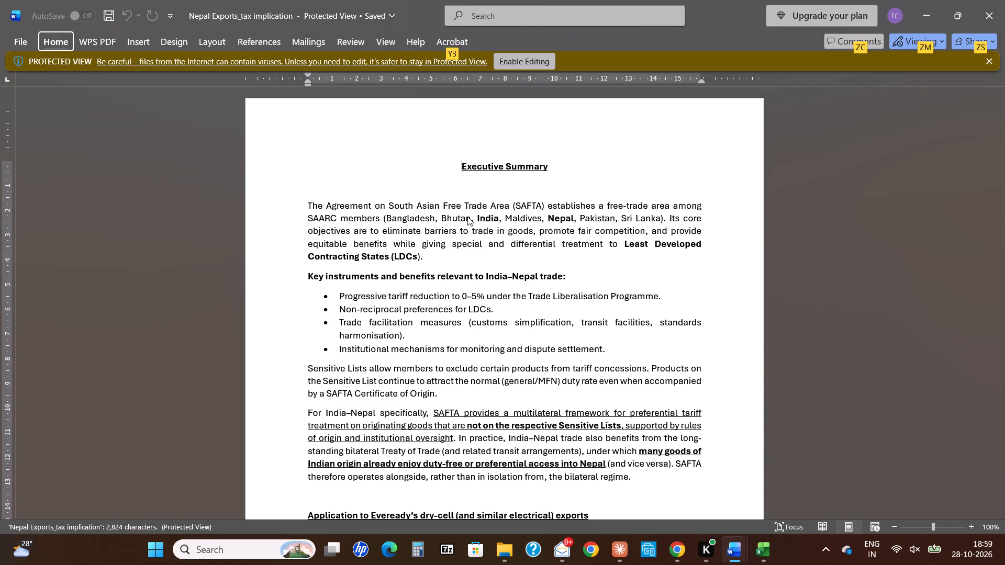
pyautogui.scroll(-3, 467, 217)
pyautogui.scroll(3, 467, 217)
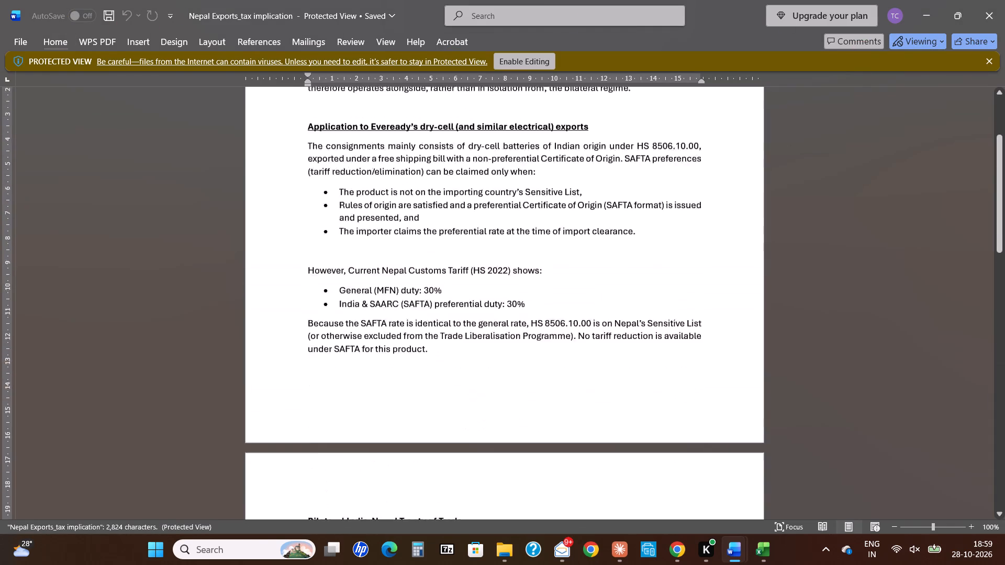
pyautogui.scroll(1, 467, 217)
pyautogui.moveTo(306, 205); pyautogui.dragTo(438, 539)
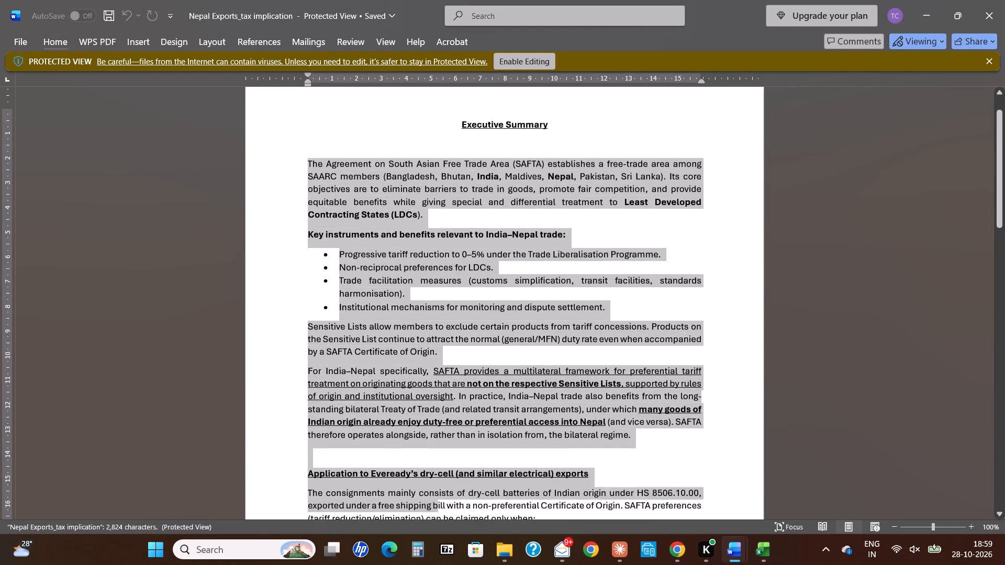
pyautogui.moveTo(438, 539); pyautogui.dragTo(383, 291)
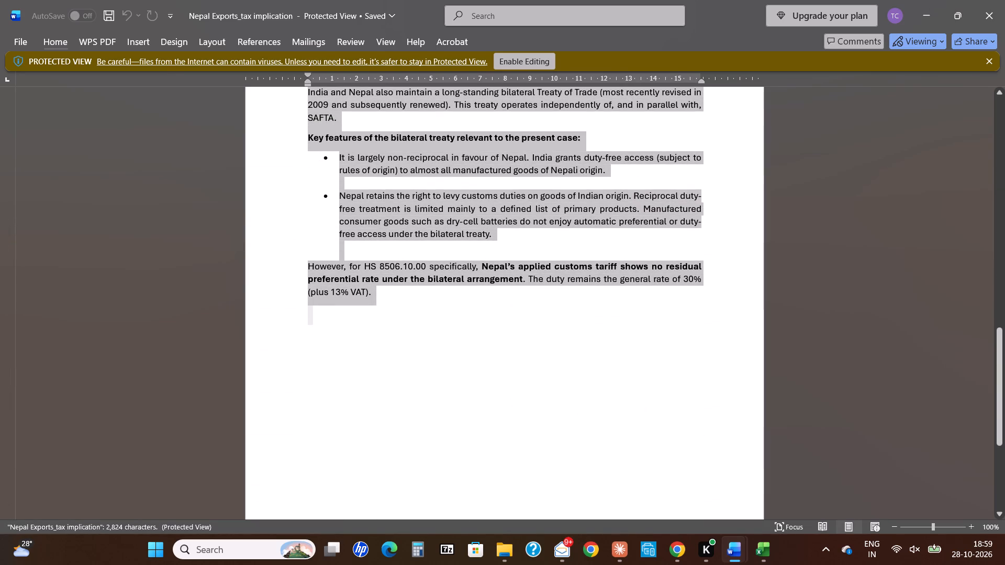
pyautogui.moveTo(383, 291); pyautogui.dragTo(377, 293)
pyautogui.hotkey('ctrl', 'c')
pyautogui.hotkey('alt', 'Tab')
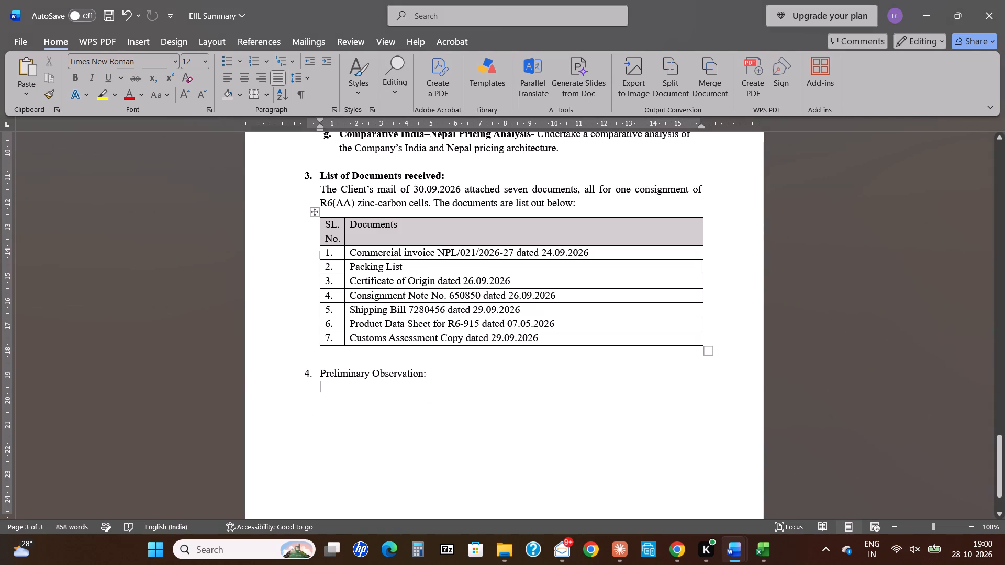
pyautogui.hotkey('ctrl', 'v')
# Make the section 4 heading "Preliminary Observation:" bold.
pyautogui.scroll(3, 383, 307)
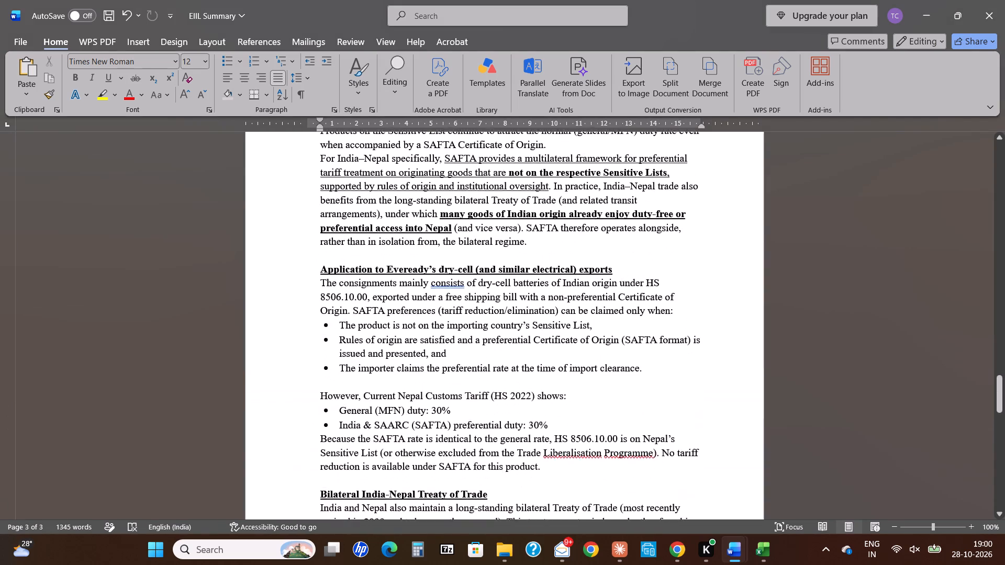
pyautogui.scroll(2, 383, 307)
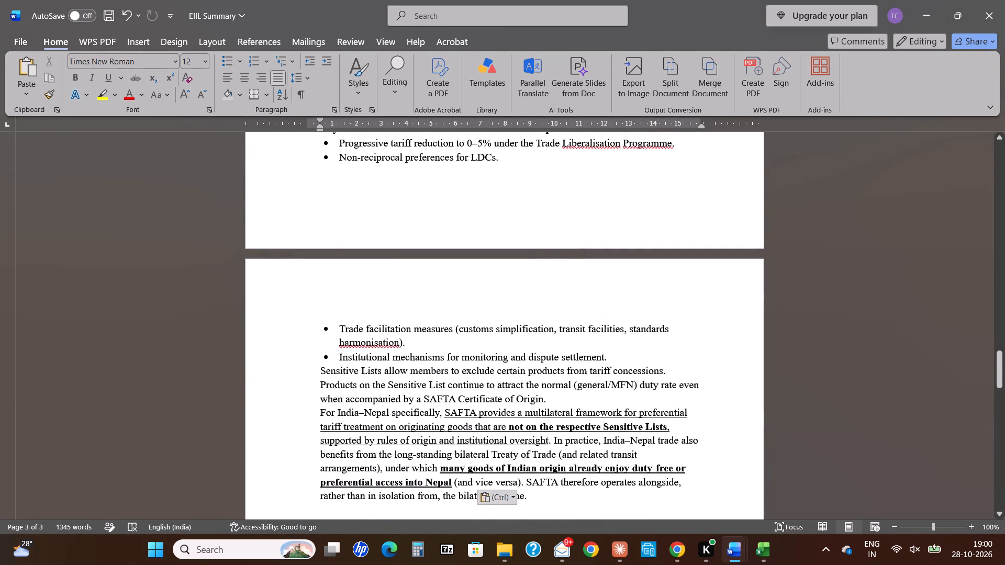
pyautogui.scroll(1, 387, 349)
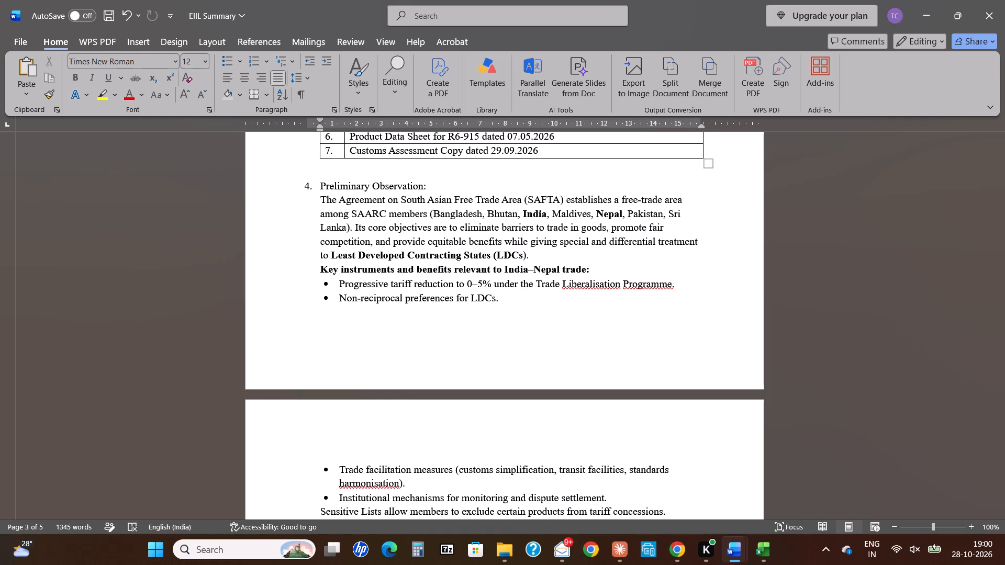
pyautogui.click(315, 184)
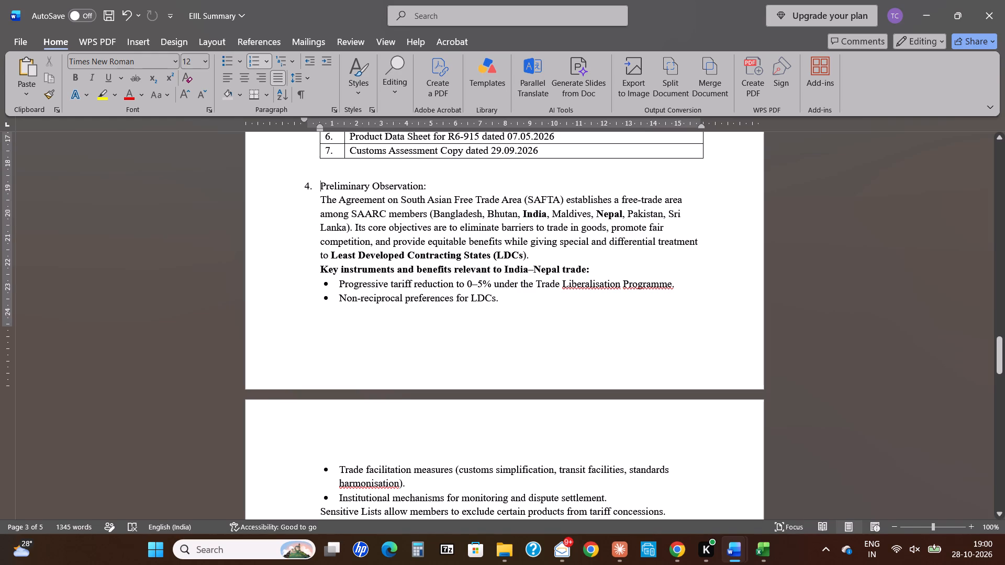
pyautogui.hotkey('shift', 'End')
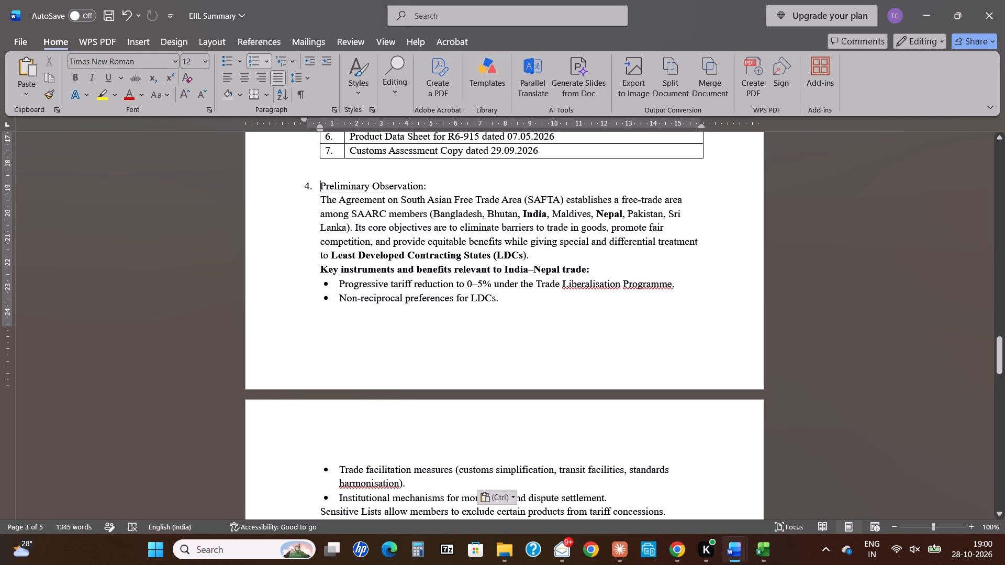
pyautogui.hotkey('ctrl', 'b')
pyautogui.press('Right')
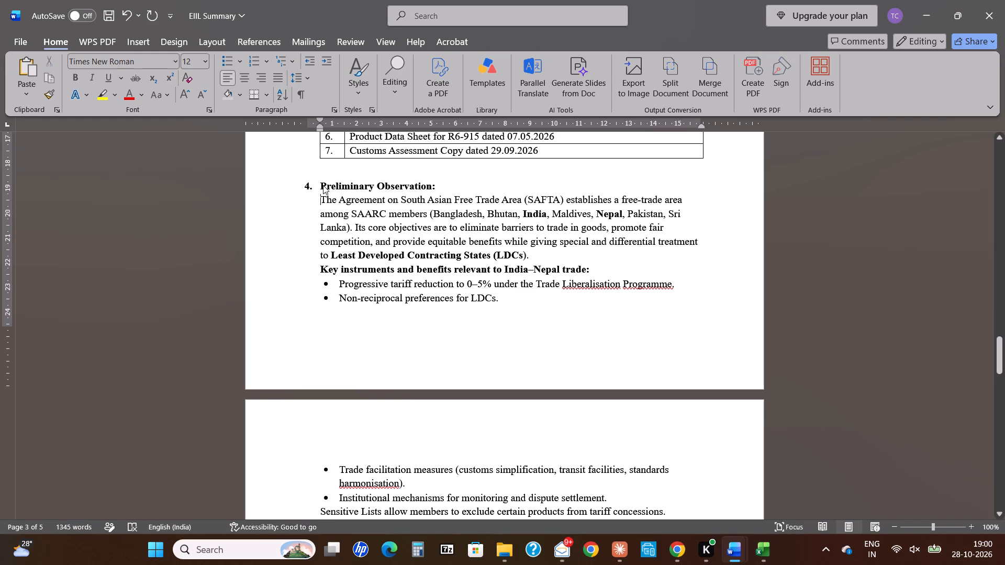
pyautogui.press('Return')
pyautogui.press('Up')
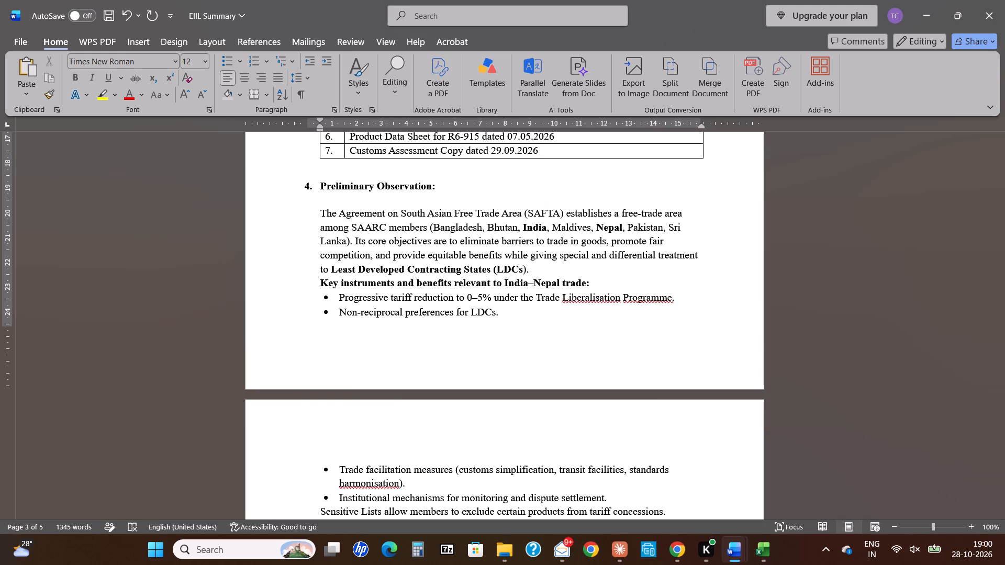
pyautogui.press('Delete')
# Justify the opening SAFTA paragraph under "Preliminary Observation:" and add a blank line before "Key instruments and benefits relevant to India–Nepal trade:".
pyautogui.hotkey('ctrl', 'shift', 'Down')
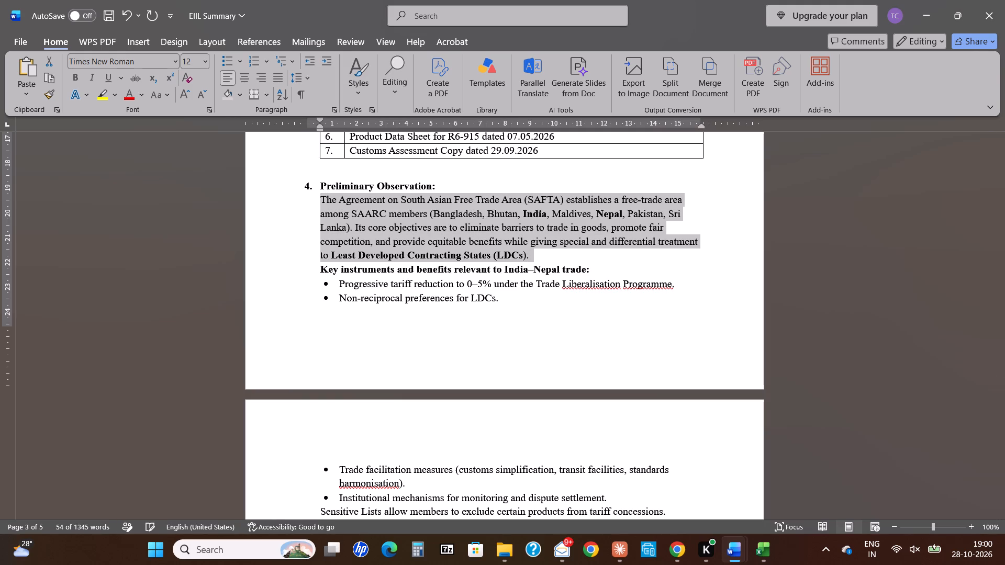
pyautogui.write('haj')
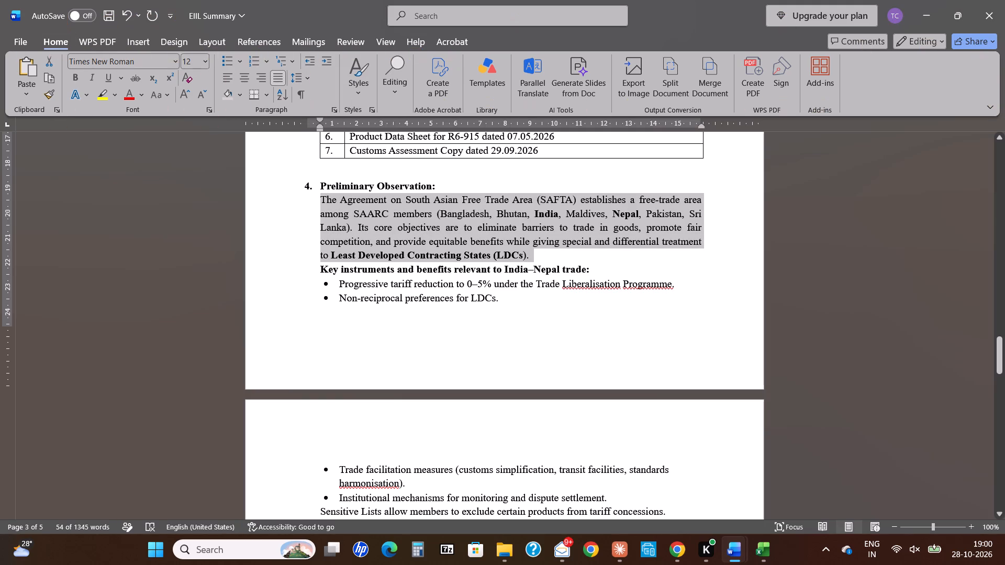
pyautogui.press('Right')
pyautogui.press('Return')
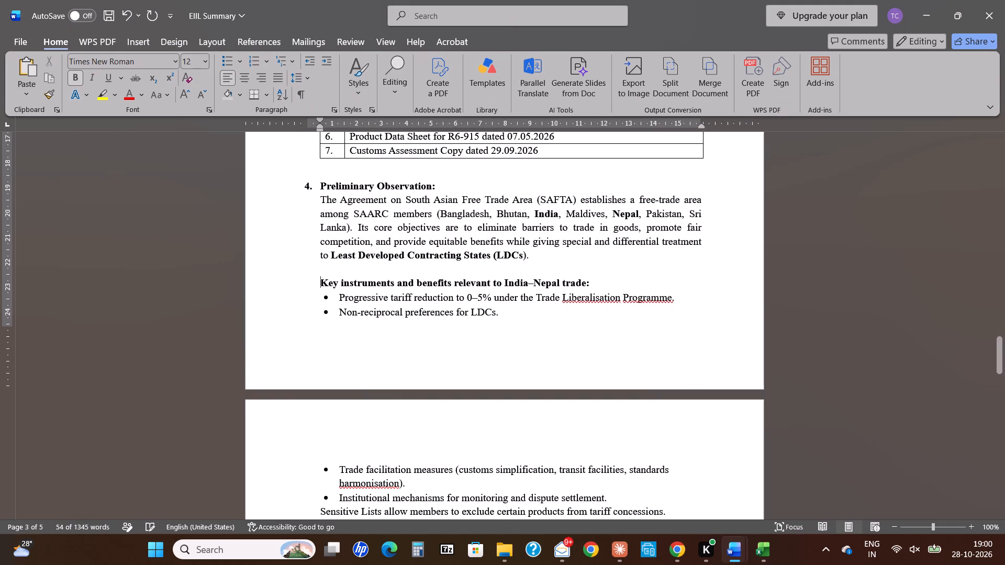
pyautogui.press('Down')
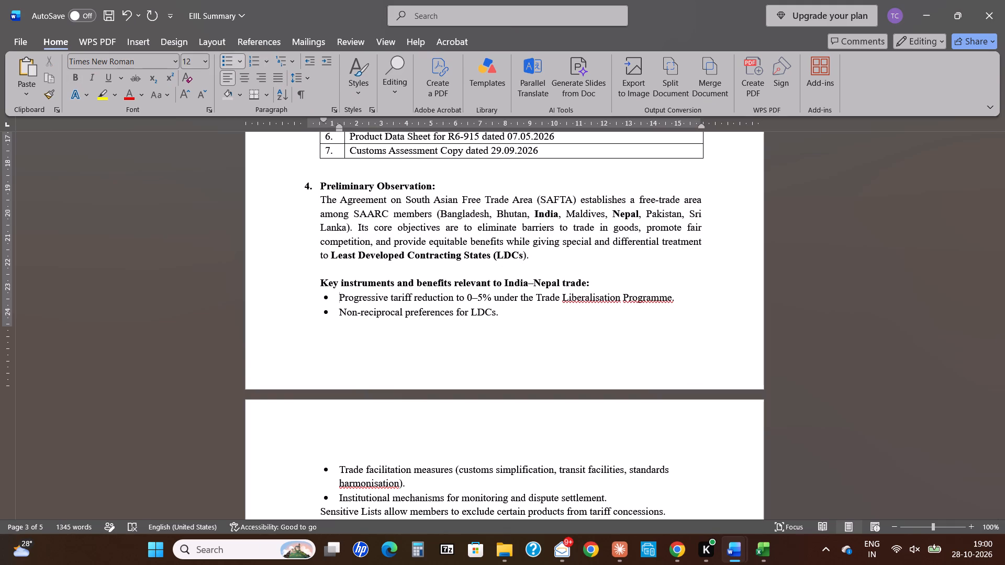
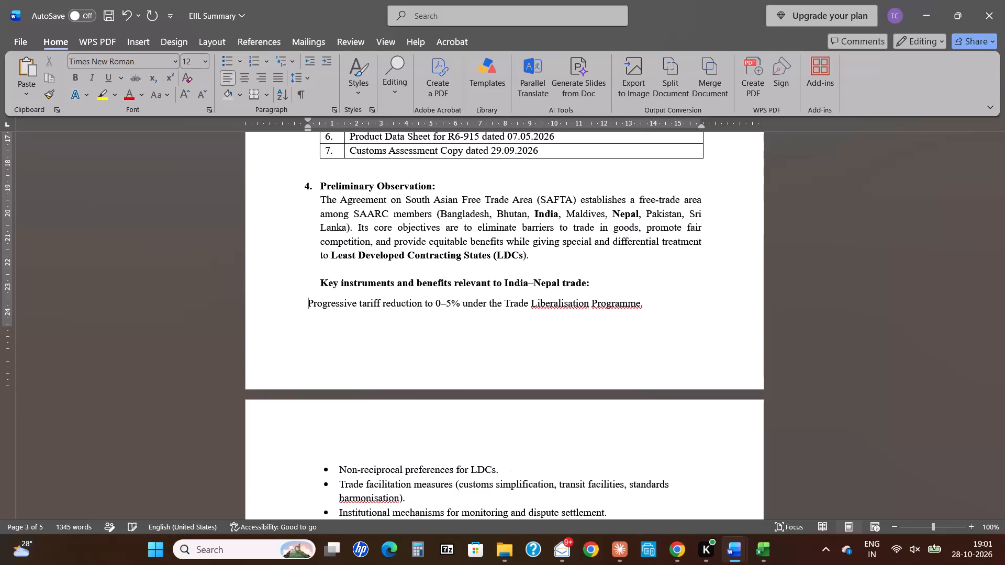
# Convert the bullets under "Key instruments and benefits relevant to India–Nepal trade:" into a lettered list starting at "a.".
pyautogui.press('Tab')
pyautogui.write('a.')
pyautogui.press('space')
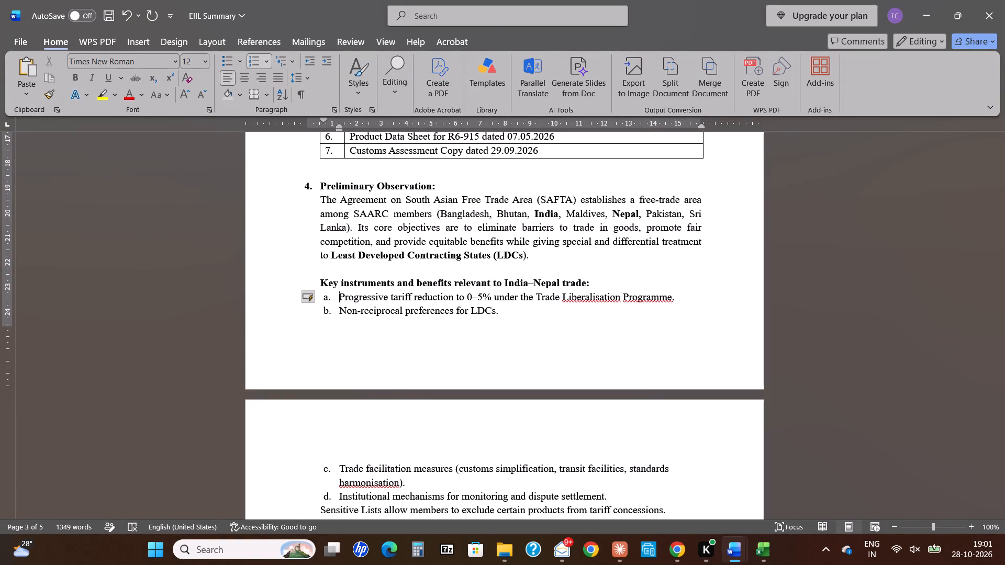
# Justify the paragraphs beginning "Sensitive Lists allow members" and "For India–Nepal specifically", using the Nepal Exports document as reference.
pyautogui.scroll(-1, 340, 205)
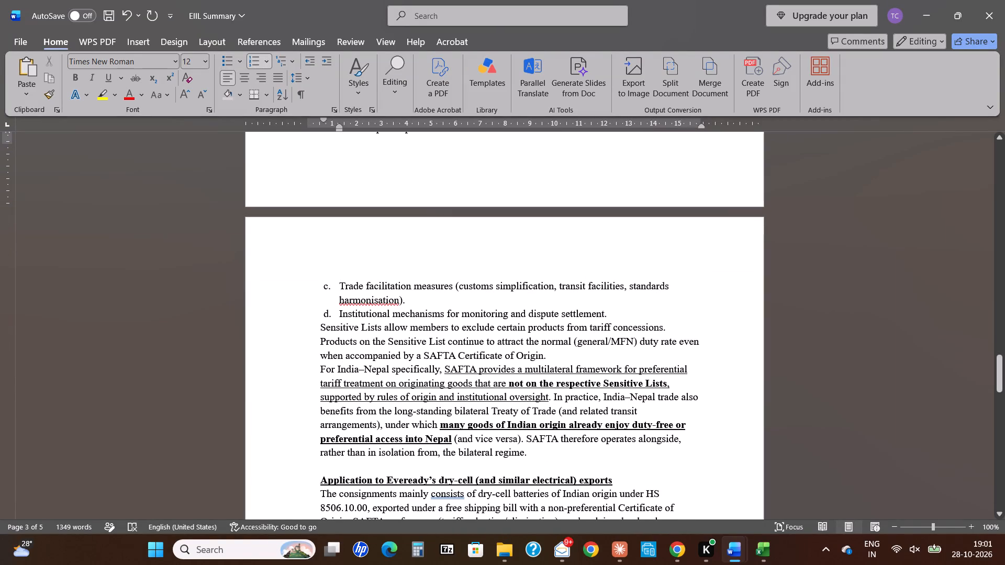
pyautogui.click(343, 313)
pyautogui.press('Down')
pyautogui.press('Left')
pyautogui.press('Left')
pyautogui.press('Left')
pyautogui.press('Left')
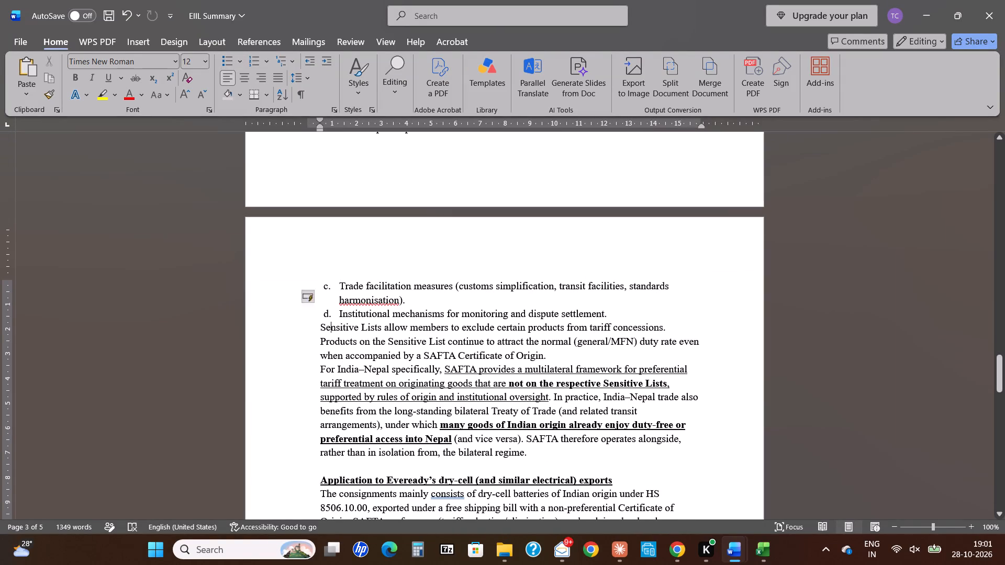
pyautogui.press('Left')
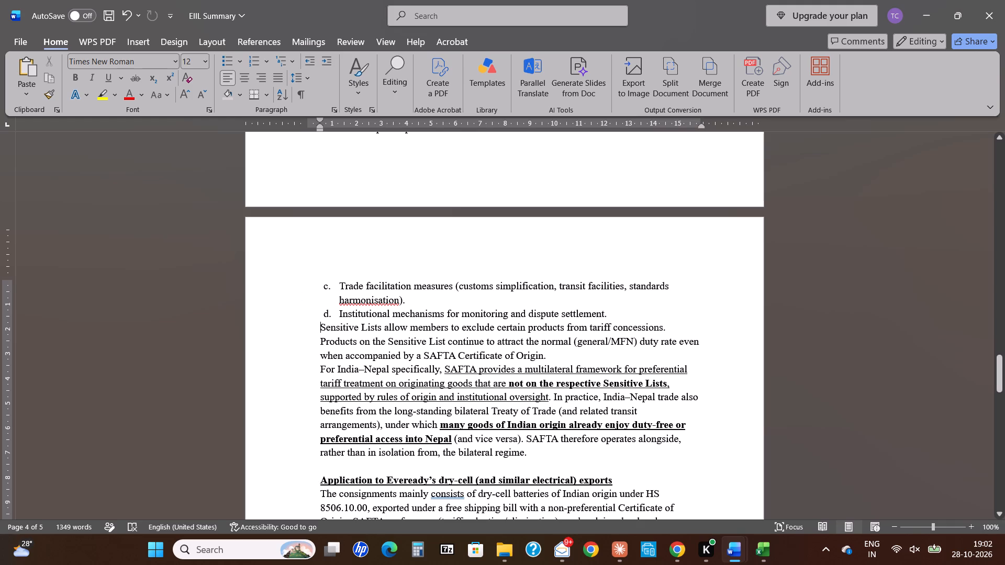
pyautogui.scroll(1, 343, 313)
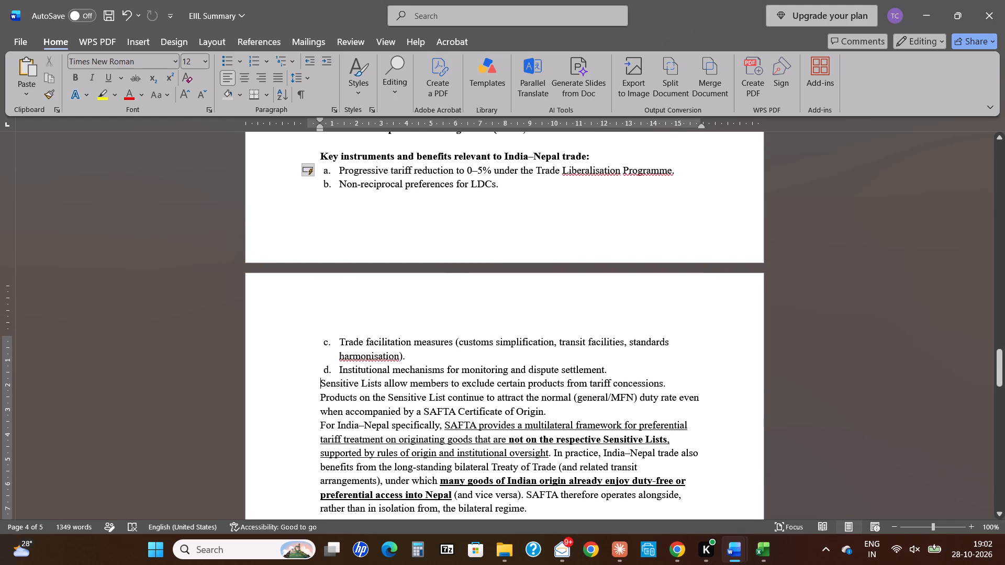
pyautogui.hotkey('alt', 'Tab')
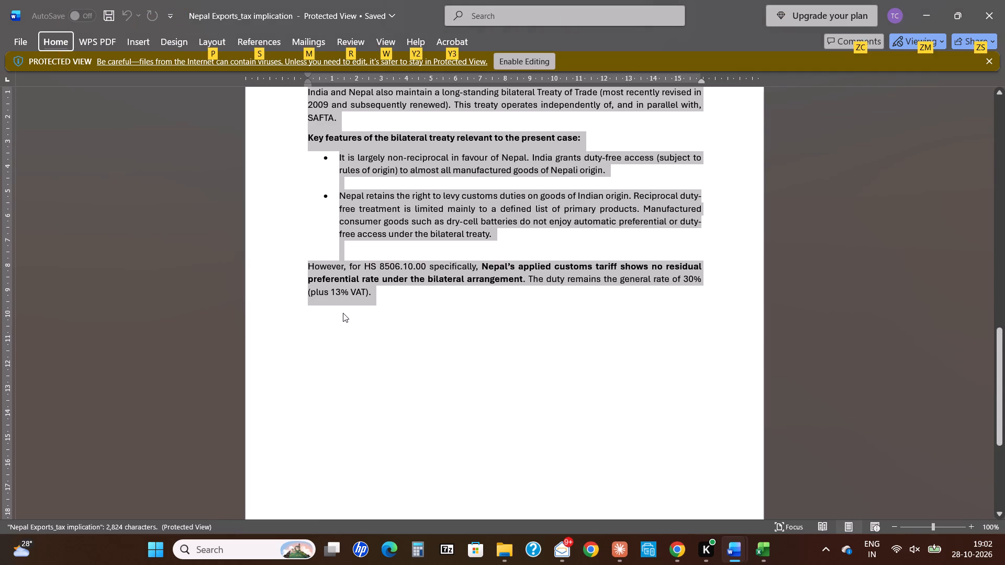
pyautogui.scroll(4, 343, 313)
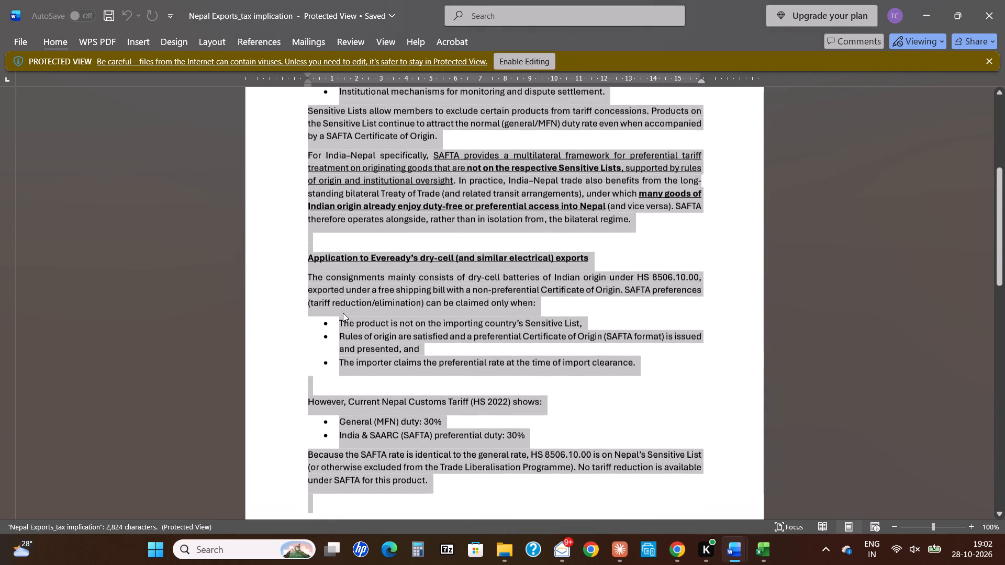
pyautogui.scroll(1, 343, 313)
pyautogui.hotkey('alt', 'Tab')
pyautogui.hotkey('ctrl', 'shift', 'Down')
pyautogui.hotkey('shift', 'Down')
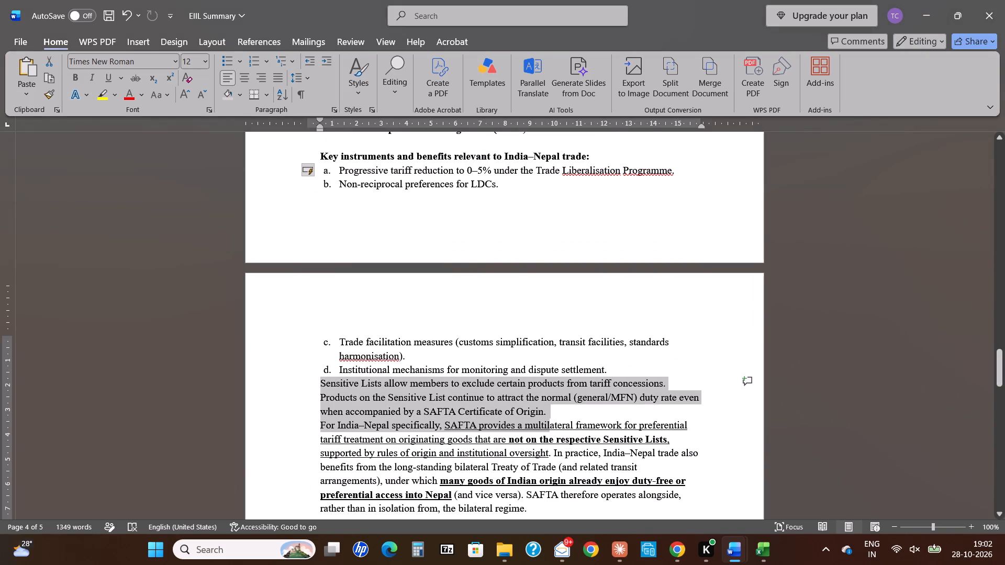
pyautogui.hotkey('shift', 'Down')
pyautogui.hotkey('shift', 'Down')
pyautogui.hotkey('shift', 'Down')
pyautogui.hotkey('shift', 'Down')
pyautogui.hotkey('shift', 'Down')
pyautogui.hotkey('alt', 'Tab')
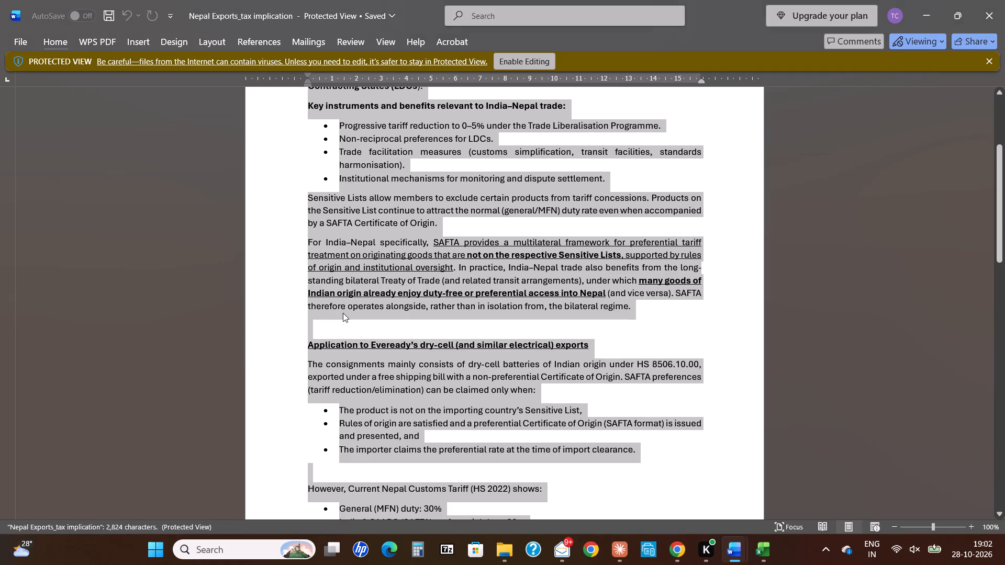
pyautogui.hotkey('alt', 'Tab')
pyautogui.hotkey('shift', 'Down')
pyautogui.hotkey('shift', 'Down')
pyautogui.hotkey('shift', 'Down')
pyautogui.hotkey('shift', 'Down')
pyautogui.hotkey('shift', 'Up')
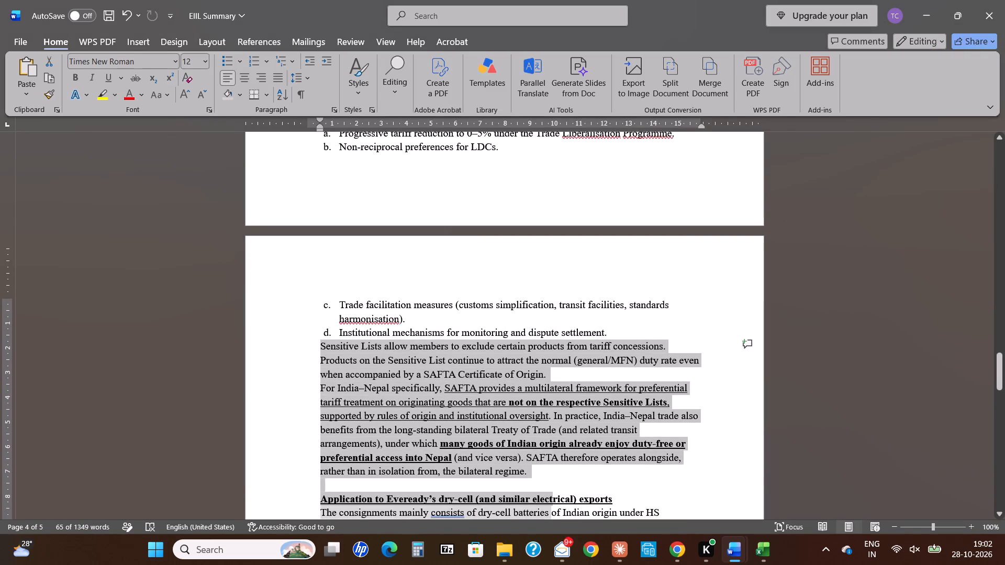
pyautogui.hotkey('shift', 'Up')
pyautogui.write('haj')
pyautogui.press('Left')
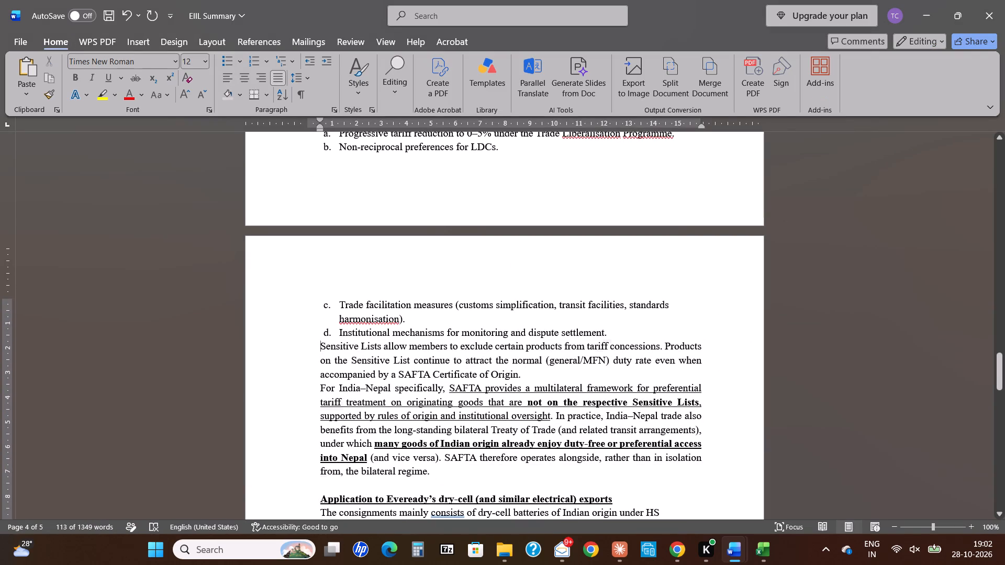
# Add a blank line before the "Sensitive Lists allow members" paragraph and another before "For India–Nepal specifically".
pyautogui.press('Down')
pyautogui.press('Up')
pyautogui.press('Return')
pyautogui.press('Down')
pyautogui.press('Down')
pyautogui.press('Down')
pyautogui.press('Return')
pyautogui.press('Down')
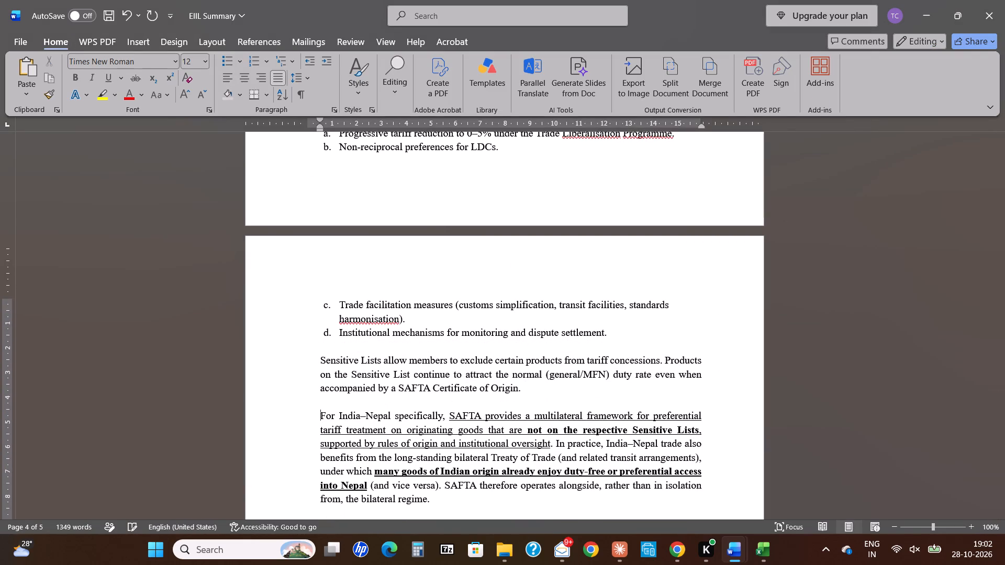
# Add a blank line between the heading "Application to Eveready's dry-cell (and similar electrical) exports" and the paragraph beneath it.
pyautogui.press('Down')
pyautogui.hotkey('ctrl', 'Down')
pyautogui.press('Down')
pyautogui.press('Down')
pyautogui.press('Down')
pyautogui.press('Down')
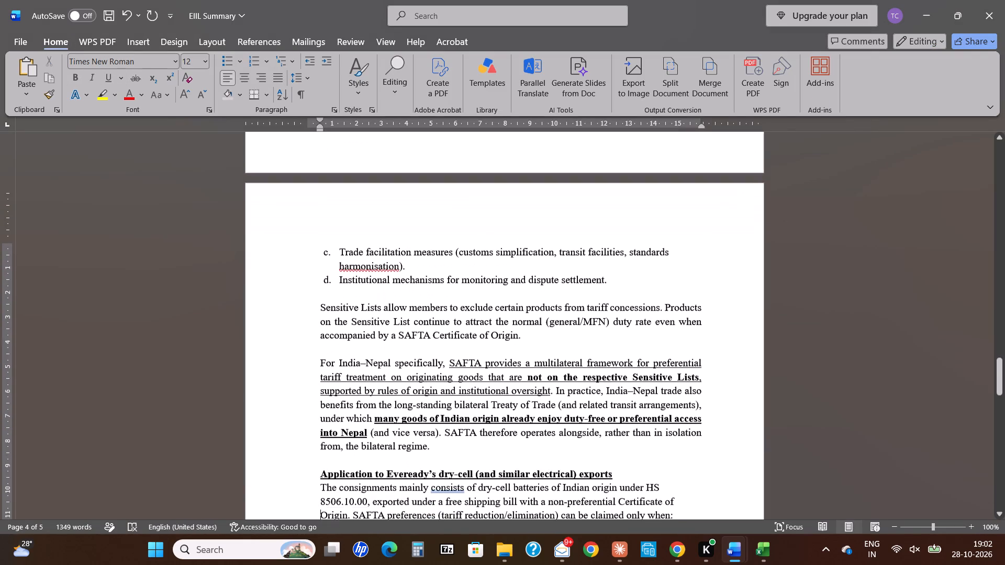
pyautogui.hotkey('alt', 'Tab')
pyautogui.hotkey('alt', 'Tab')
pyautogui.press('Up')
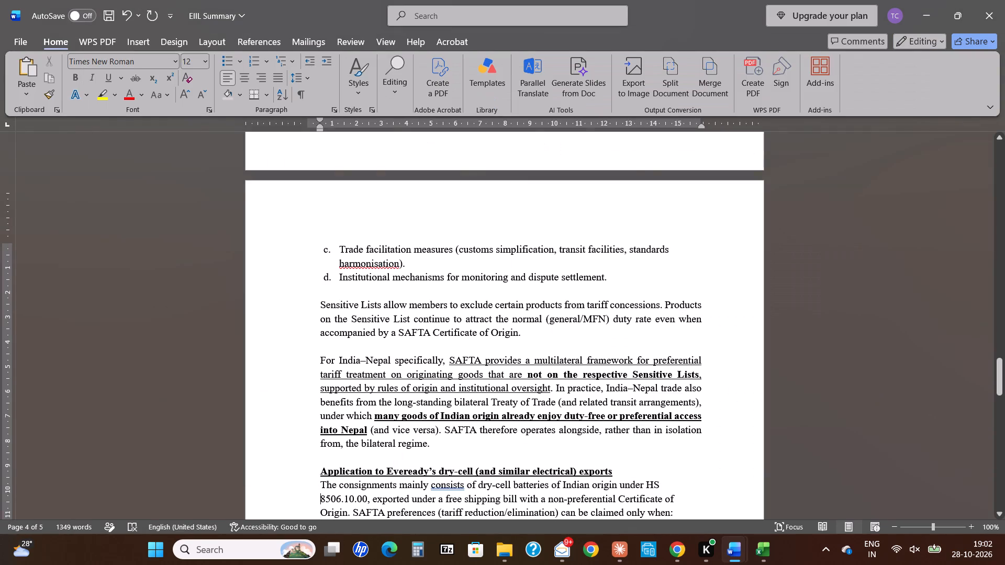
pyautogui.press('Up')
pyautogui.press('Return')
pyautogui.hotkey('alt', 'Tab')
pyautogui.hotkey('alt', 'Tab')
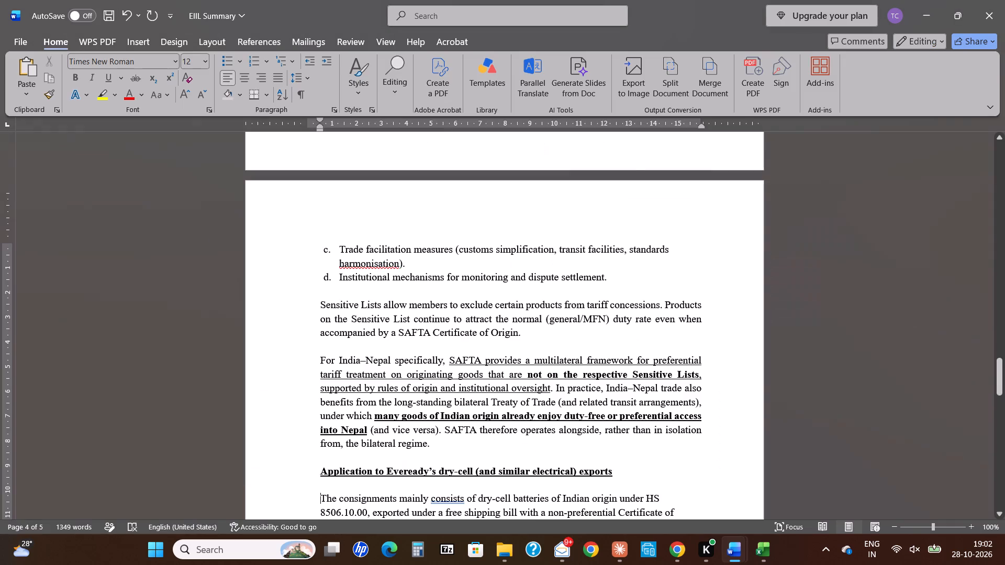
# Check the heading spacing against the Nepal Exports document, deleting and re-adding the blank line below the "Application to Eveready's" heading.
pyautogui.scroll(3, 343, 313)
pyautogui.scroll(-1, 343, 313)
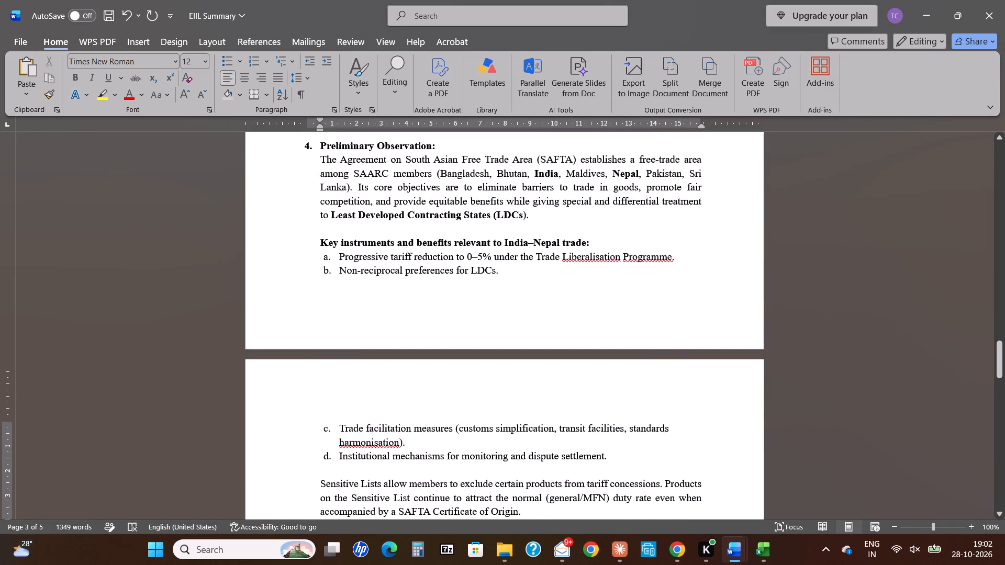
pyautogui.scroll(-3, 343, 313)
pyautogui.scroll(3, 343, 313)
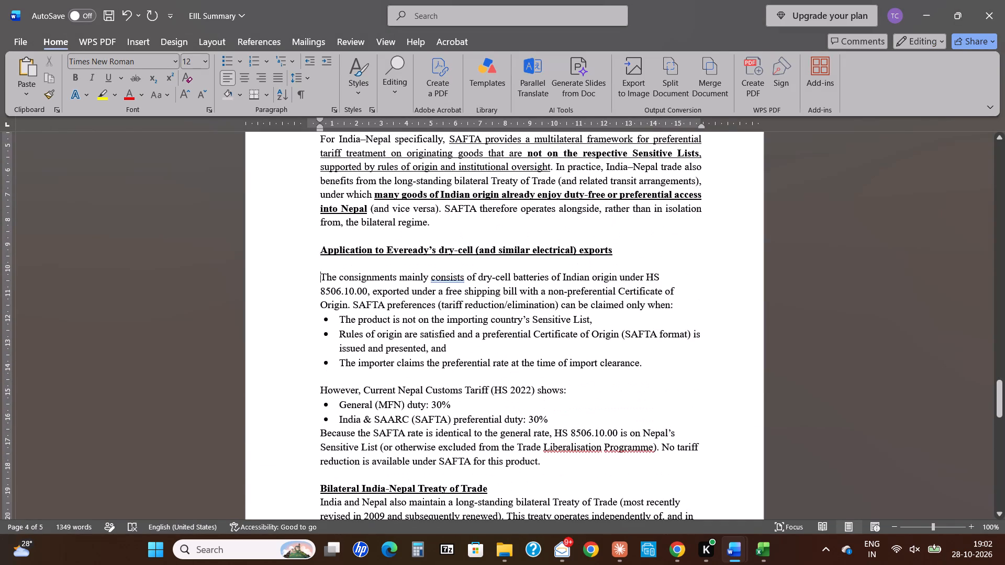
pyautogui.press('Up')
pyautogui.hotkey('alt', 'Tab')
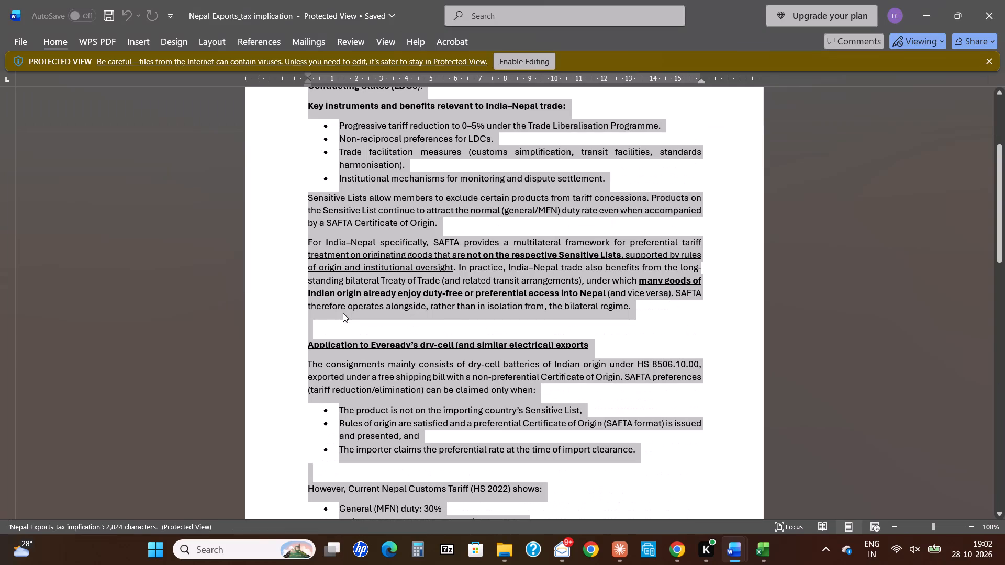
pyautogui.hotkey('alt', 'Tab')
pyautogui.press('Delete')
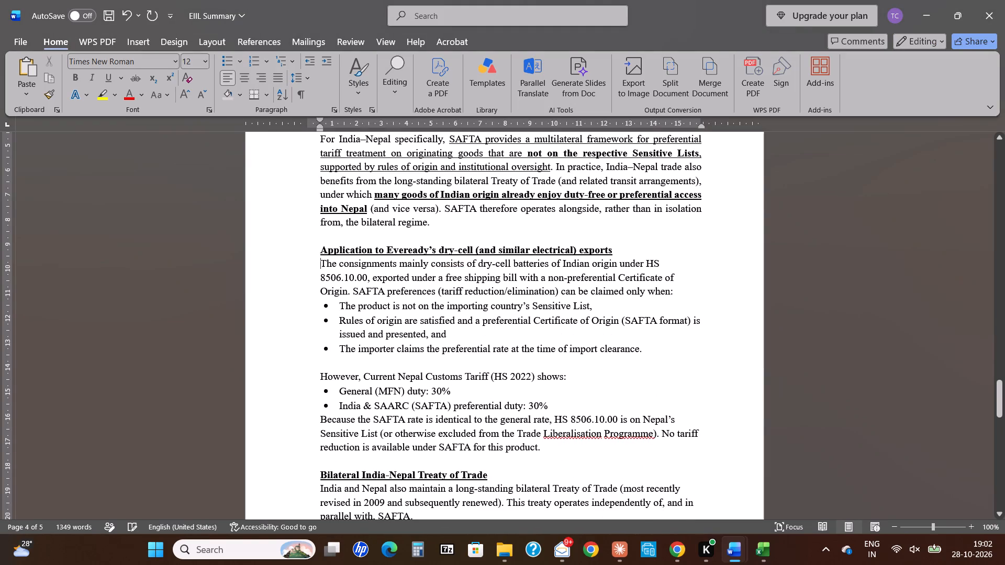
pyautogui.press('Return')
# Convert the three bulleted conditions after "can be claimed only when:" into a lettered list starting at "a.".
pyautogui.press('Down')
pyautogui.press('Down')
pyautogui.press('Down')
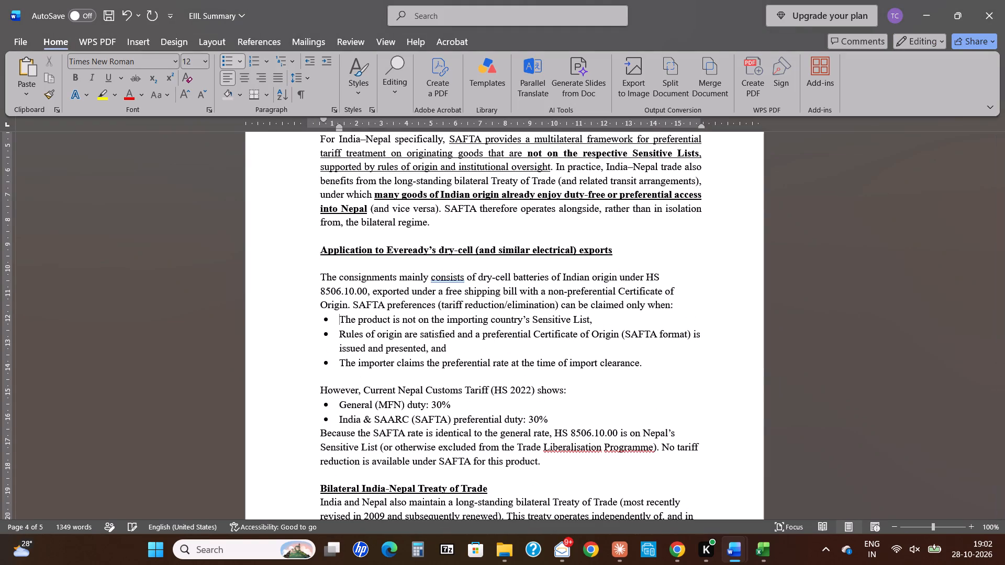
pyautogui.press('BackSpace')
pyautogui.write('a.')
pyautogui.press('space')
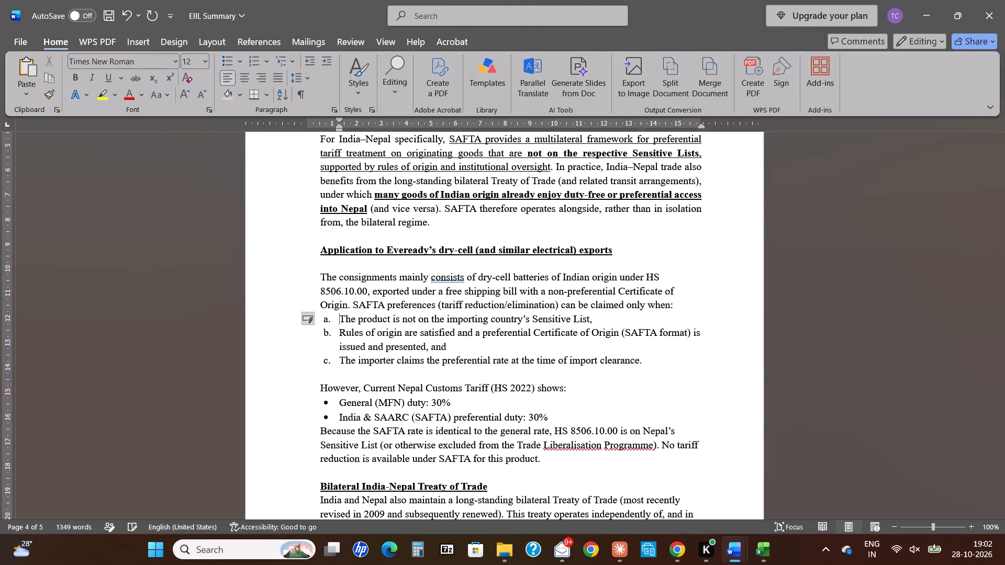
# Convert the two bulleted duty rates under "However, Current Nepal Customs Tariff (HS 2022) shows:" into a lettered list starting at "a.".
pyautogui.press('Down')
pyautogui.press('Down')
pyautogui.press('Down')
pyautogui.press('Down')
pyautogui.press('Down')
pyautogui.press('Down')
pyautogui.press('BackSpace')
pyautogui.write('a.')
pyautogui.press('space')
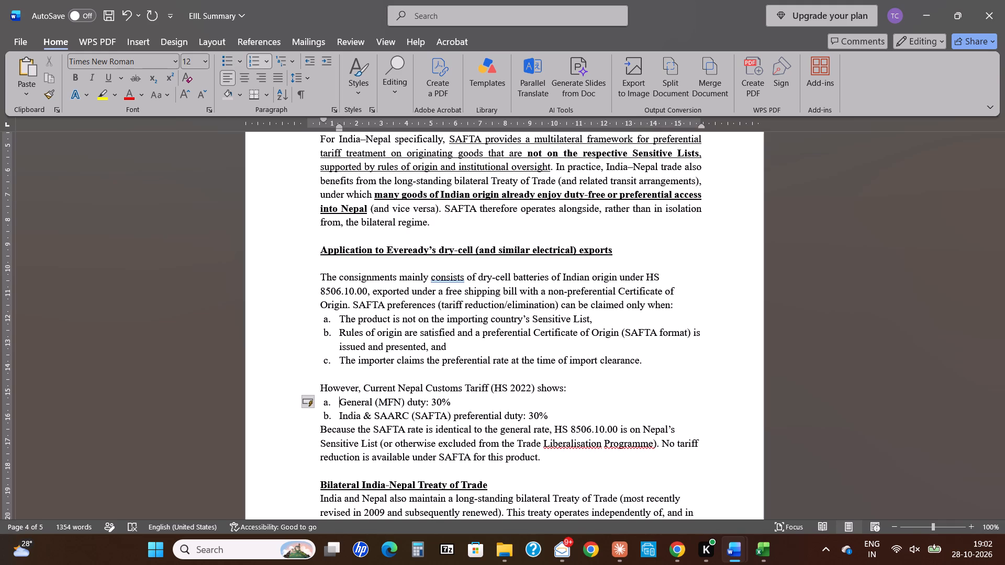
# Add a blank line before the paragraph beginning "Because the SAFTA rate is identical to the general rate".
pyautogui.press('Down')
pyautogui.press('Left')
pyautogui.press('Down')
pyautogui.press('Left')
pyautogui.press('Left')
pyautogui.press('Left')
pyautogui.press('Left')
pyautogui.press('Return')
pyautogui.press('Down')
pyautogui.press('Up')
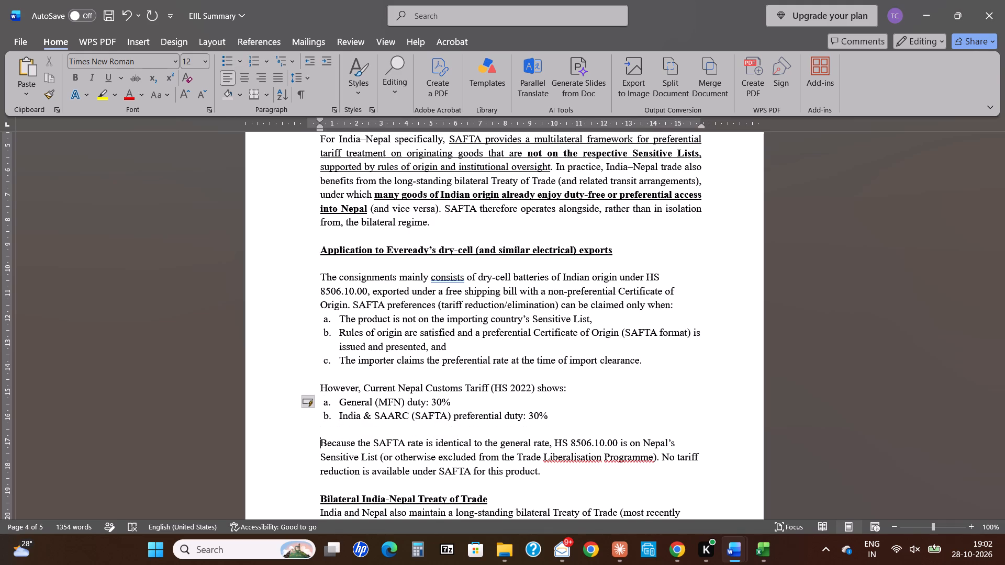
# Justify the text from "The consignments mainly consists" through the "Because the SAFTA rate is identical" paragraph.
pyautogui.press('Up')
pyautogui.press('Up')
pyautogui.press('Up')
pyautogui.press('Up')
pyautogui.press('Up')
pyautogui.press('Up')
pyautogui.press('Up')
pyautogui.press('Up')
pyautogui.press('Up')
pyautogui.press('Up')
pyautogui.press('Up')
pyautogui.press('Up')
pyautogui.hotkey('shift', 'Down')
pyautogui.hotkey('shift', 'Down')
pyautogui.hotkey('shift', 'Down')
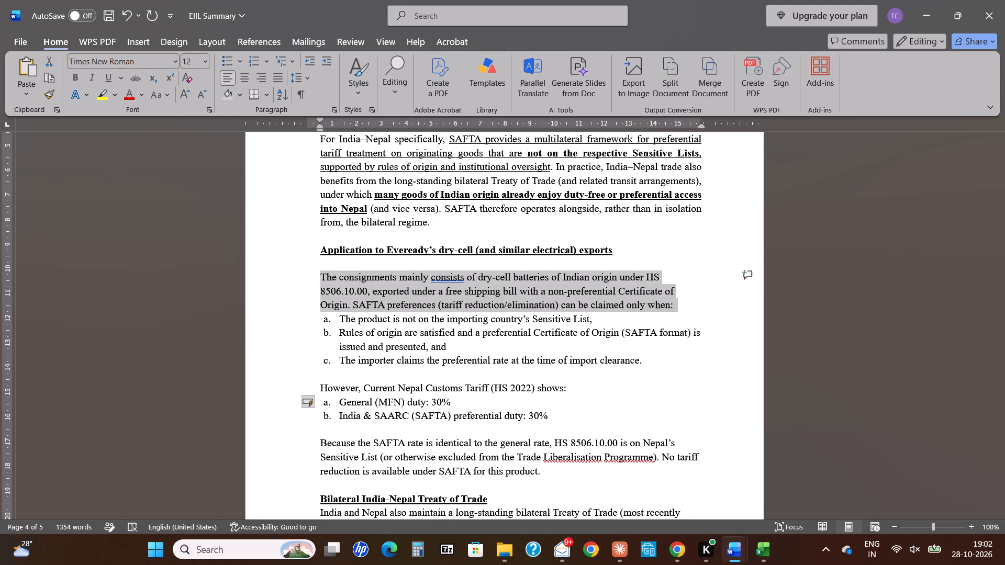
pyautogui.hotkey('shift', 'Down')
pyautogui.hotkey('shift', 'Down')
pyautogui.hotkey('shift', 'Down')
pyautogui.hotkey('shift', 'Down')
pyautogui.hotkey('shift', 'Down')
pyautogui.hotkey('shift', 'Down')
pyautogui.hotkey('shift', 'Down')
pyautogui.hotkey('shift', 'Down')
pyautogui.hotkey('shift', 'Down')
pyautogui.hotkey('shift', 'Down')
pyautogui.hotkey('shift', 'Down')
pyautogui.hotkey('shift', 'Down')
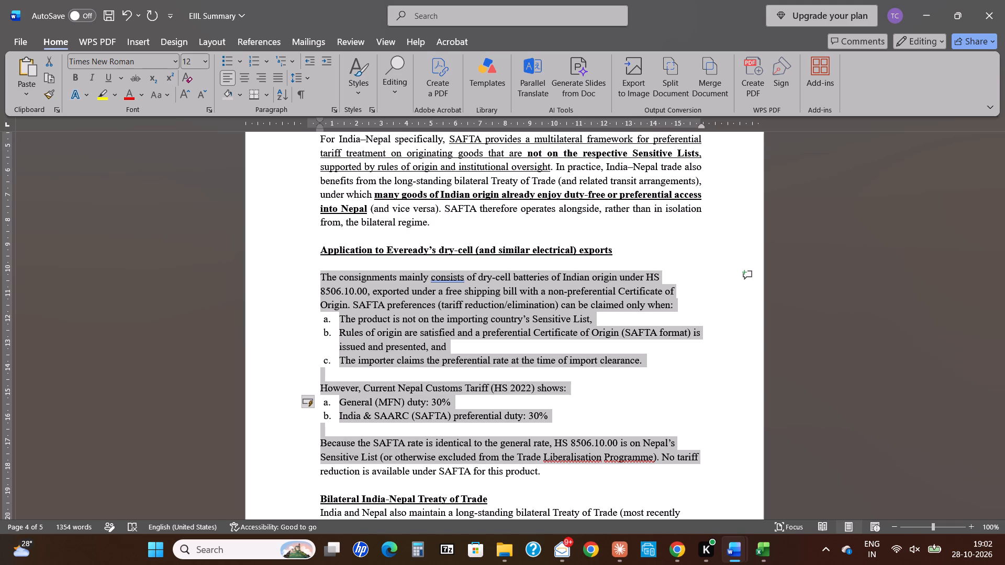
pyautogui.write('haj')
pyautogui.press('Down')
pyautogui.press('Down')
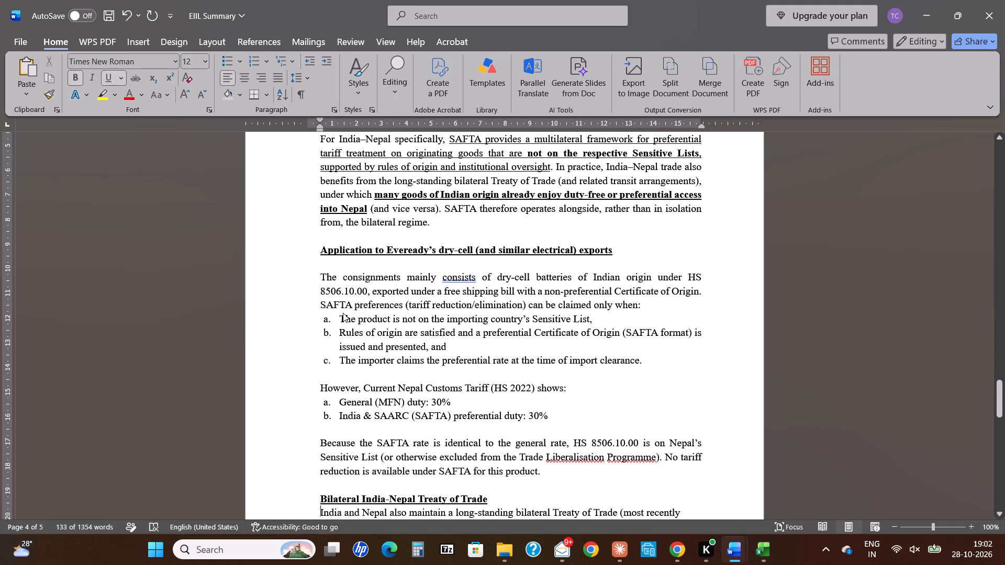
# Compare the layout of the "Bilateral India-Nepal Treaty of Trade" section with the Nepal Exports document.
pyautogui.press('Up')
pyautogui.hotkey('alt', 'Tab')
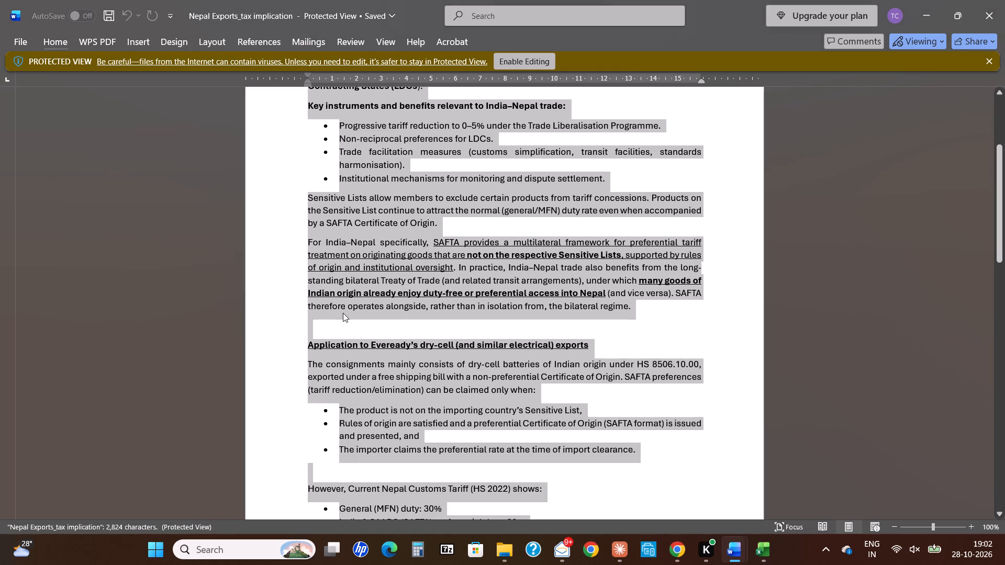
pyautogui.hotkey('alt', 'Tab')
pyautogui.press('Down')
pyautogui.press('Down')
pyautogui.press('Down')
pyautogui.press('Down')
pyautogui.press('Down')
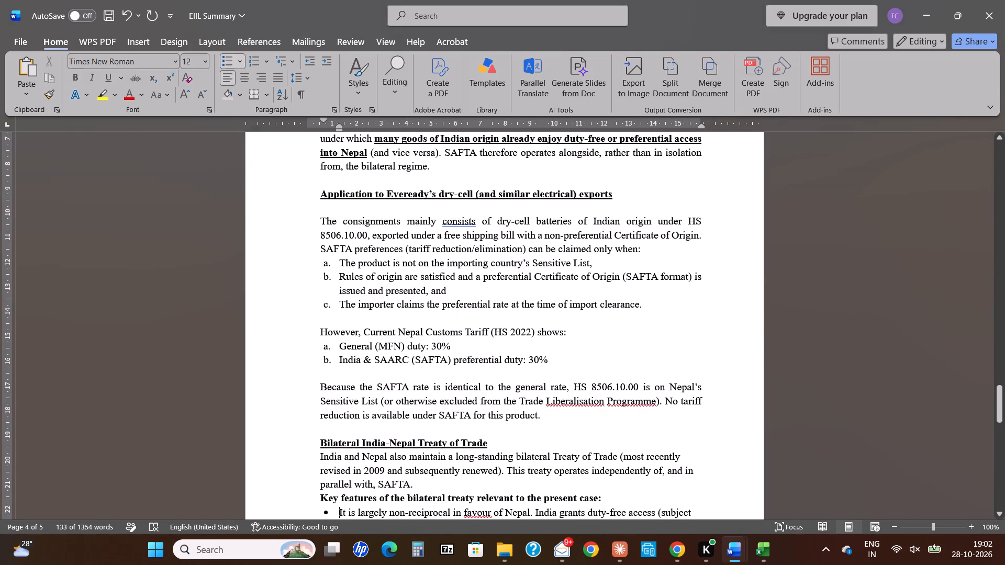
pyautogui.press('Up')
pyautogui.press('Up')
pyautogui.press('Up')
pyautogui.press('Up')
pyautogui.hotkey('alt', 'Tab')
pyautogui.press('Down')
pyautogui.press('Up')
pyautogui.press('Up')
pyautogui.press('Up')
pyautogui.press('Up')
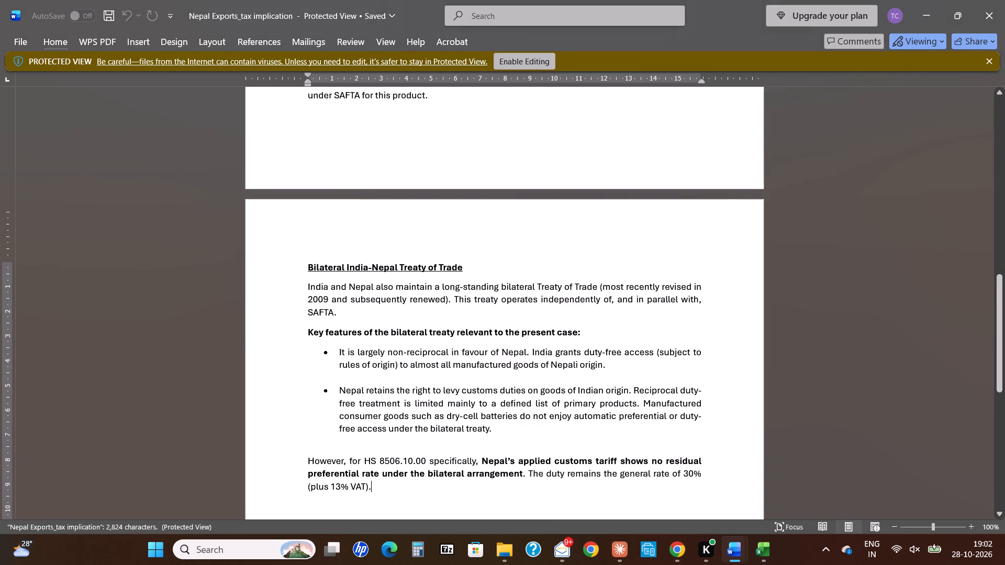
pyautogui.hotkey('alt', 'Tab')
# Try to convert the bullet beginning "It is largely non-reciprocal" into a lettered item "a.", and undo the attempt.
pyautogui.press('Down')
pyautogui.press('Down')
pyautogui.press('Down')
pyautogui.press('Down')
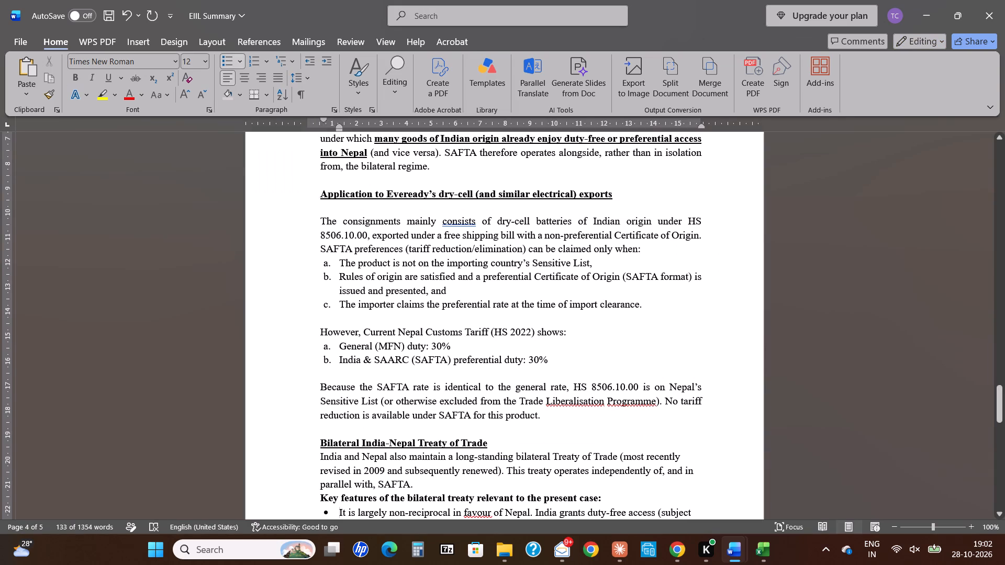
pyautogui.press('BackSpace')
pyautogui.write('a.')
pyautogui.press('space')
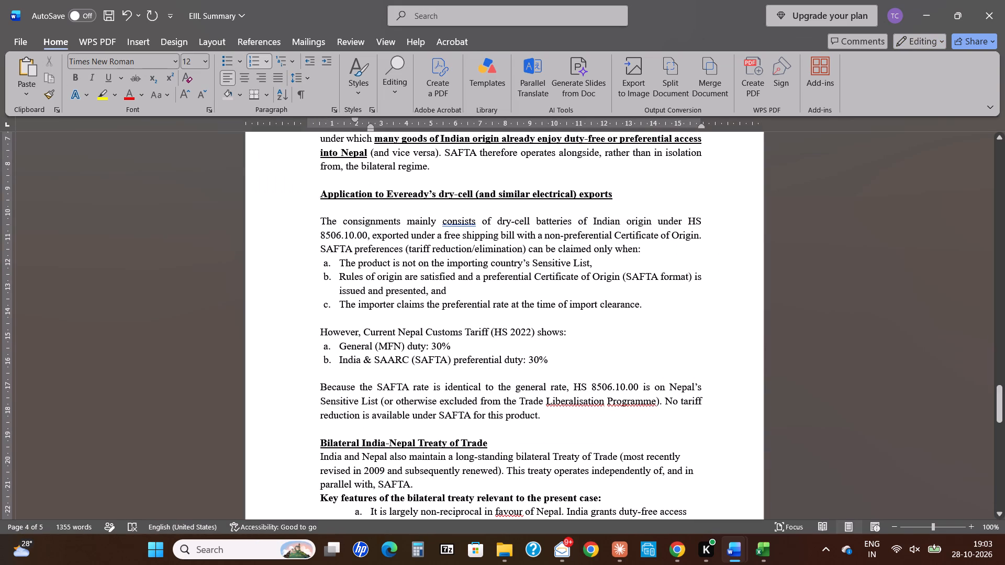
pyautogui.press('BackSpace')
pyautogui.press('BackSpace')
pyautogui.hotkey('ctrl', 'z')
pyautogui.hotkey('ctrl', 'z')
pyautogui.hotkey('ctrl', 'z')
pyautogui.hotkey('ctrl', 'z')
# Convert the bullet beginning "It is largely non-reciprocal" into a lettered item "a." under the Key features heading.
pyautogui.press('BackSpace')
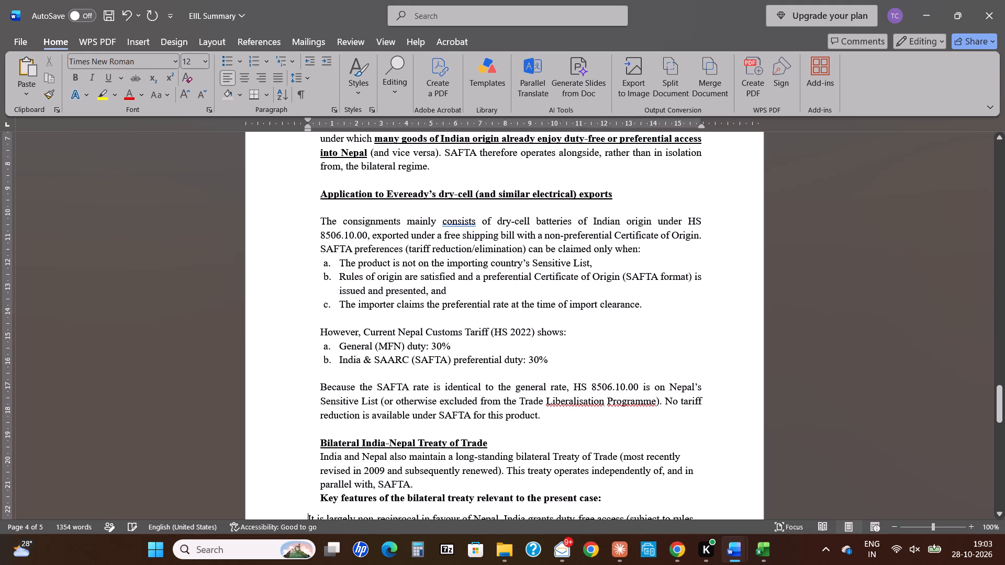
pyautogui.press('BackSpace')
pyautogui.press('Return')
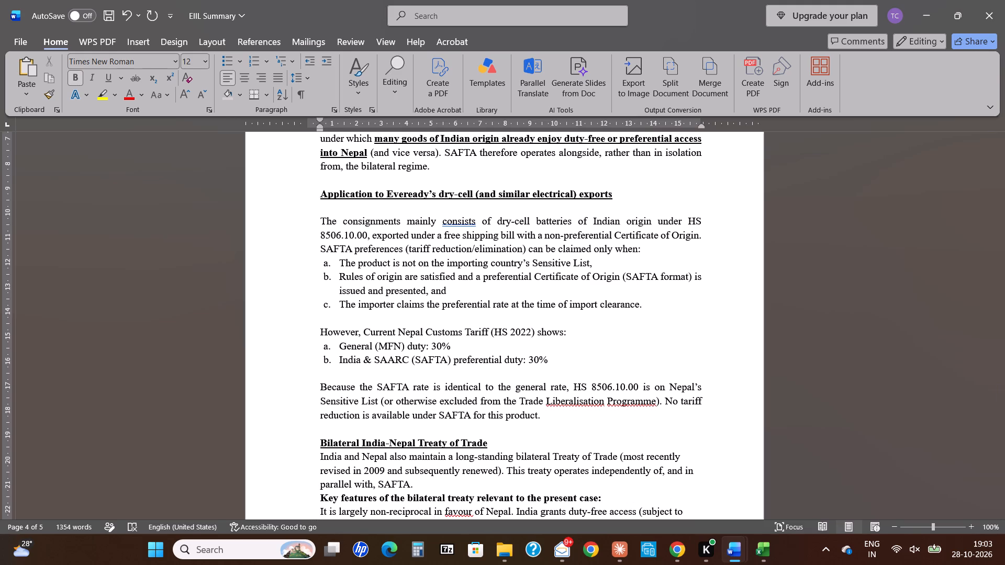
pyautogui.write('a.')
pyautogui.press('space')
pyautogui.press('Left')
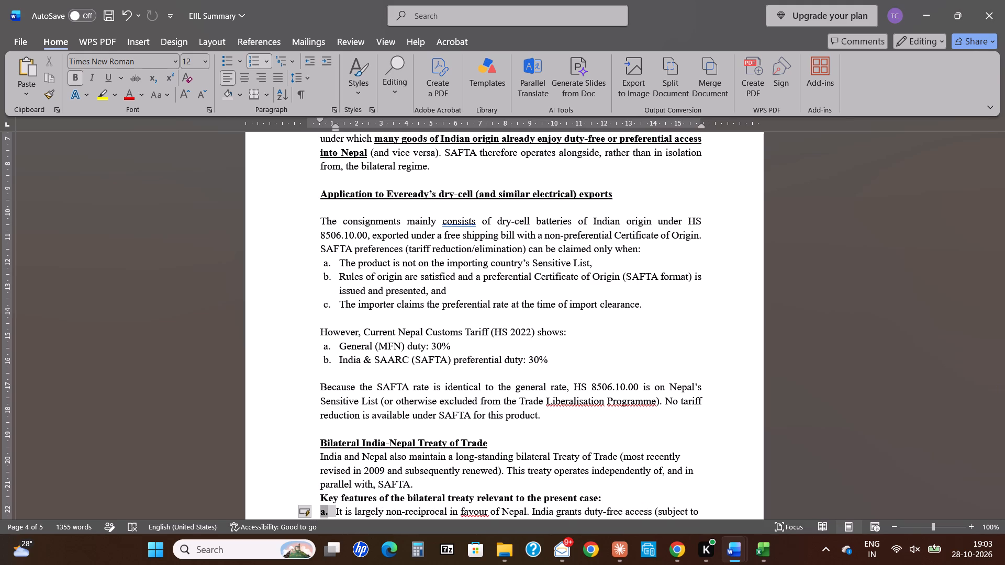
pyautogui.press('Right')
# Remove the blank line after item "a." and turn the bullet beginning "Nepal retains the right" into lettered item "b.".
pyautogui.press('Down')
pyautogui.press('Down')
pyautogui.press('Down')
pyautogui.press('Up')
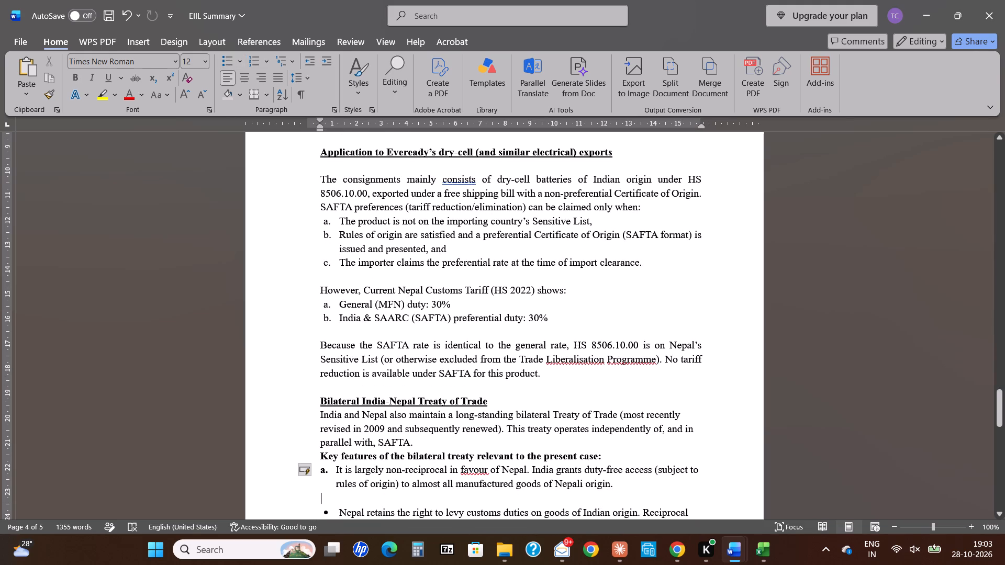
pyautogui.press('Delete')
pyautogui.press('BackSpace')
pyautogui.press('BackSpace')
pyautogui.press('BackSpace')
pyautogui.press('Return')
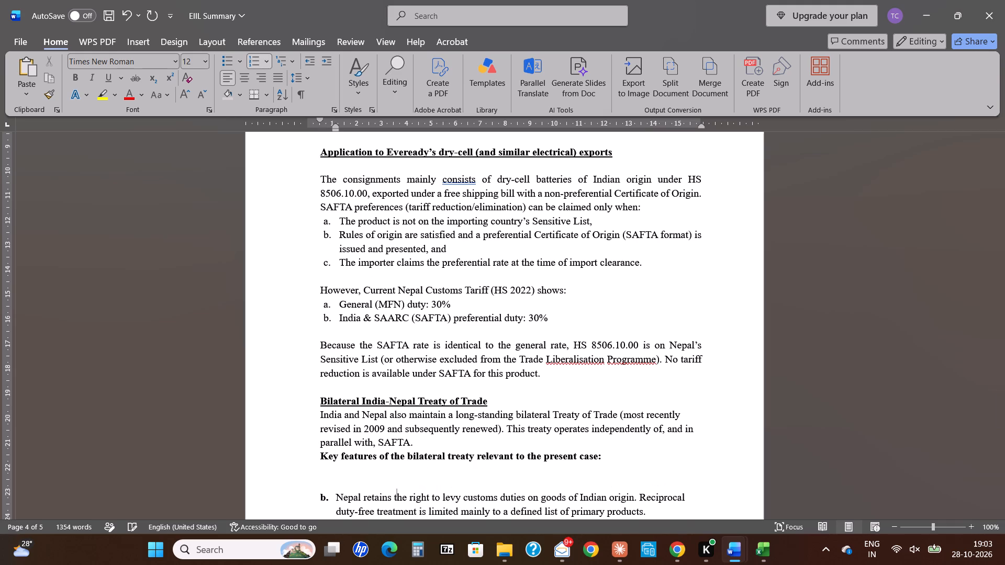
# Add a blank line before the heading "Key features of the bilateral treaty relevant to the present case".
pyautogui.press('Up')
pyautogui.press('Up')
pyautogui.press('Up')
pyautogui.press('Left')
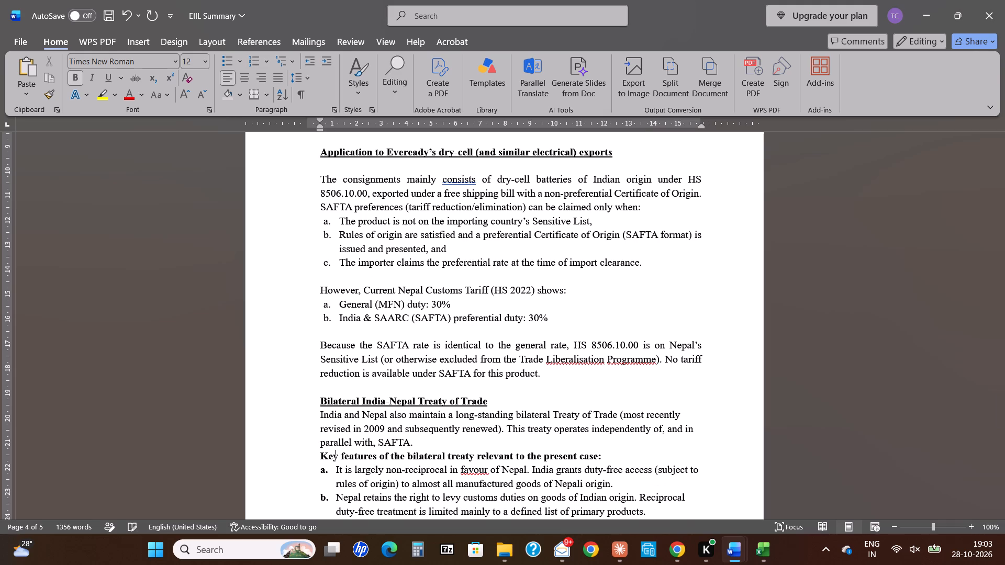
pyautogui.press('Left')
pyautogui.press('Left')
pyautogui.press('Return')
# Compare the wording and layout of item "b." in the bilateral treaty section with the Nepal Exports document.
pyautogui.press('Down')
pyautogui.press('Down')
pyautogui.press('Down')
pyautogui.press('Down')
pyautogui.press('Down')
pyautogui.press('Down')
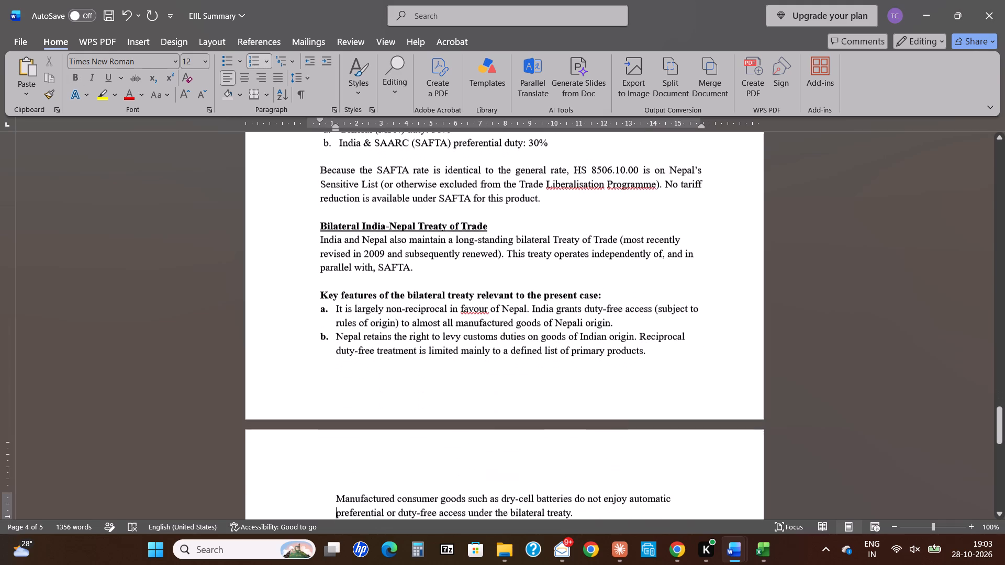
pyautogui.press('Down')
pyautogui.press('Down')
pyautogui.press('Up')
pyautogui.press('Up')
pyautogui.press('Up')
pyautogui.hotkey('alt', 'Tab')
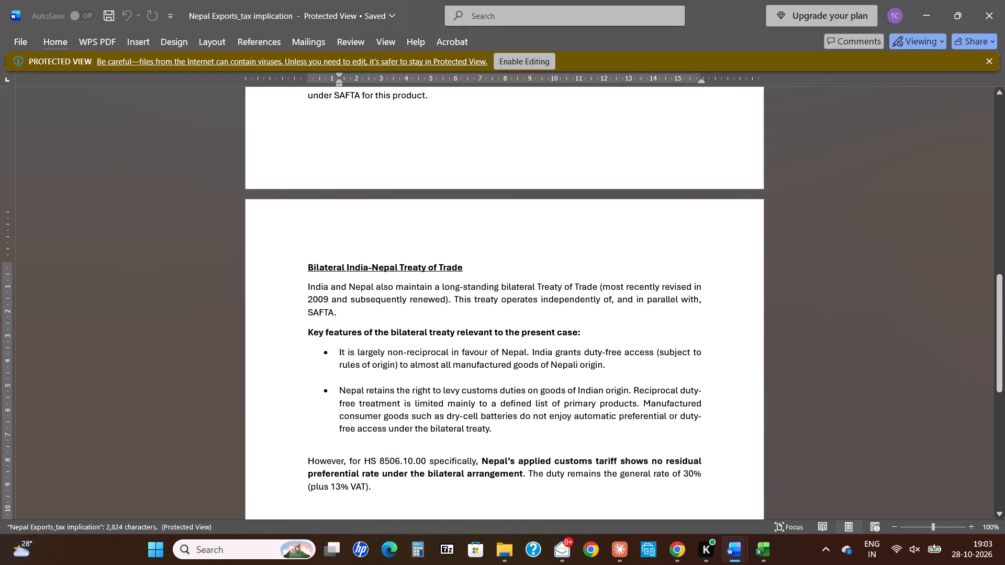
pyautogui.hotkey('alt', 'Tab')
pyautogui.hotkey('alt', 'Tab')
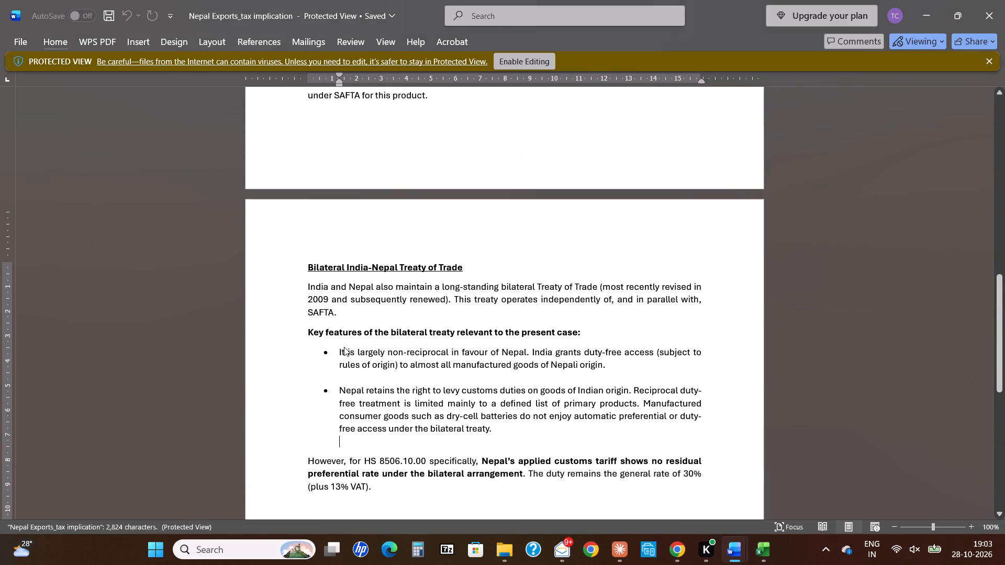
pyautogui.hotkey('alt', 'Tab')
pyautogui.hotkey('alt', 'Tab')
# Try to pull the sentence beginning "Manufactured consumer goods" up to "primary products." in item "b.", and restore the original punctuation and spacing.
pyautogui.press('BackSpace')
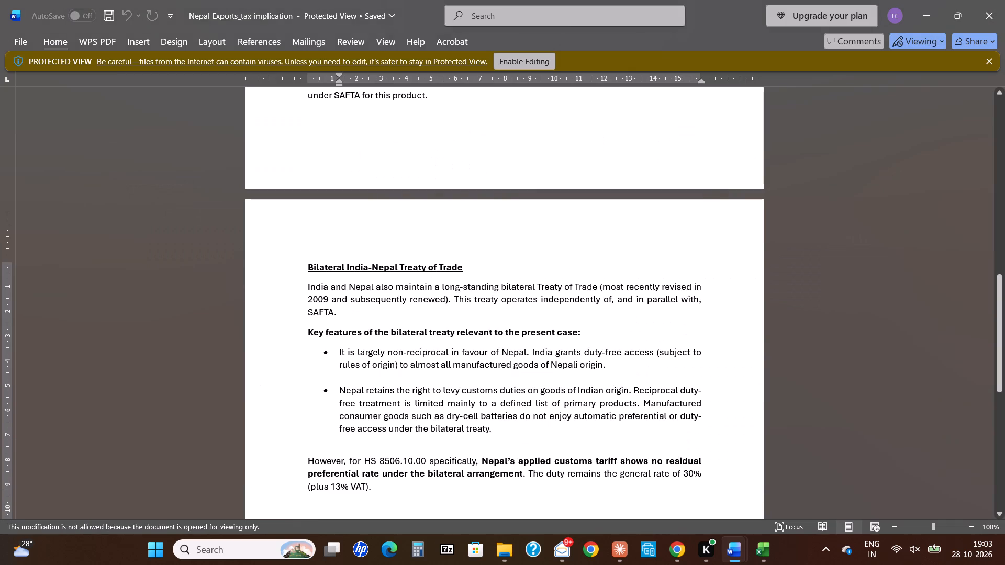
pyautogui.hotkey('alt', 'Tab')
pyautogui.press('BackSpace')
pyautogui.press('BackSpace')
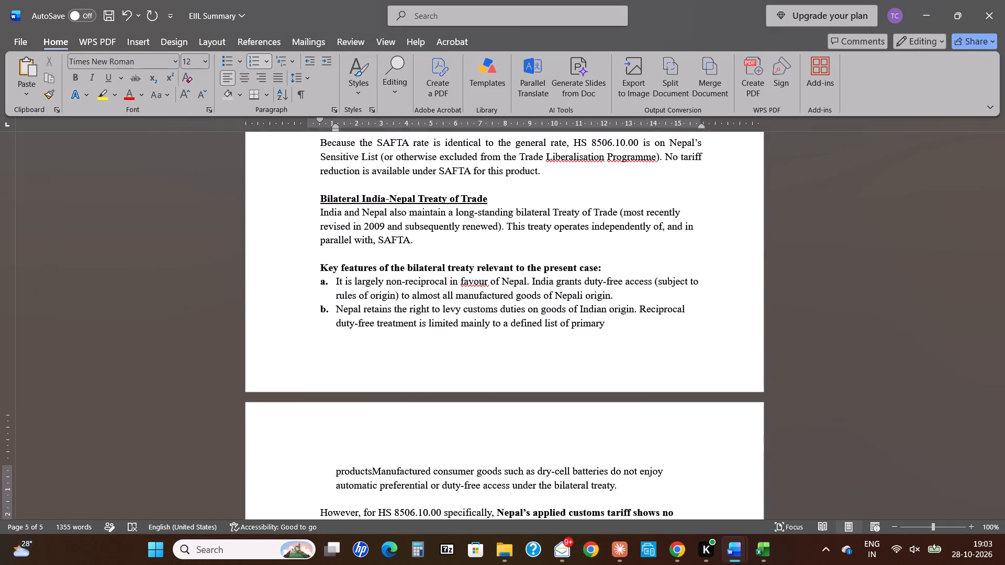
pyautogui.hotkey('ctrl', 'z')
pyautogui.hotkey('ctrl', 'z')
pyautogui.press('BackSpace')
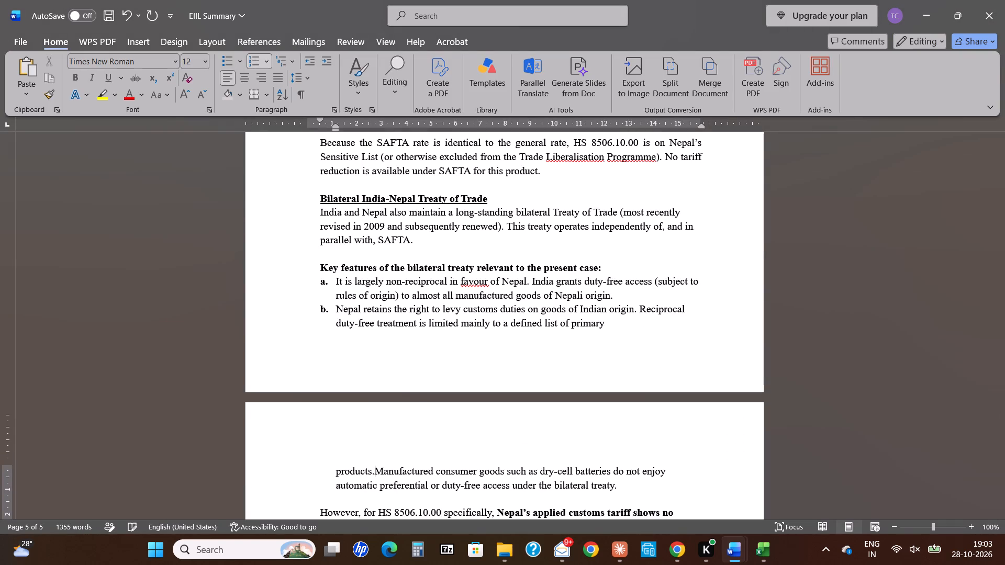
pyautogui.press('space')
# Justify lettered items "a." and "b." under "Key features of the bilateral treaty relevant to the present case".
pyautogui.press('Up')
pyautogui.press('Up')
pyautogui.press('Up')
pyautogui.press('Up')
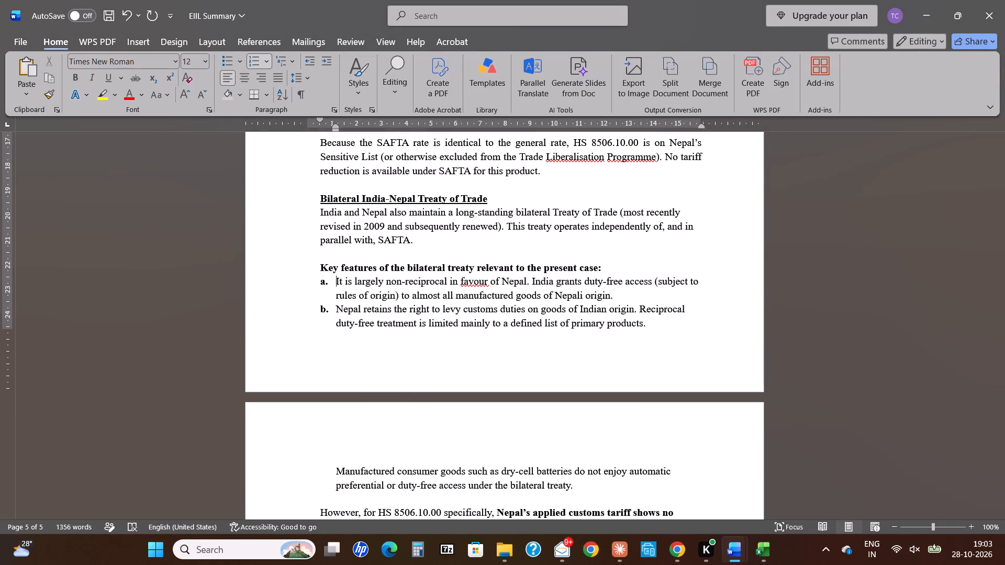
pyautogui.hotkey('shift', 'Down')
pyautogui.hotkey('shift', 'Down')
pyautogui.hotkey('shift', 'Down')
pyautogui.hotkey('shift', 'Down')
pyautogui.hotkey('shift', 'Down')
pyautogui.hotkey('shift', 'Down')
pyautogui.hotkey('shift', 'Down')
pyautogui.hotkey('shift', 'Up')
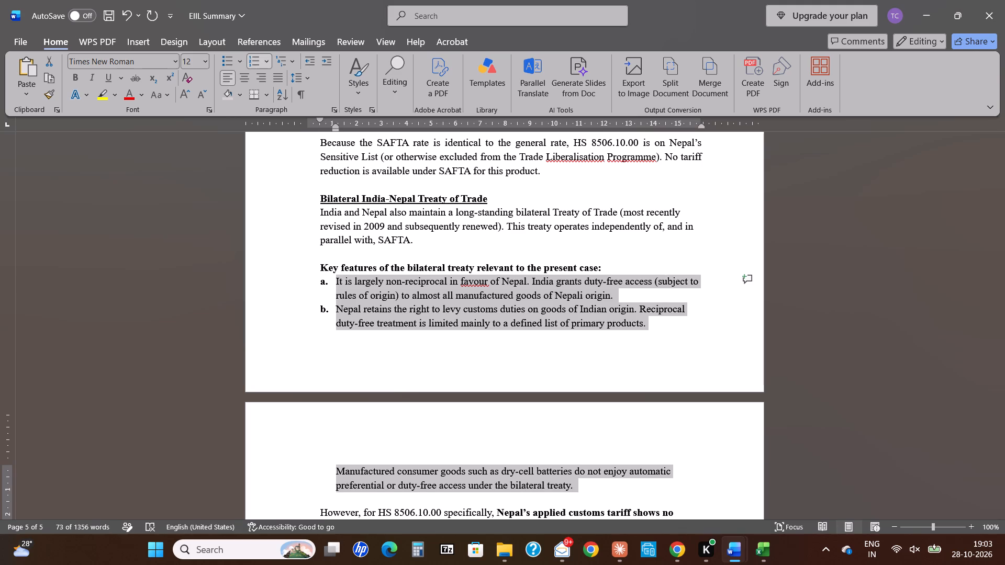
pyautogui.write('haj')
pyautogui.press('Down')
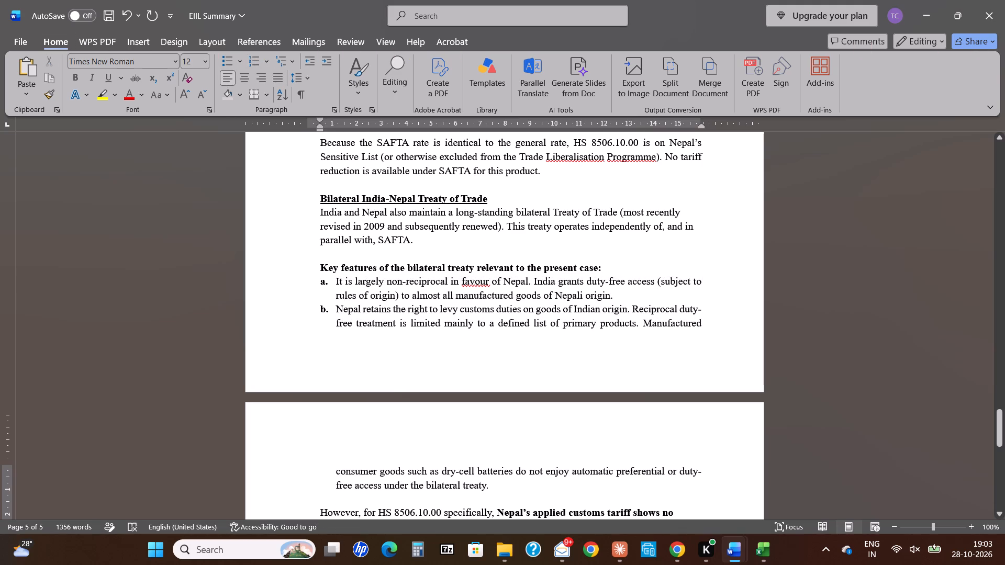
# Compare the paragraph beginning "However, for HS 8506.10.00 specifically" with the Nepal Exports document.
pyautogui.hotkey('alt', 'Tab')
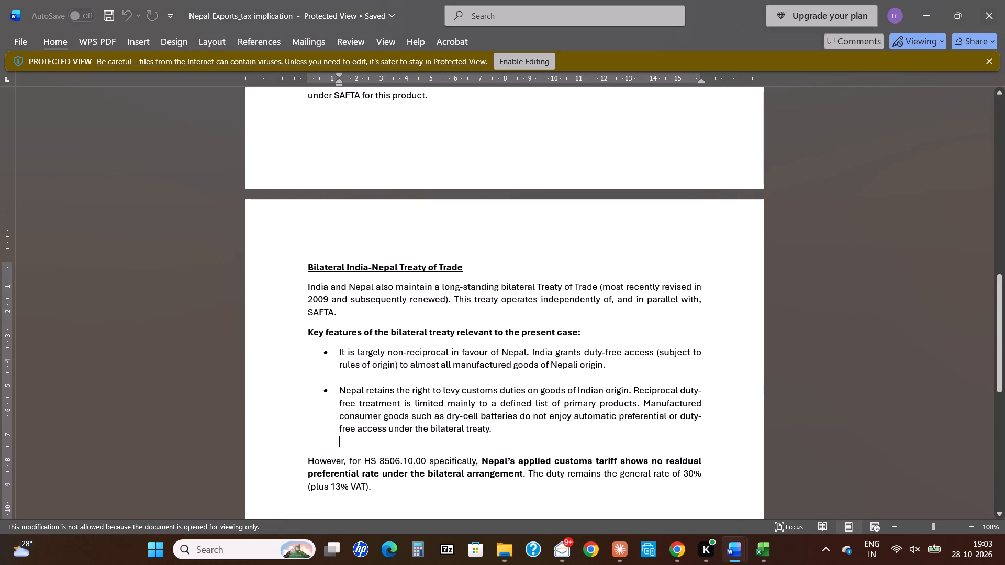
pyautogui.hotkey('alt', 'Tab')
pyautogui.press('Down')
pyautogui.press('Down')
pyautogui.press('Down')
pyautogui.press('Down')
pyautogui.press('Down')
pyautogui.press('Down')
pyautogui.press('Down')
pyautogui.hotkey('alt', 'Tab')
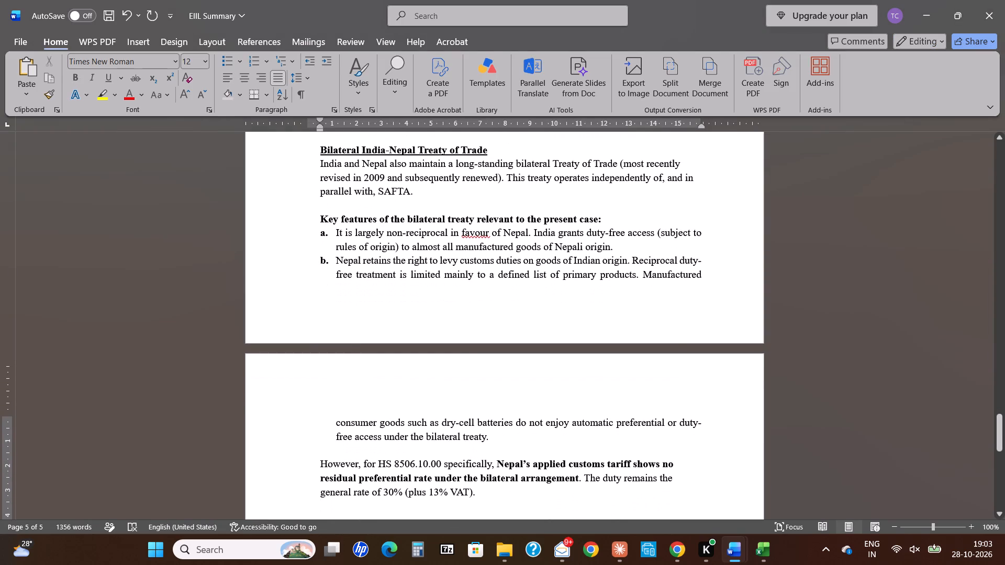
pyautogui.hotkey('alt', 'Tab')
# Add the word "favour" in item "a." of the bilateral treaty section to the spelling dictionary.
pyautogui.rightClick(484, 236)
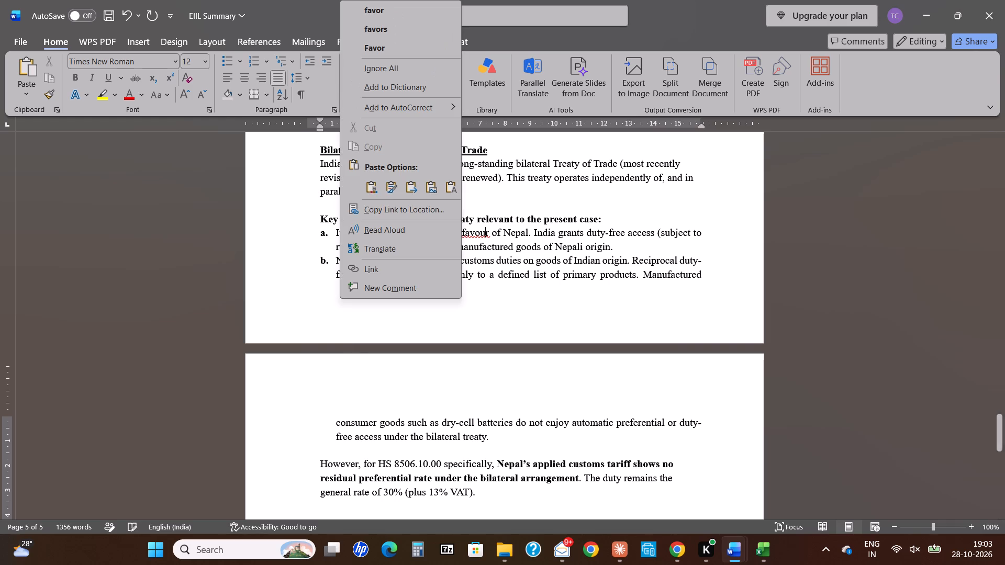
pyautogui.click(418, 91)
# Turn off checking for the grammar issue flagged on "consists" in the paragraph beginning "The consignments mainly consists".
pyautogui.scroll(2, 509, 347)
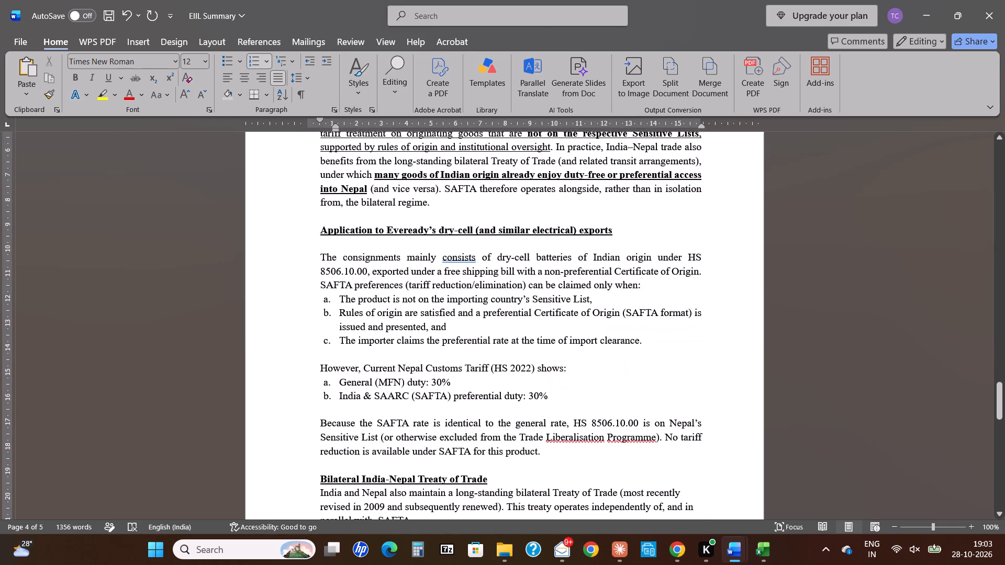
pyautogui.scroll(7, 509, 347)
pyautogui.scroll(-3, 509, 347)
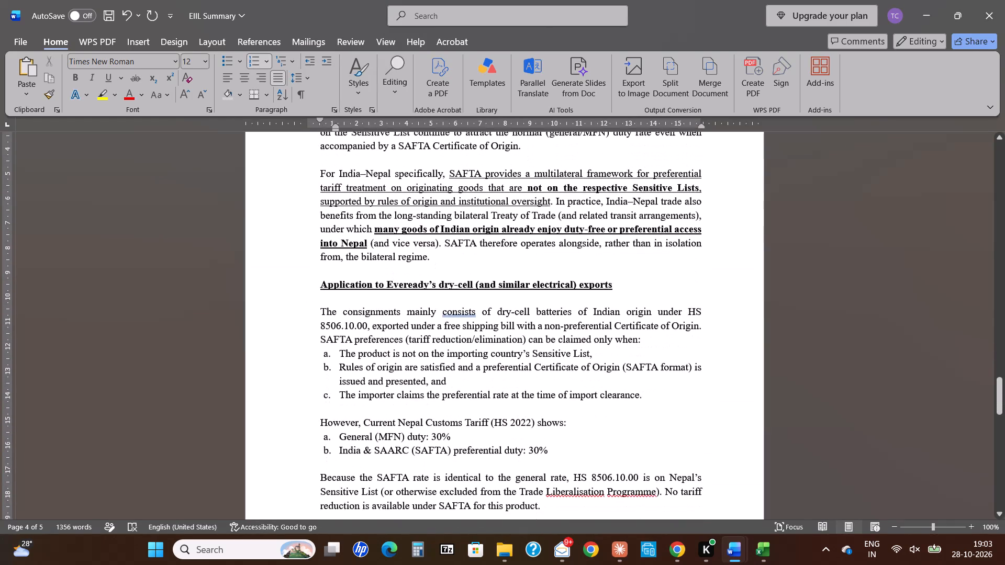
pyautogui.rightClick(463, 304)
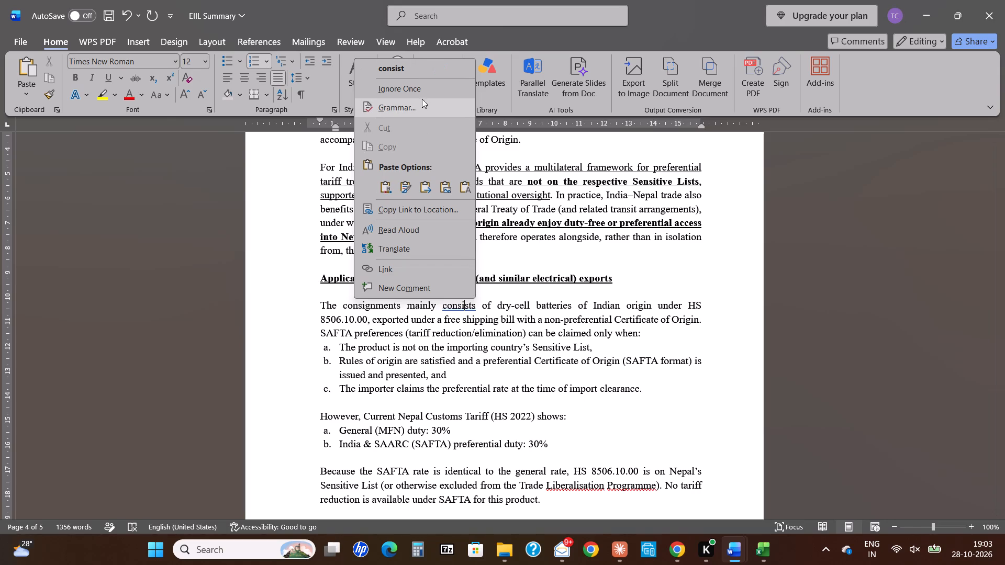
pyautogui.click(421, 105)
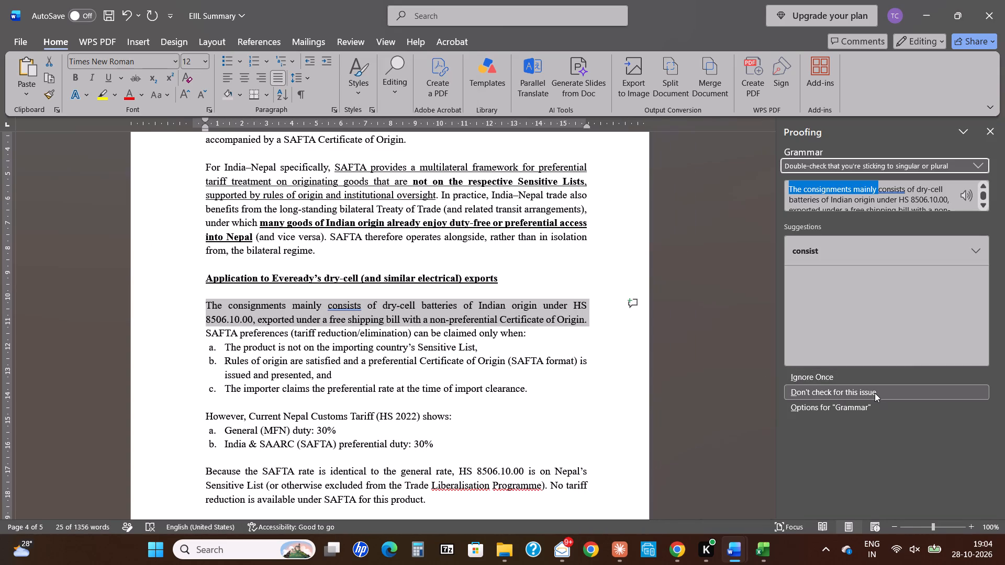
pyautogui.click(875, 393)
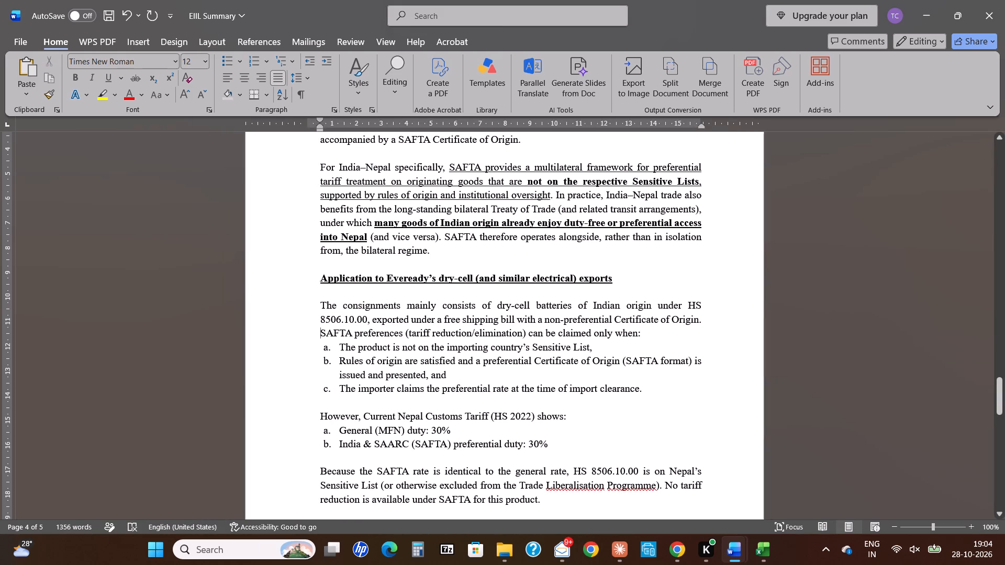
# Add "Liberalisation" and "Programme" in the paragraph beginning "Because the SAFTA rate is identical" to the spelling dictionary.
pyautogui.rightClick(573, 484)
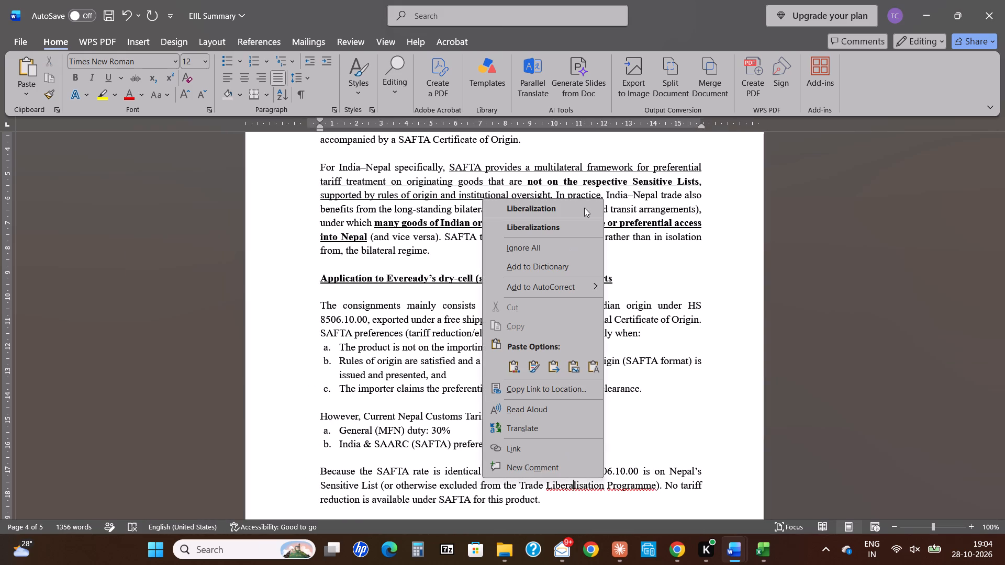
pyautogui.click(569, 262)
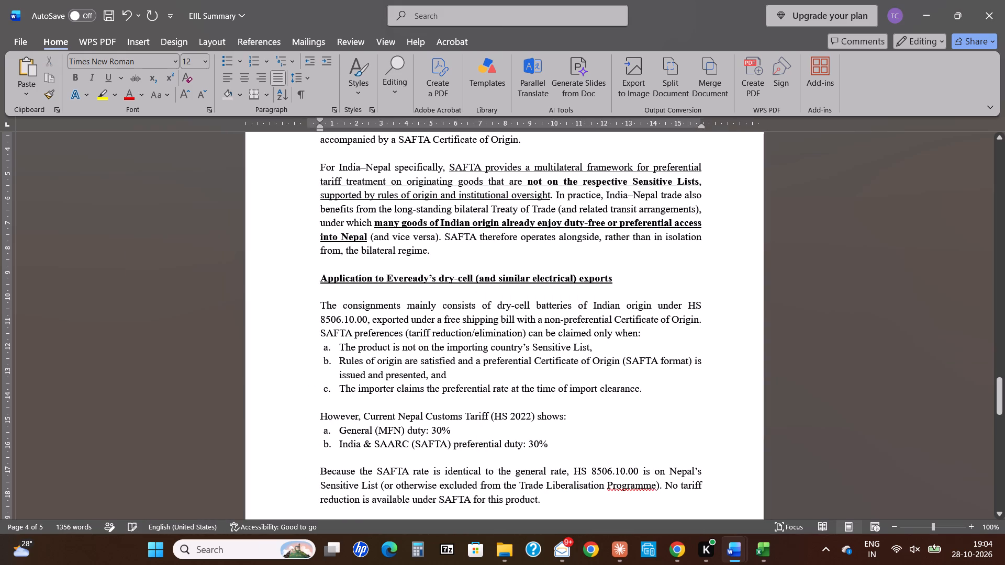
pyautogui.click(641, 491)
pyautogui.rightClick(641, 491)
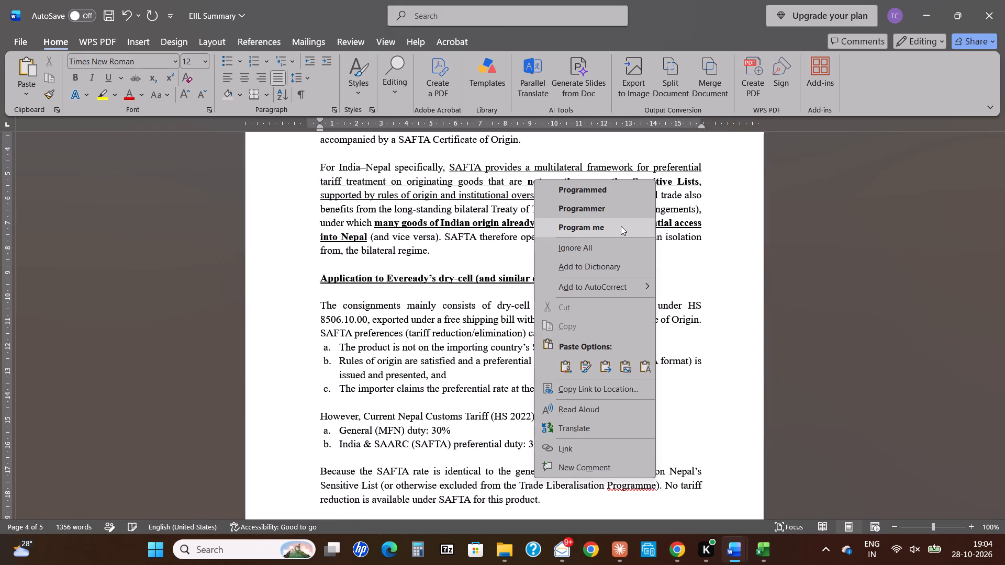
pyautogui.click(612, 270)
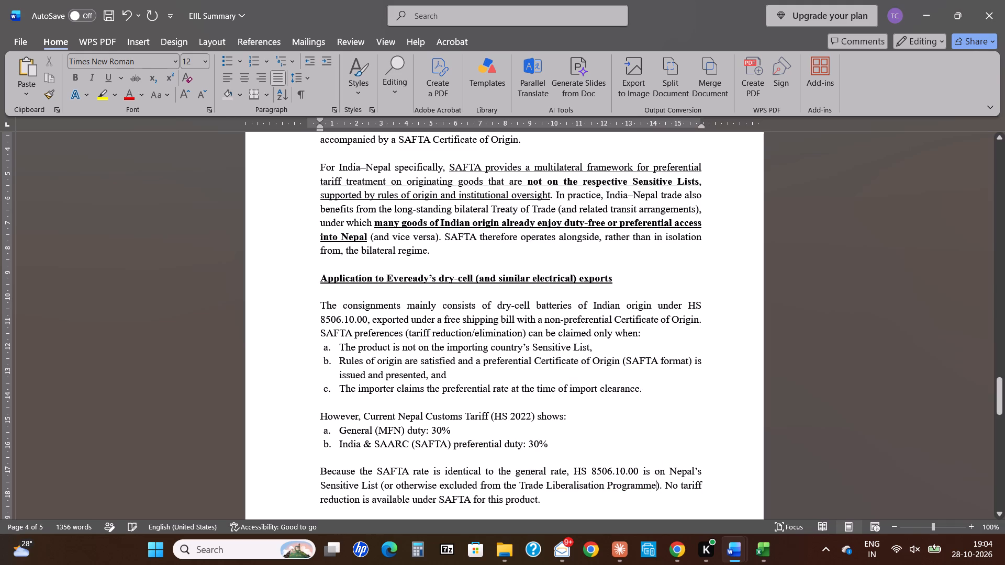
# Add "harmonisation" in the Key instruments and benefits list to the spelling dictionary.
pyautogui.scroll(4, 672, 492)
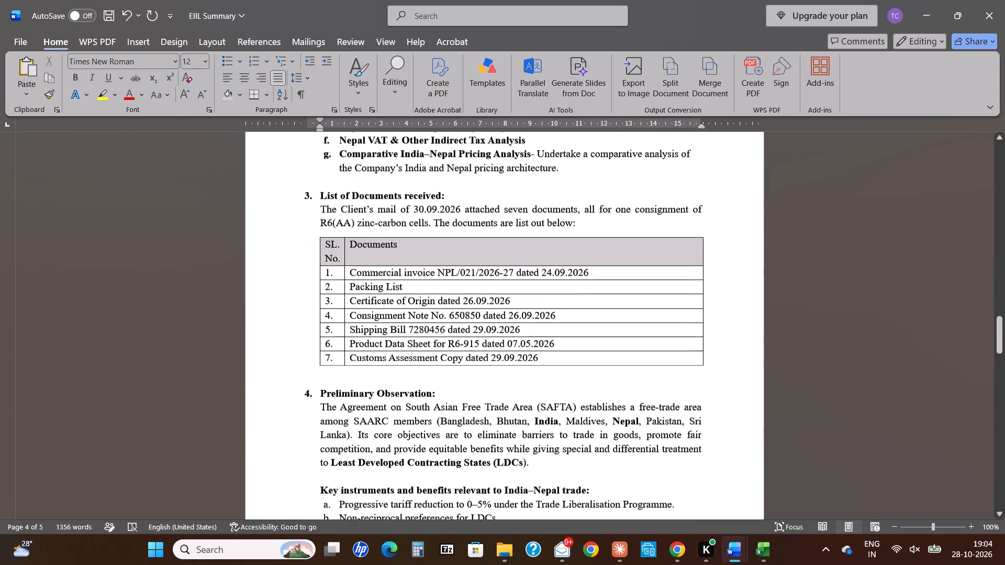
pyautogui.scroll(-2, 666, 464)
pyautogui.rightClick(378, 421)
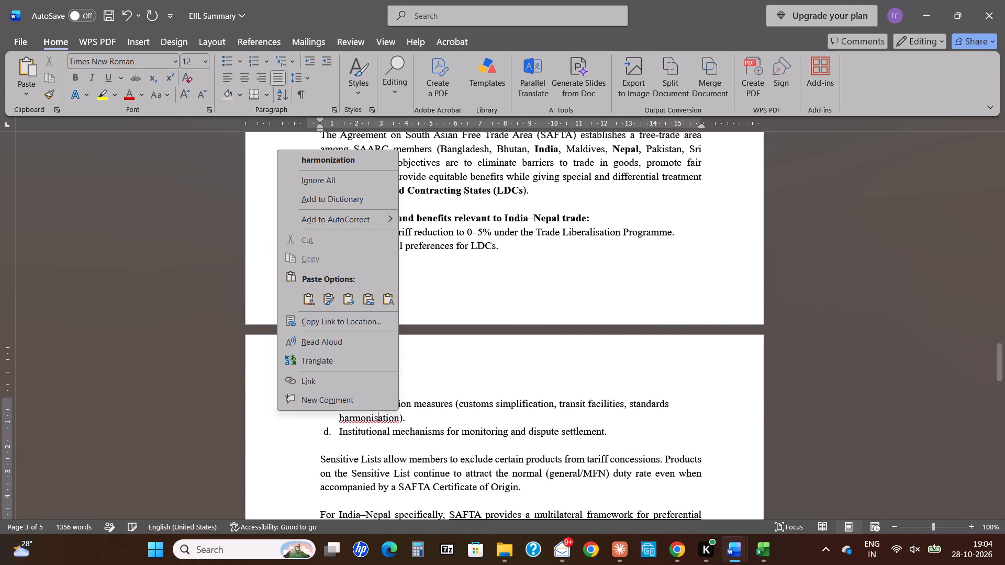
pyautogui.click(366, 196)
# Review the earlier sections of the EIIL Summary document, from the Preliminary Observation back to the title.
pyautogui.scroll(1, 442, 307)
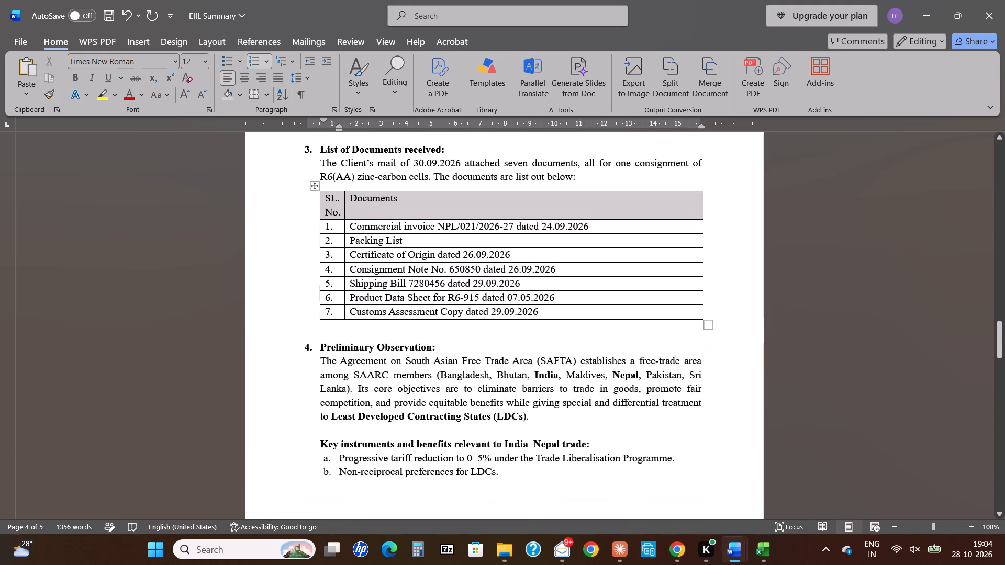
pyautogui.scroll(3, 444, 318)
pyautogui.scroll(-3, 444, 318)
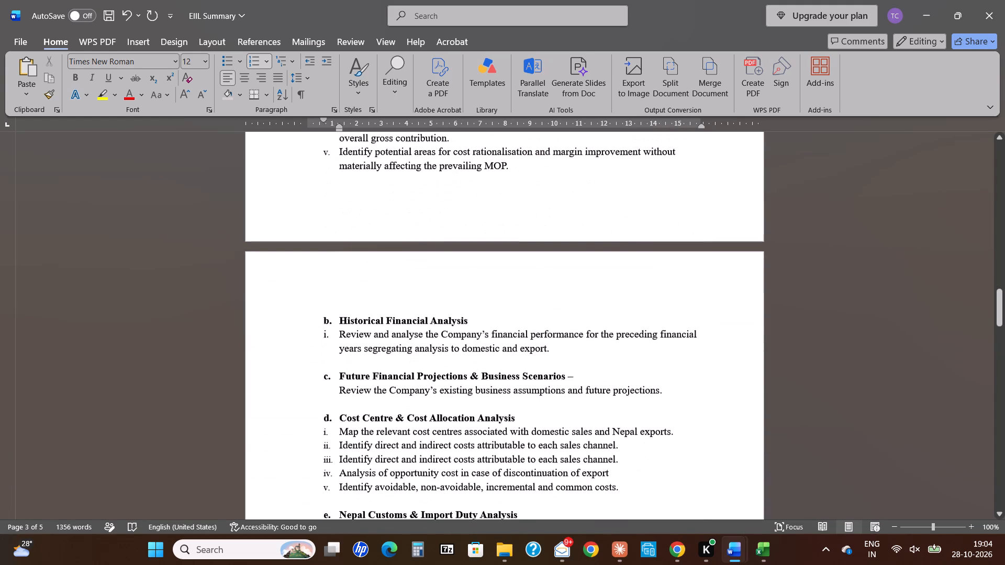
pyautogui.scroll(-1, 444, 318)
pyautogui.scroll(7, 444, 318)
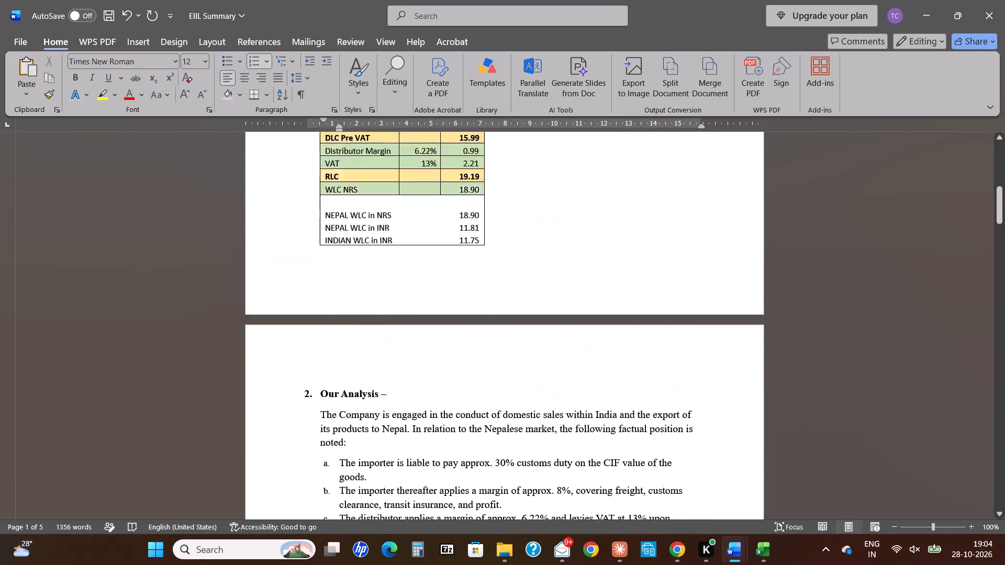
pyautogui.scroll(5, 444, 318)
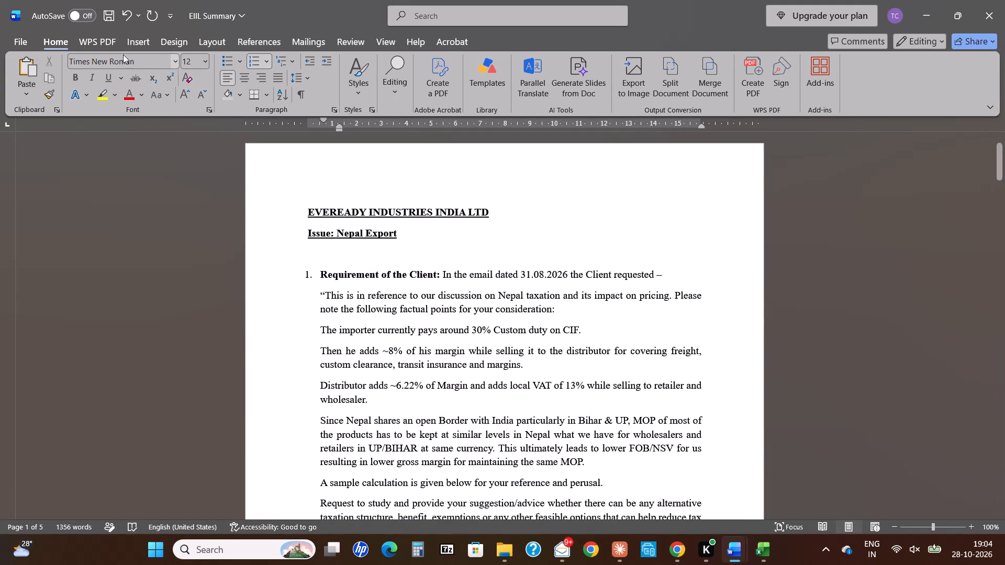
# Save the EIIL Summary document.
pyautogui.click(104, 12)
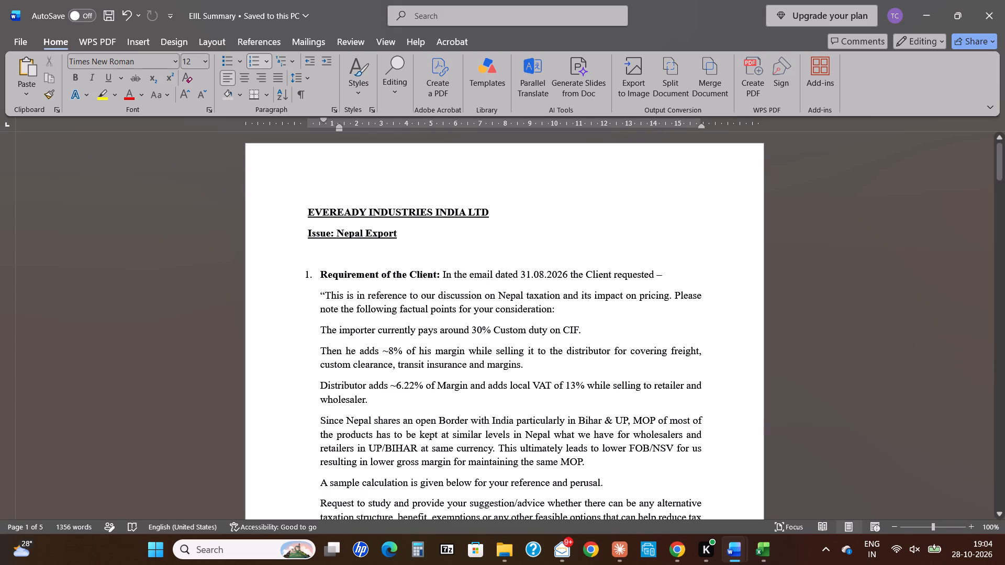
# Review the document from the title through the Preliminary Observation and bilateral treaty sections, checking numbering and layout.
pyautogui.scroll(-17, 475, 345)
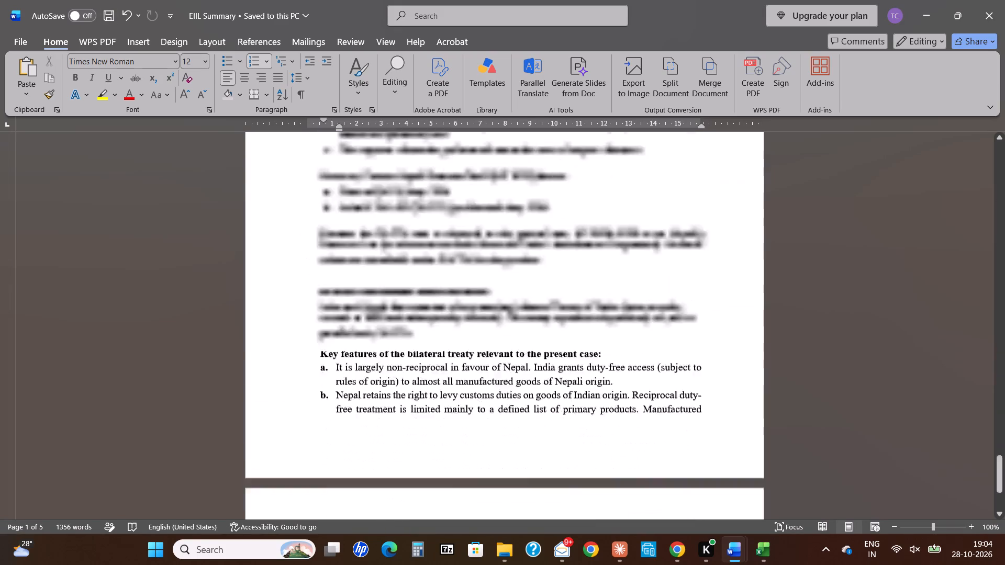
pyautogui.scroll(-1, 475, 345)
pyautogui.scroll(19, 475, 345)
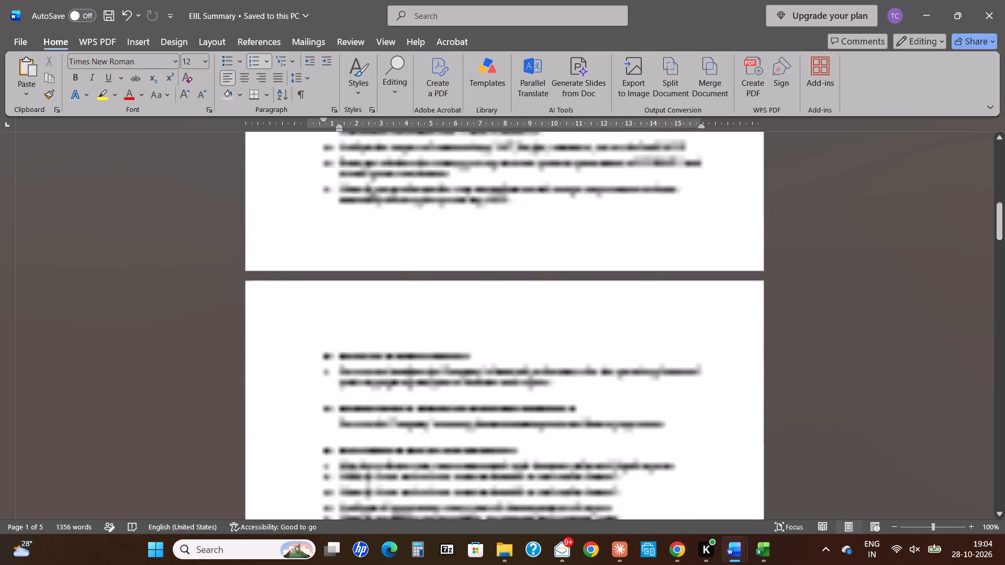
pyautogui.scroll(2, 475, 345)
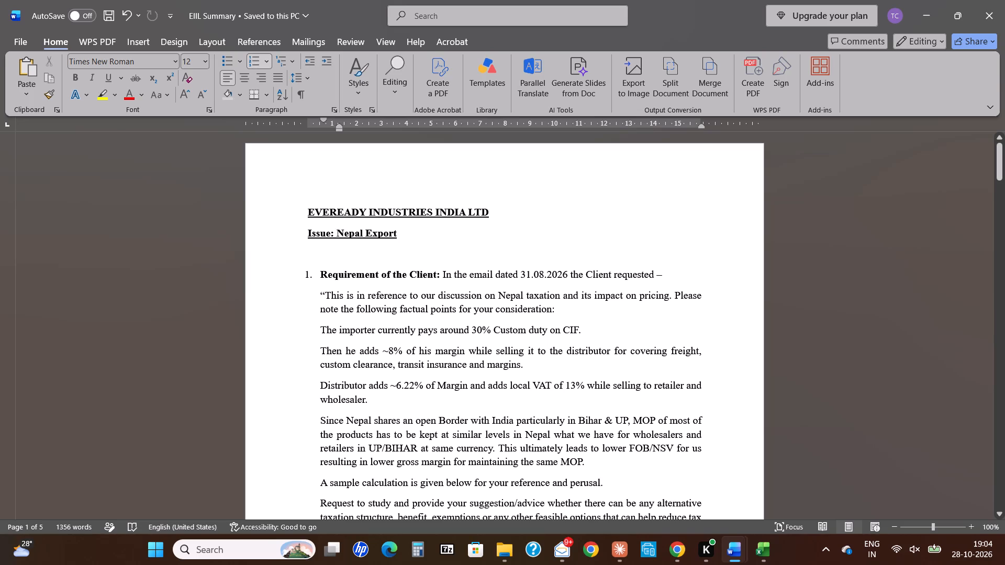
pyautogui.scroll(-5, 572, 280)
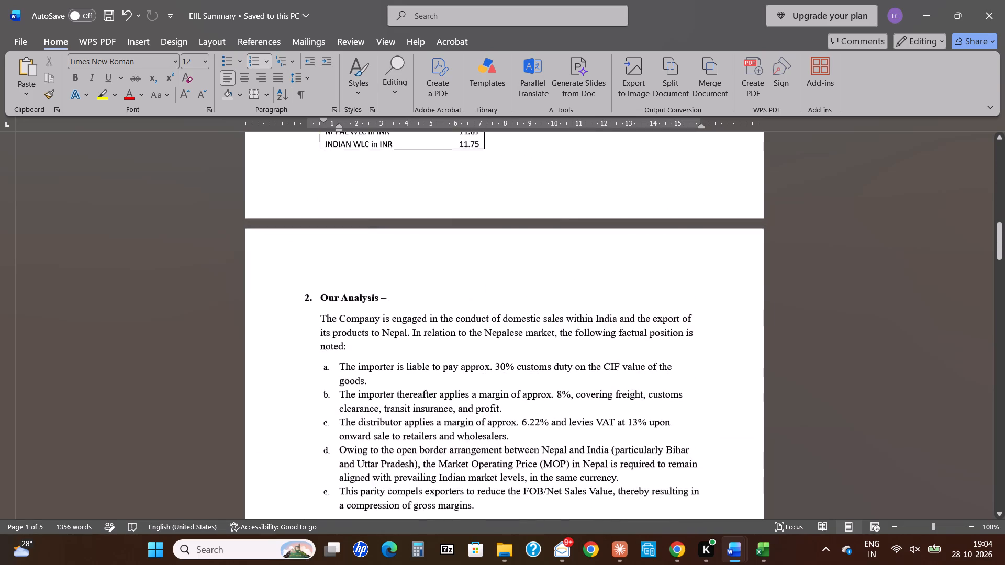
pyautogui.scroll(-6, 572, 280)
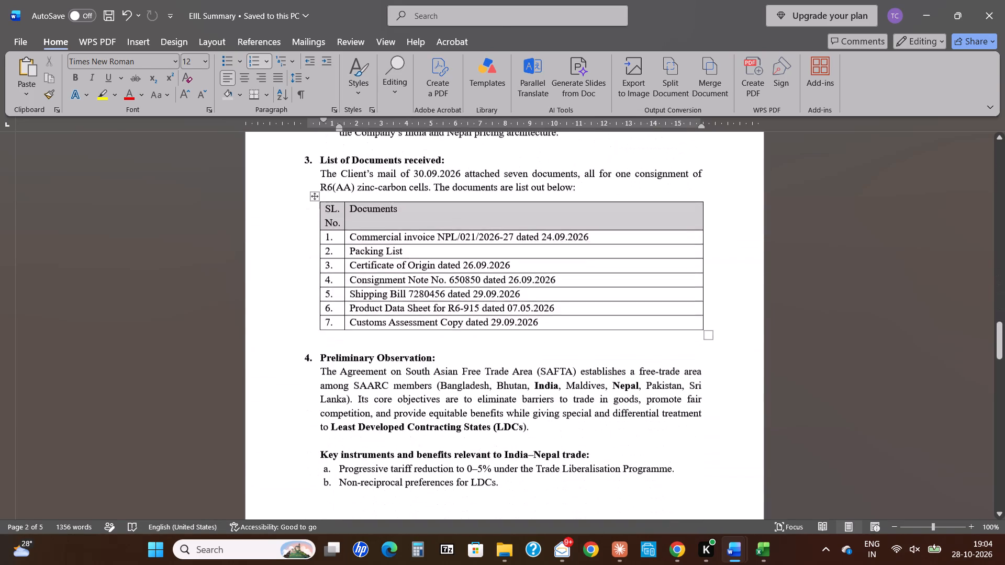
pyautogui.scroll(-4, 572, 280)
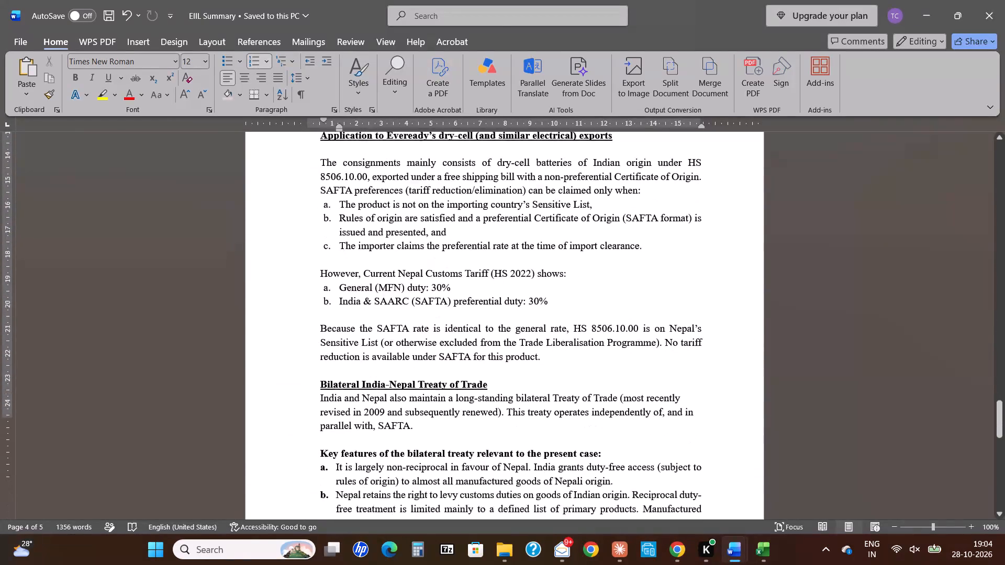
pyautogui.scroll(-1, 572, 280)
pyautogui.scroll(8, 572, 280)
pyautogui.scroll(-2, 572, 280)
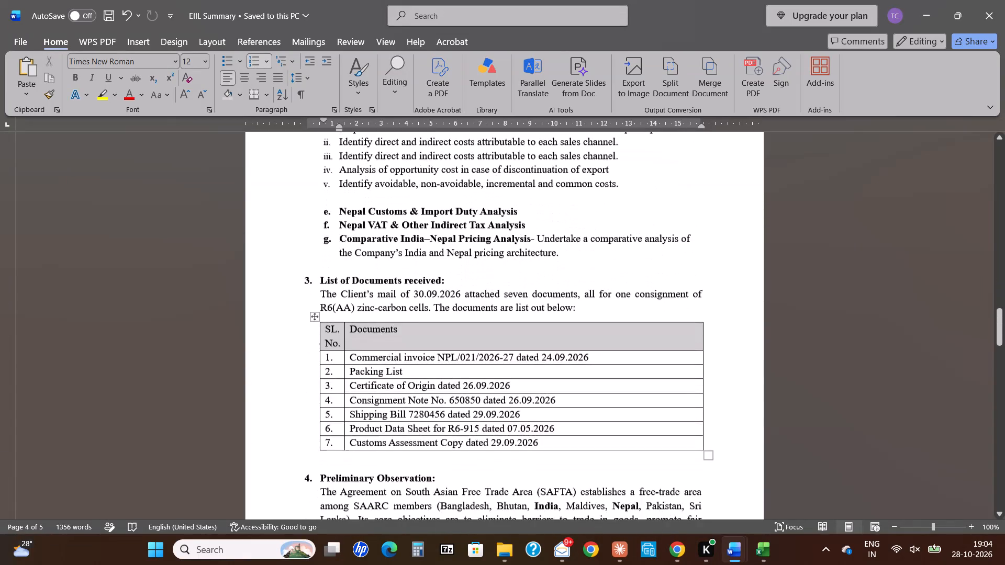
pyautogui.scroll(-1, 572, 280)
pyautogui.scroll(1, 572, 280)
pyautogui.scroll(-1, 572, 280)
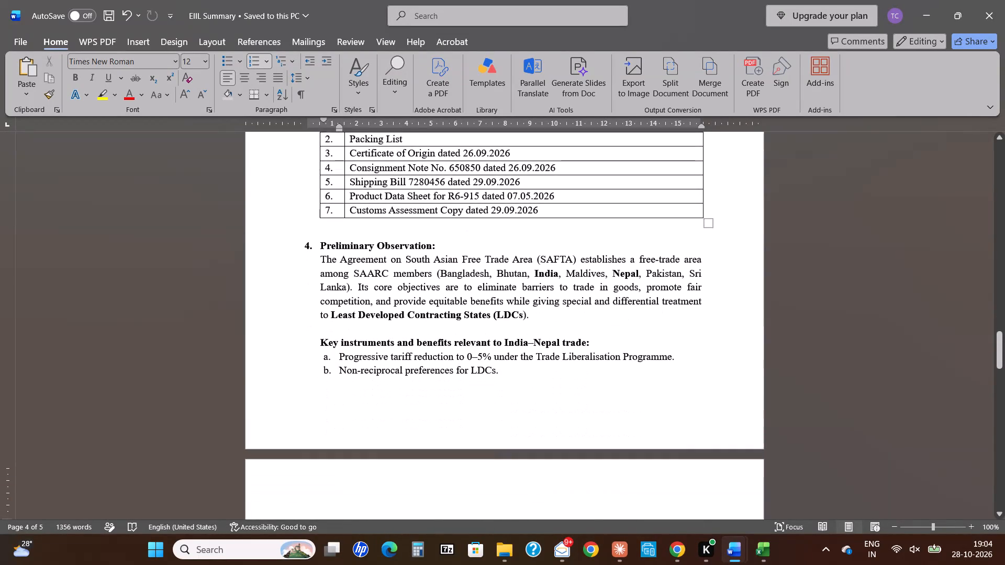
pyautogui.scroll(-3, 557, 303)
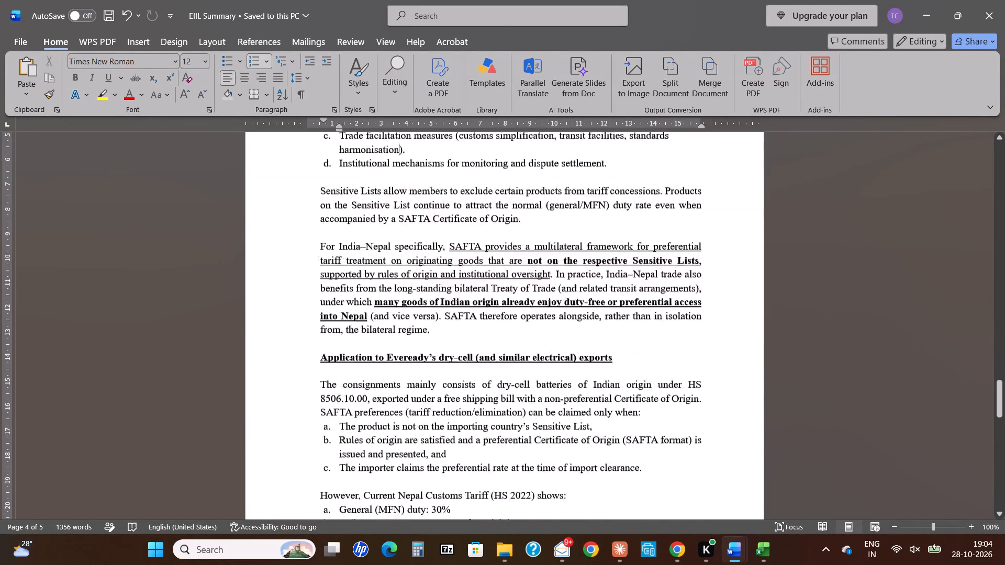
pyautogui.scroll(4, 557, 303)
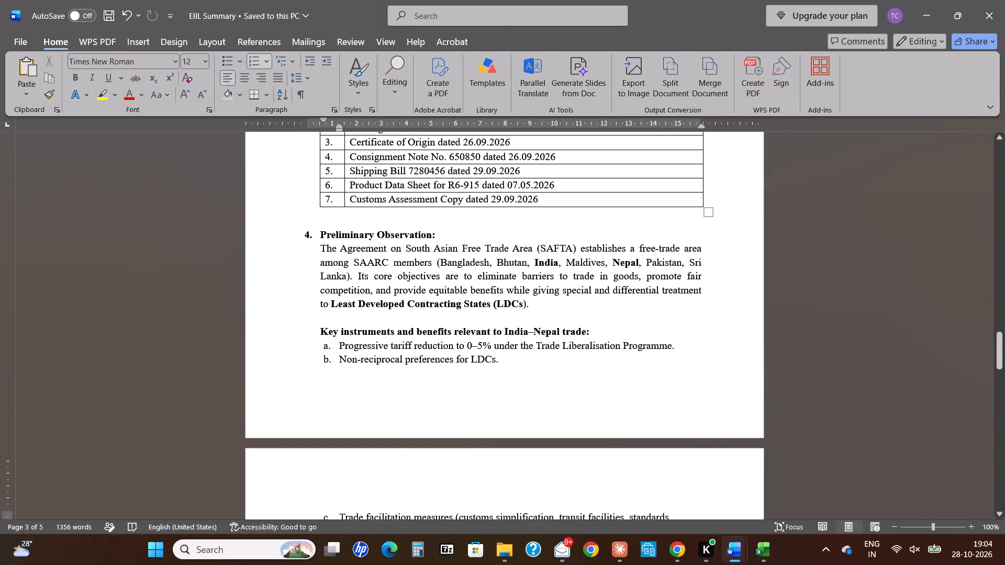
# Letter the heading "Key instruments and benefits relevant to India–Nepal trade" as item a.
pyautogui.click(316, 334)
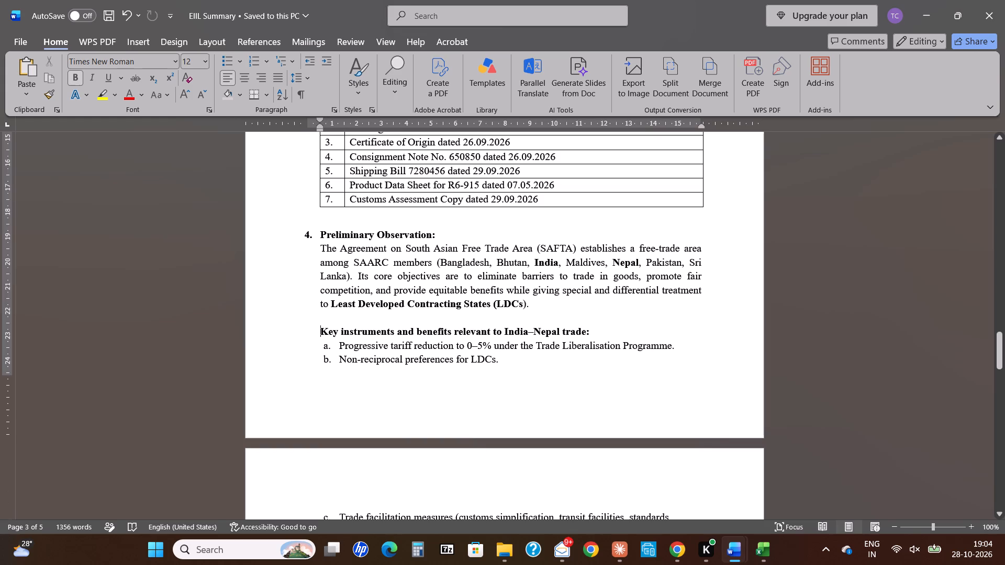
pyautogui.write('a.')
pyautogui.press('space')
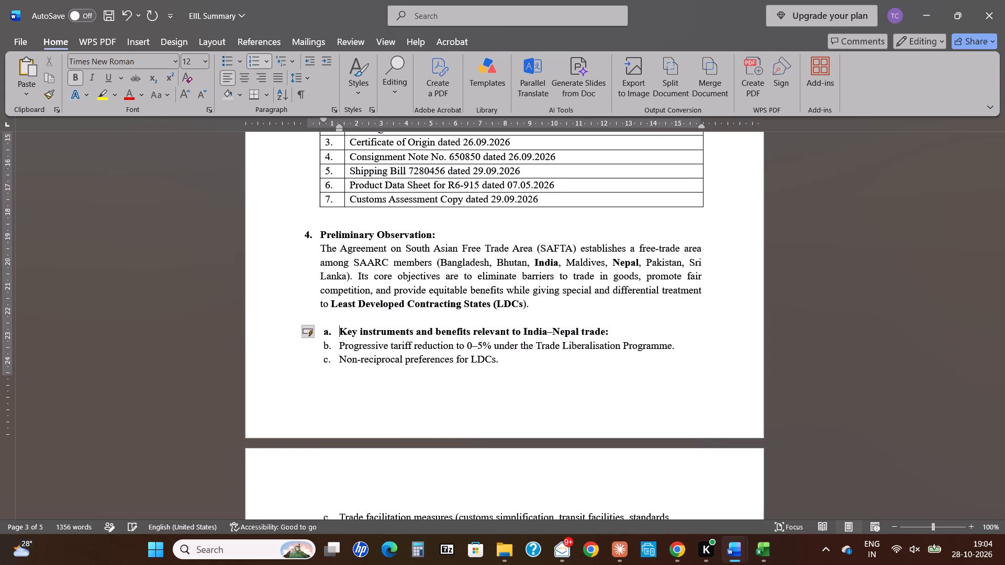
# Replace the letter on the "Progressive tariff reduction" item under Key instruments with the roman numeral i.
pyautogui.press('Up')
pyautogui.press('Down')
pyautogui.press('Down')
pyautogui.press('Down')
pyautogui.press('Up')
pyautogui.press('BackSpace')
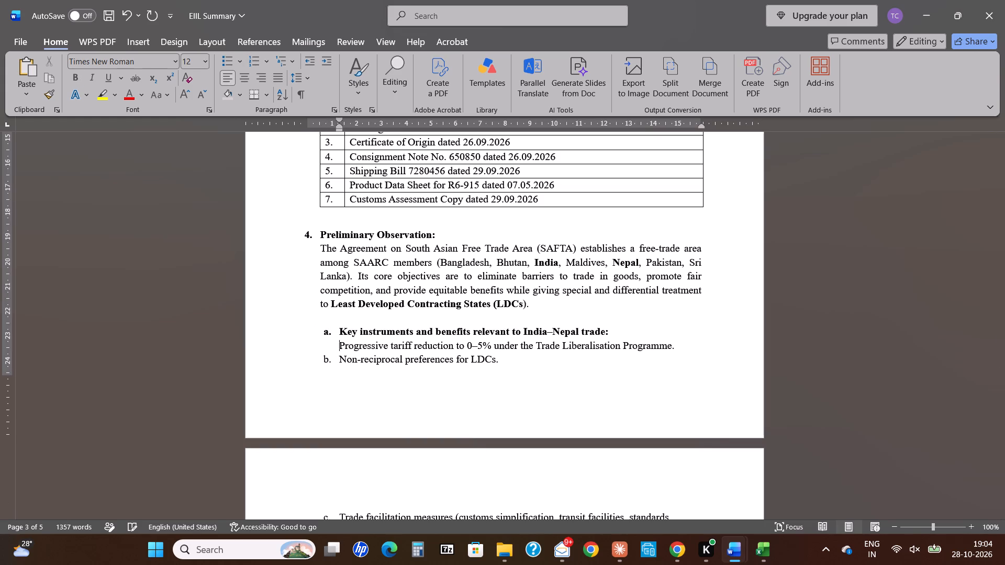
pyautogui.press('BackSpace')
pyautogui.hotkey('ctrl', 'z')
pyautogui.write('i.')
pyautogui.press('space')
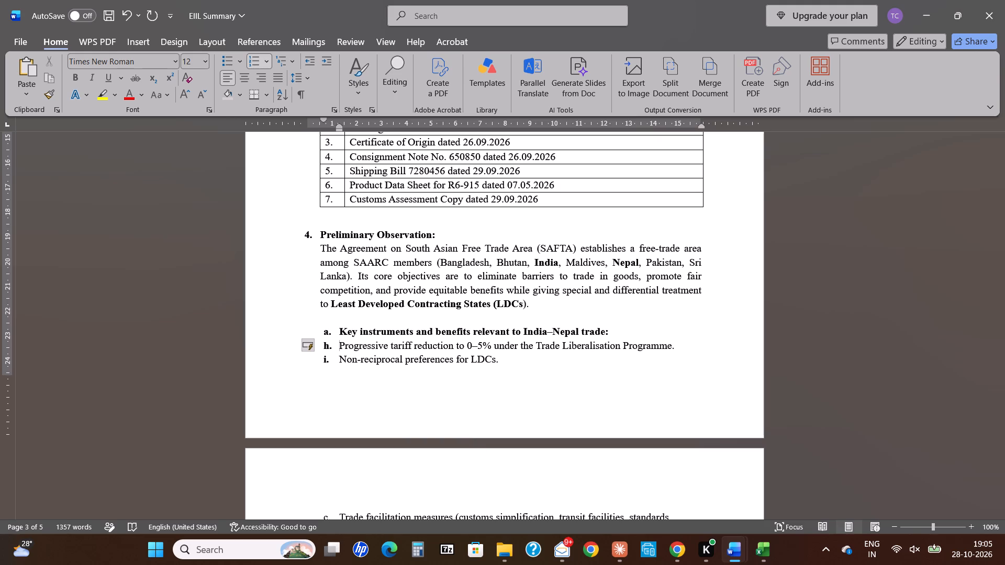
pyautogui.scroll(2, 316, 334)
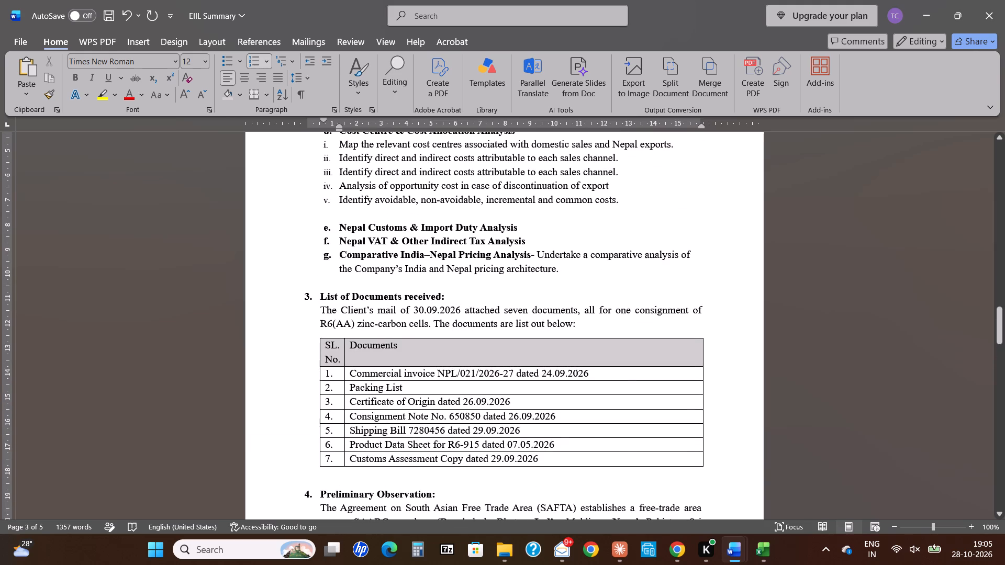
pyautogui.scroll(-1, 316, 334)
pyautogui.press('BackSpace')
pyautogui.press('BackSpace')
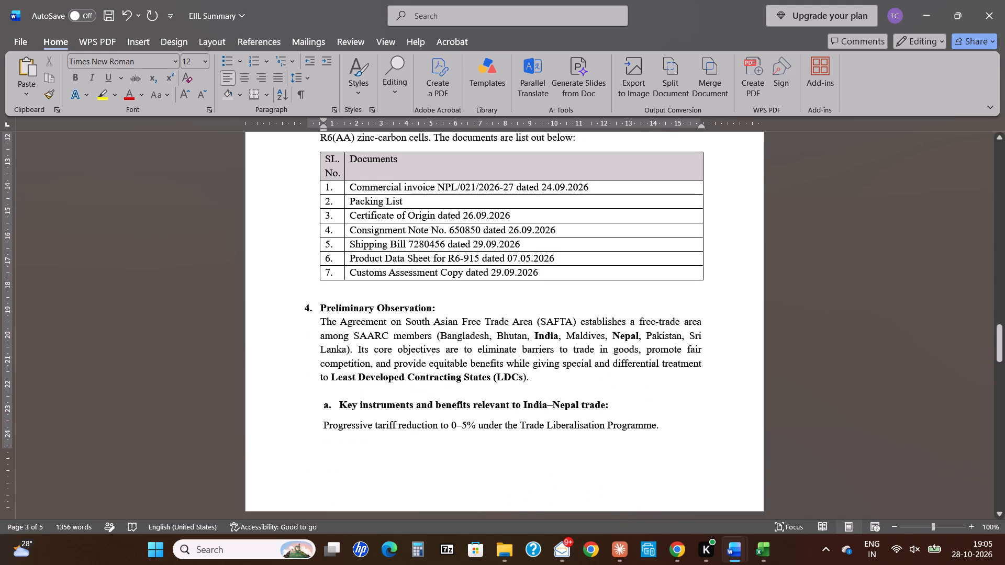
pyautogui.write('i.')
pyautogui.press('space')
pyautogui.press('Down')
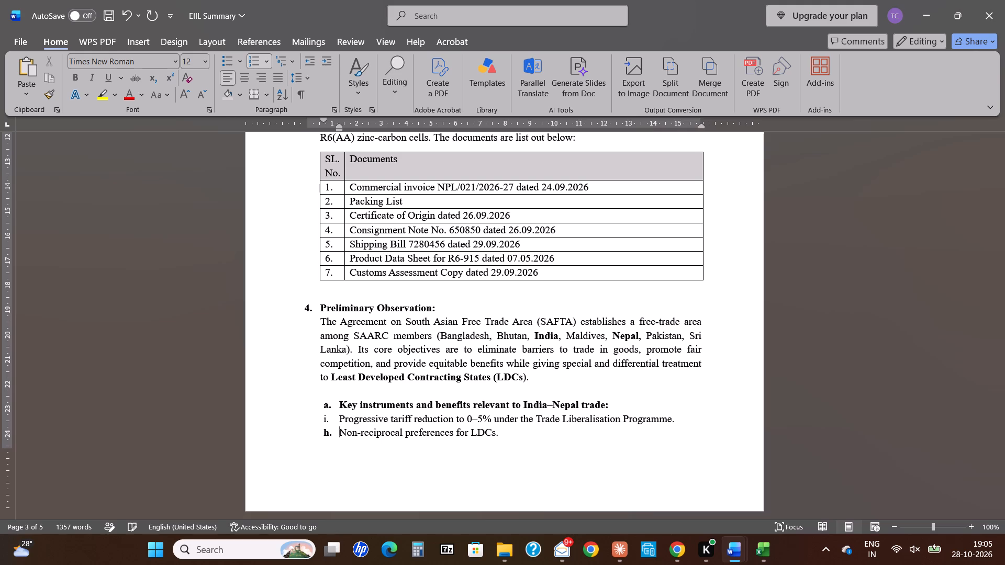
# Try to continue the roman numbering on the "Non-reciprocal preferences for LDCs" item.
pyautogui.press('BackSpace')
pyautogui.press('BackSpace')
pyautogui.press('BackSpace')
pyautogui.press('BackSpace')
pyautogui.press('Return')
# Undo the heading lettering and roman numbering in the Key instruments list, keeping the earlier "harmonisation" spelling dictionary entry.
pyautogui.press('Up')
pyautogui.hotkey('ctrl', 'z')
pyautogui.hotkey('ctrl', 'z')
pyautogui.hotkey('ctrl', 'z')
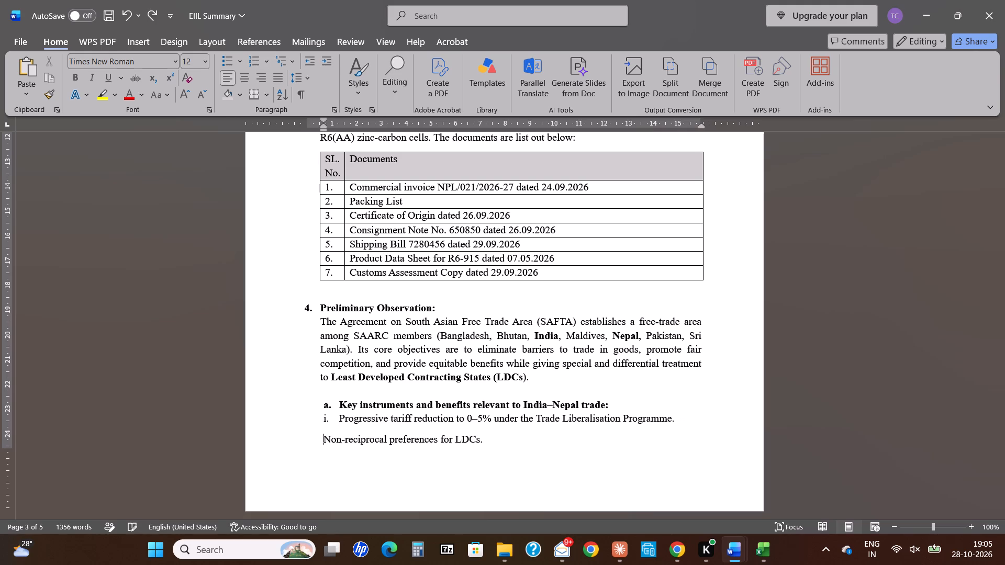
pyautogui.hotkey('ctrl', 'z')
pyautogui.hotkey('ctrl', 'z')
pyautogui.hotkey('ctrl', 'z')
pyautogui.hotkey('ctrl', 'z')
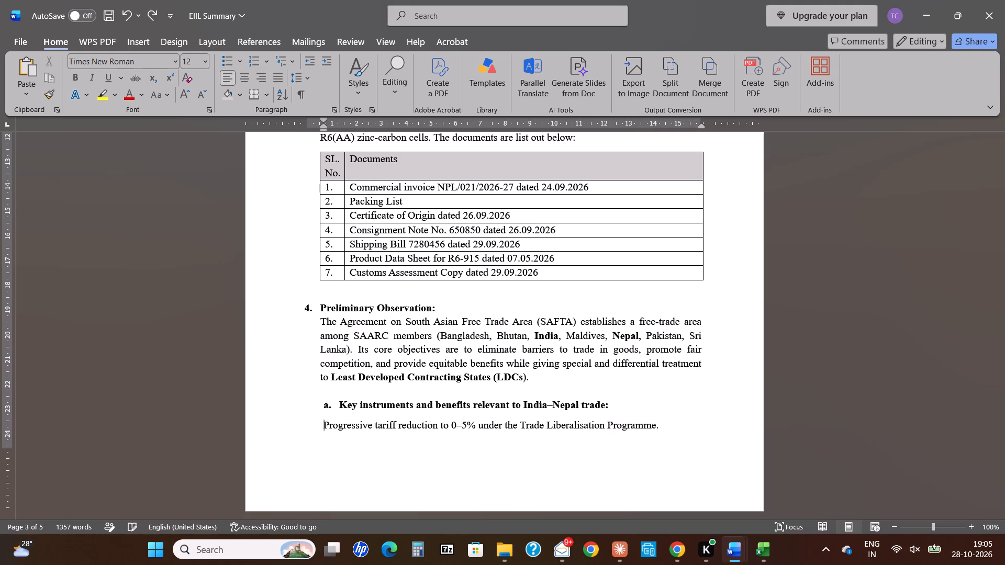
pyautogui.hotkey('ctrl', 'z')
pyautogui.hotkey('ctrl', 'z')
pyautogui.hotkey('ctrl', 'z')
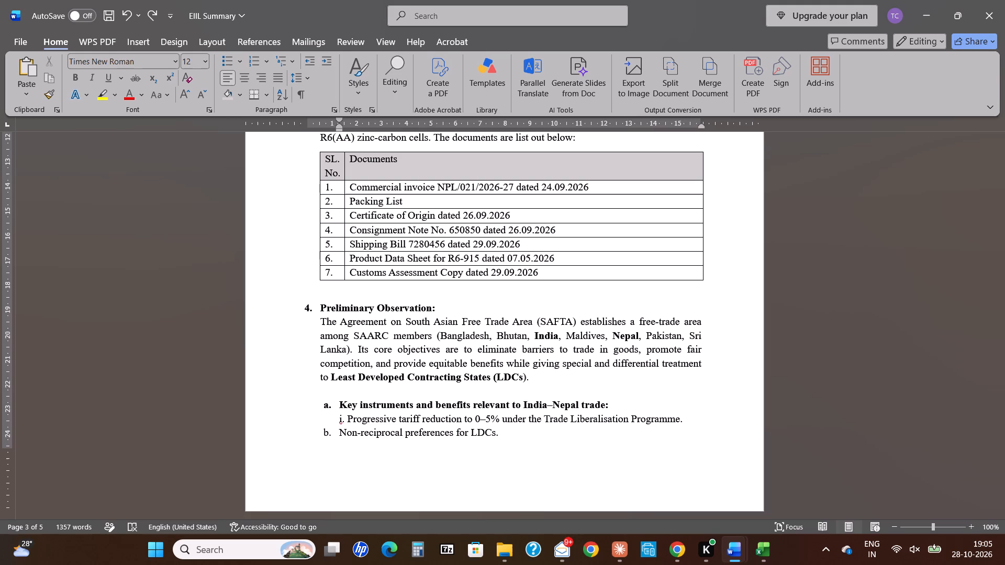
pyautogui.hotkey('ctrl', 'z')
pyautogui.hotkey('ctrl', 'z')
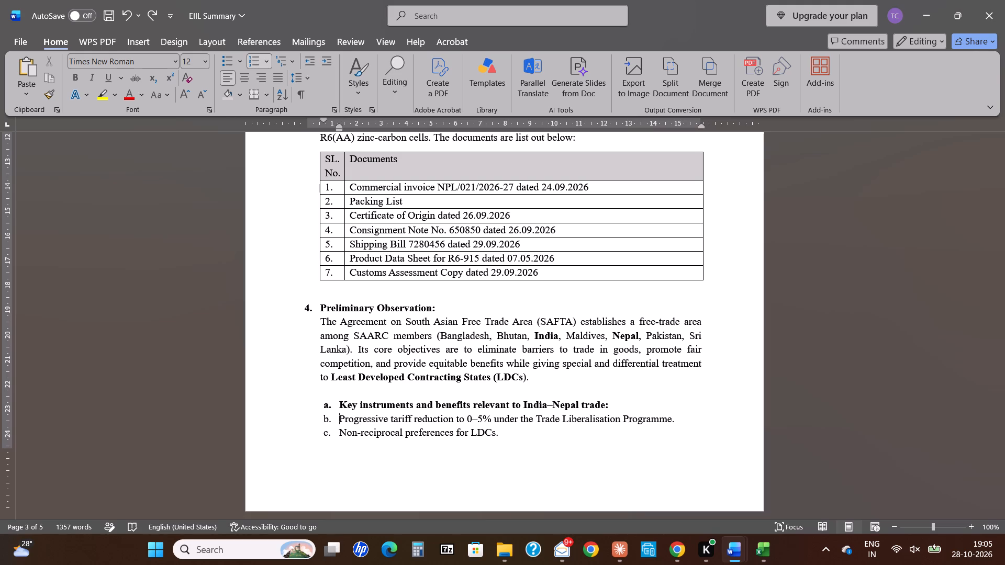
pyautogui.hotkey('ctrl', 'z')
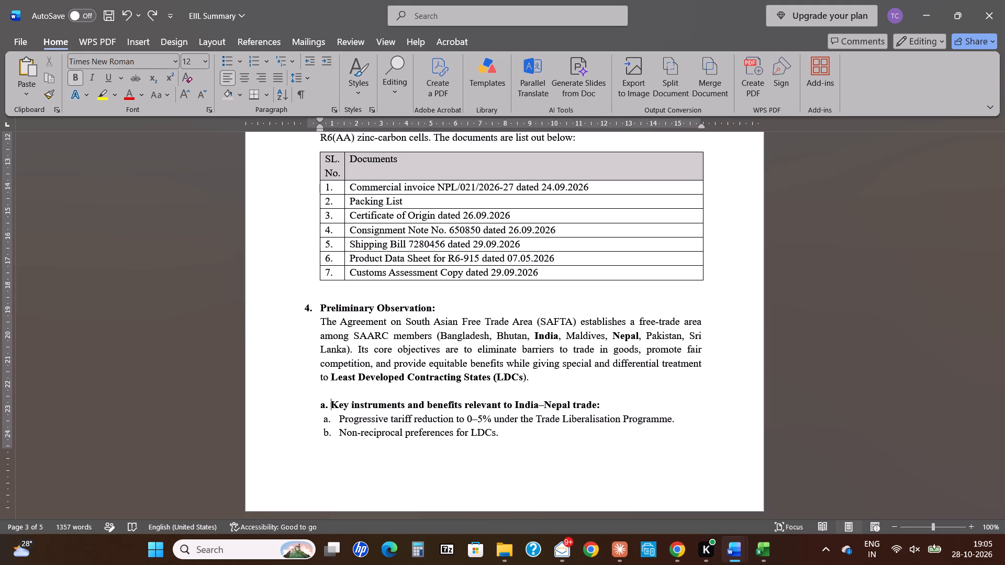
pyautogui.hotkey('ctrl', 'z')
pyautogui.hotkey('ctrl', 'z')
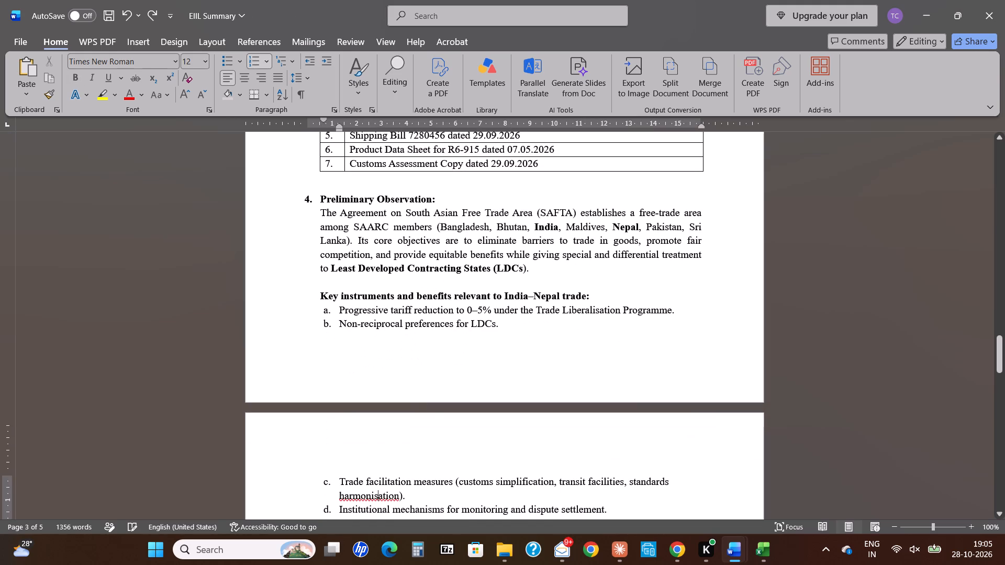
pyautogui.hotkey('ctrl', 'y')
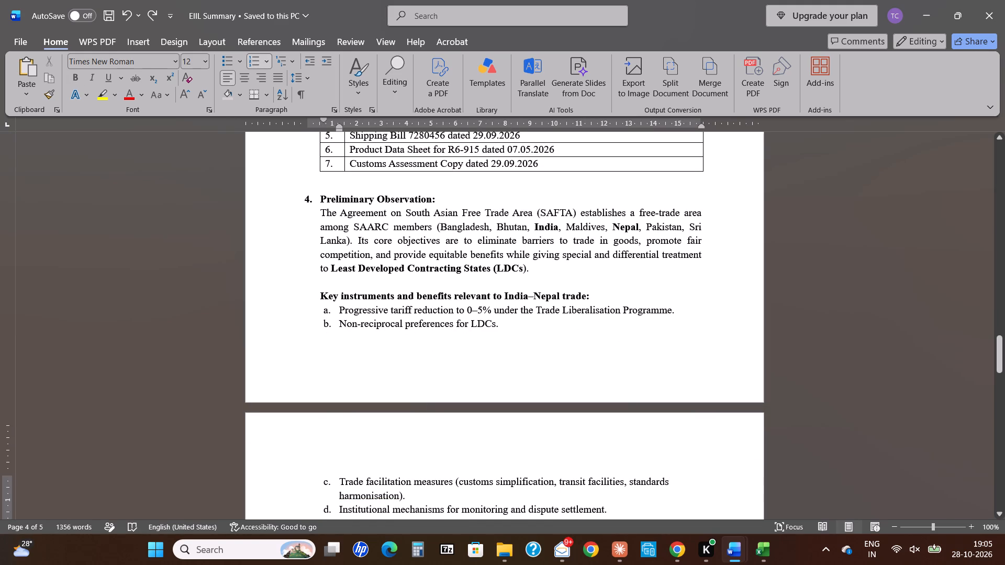
# Check the remaining pages to the end of the document and save the EIIL Summary.
pyautogui.scroll(-3, 316, 334)
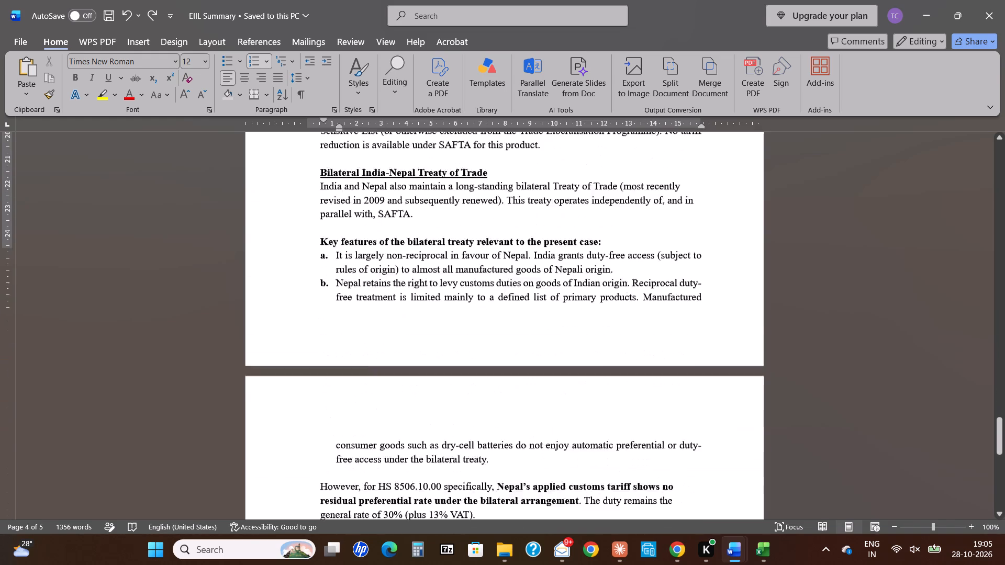
pyautogui.scroll(-1, 316, 334)
pyautogui.scroll(2, 316, 334)
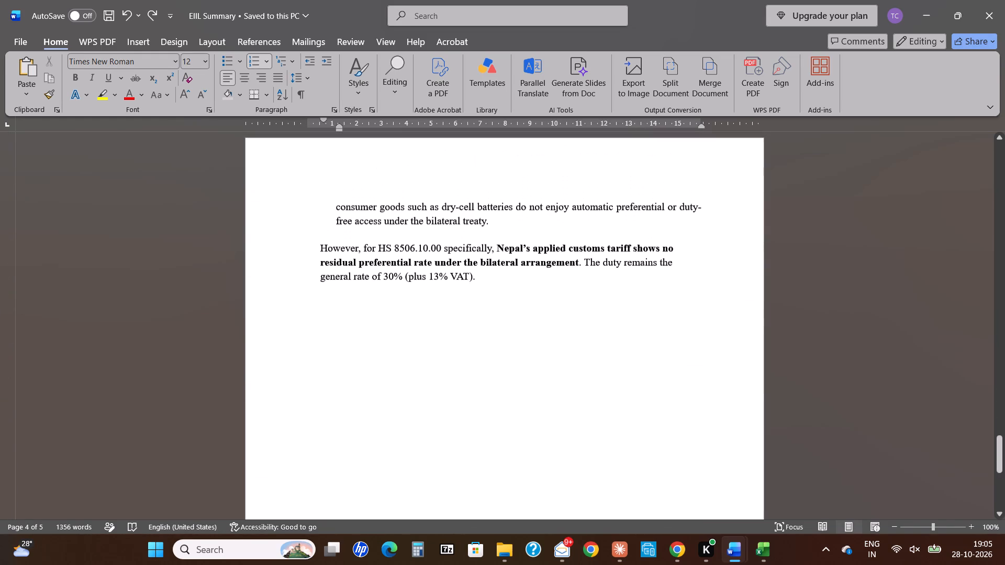
pyautogui.hotkey('ctrl', 's')
# Review the document again from the title through the Our Analysis, Query raised and Proposed Scope of Work sections.
pyautogui.scroll(13, 434, 299)
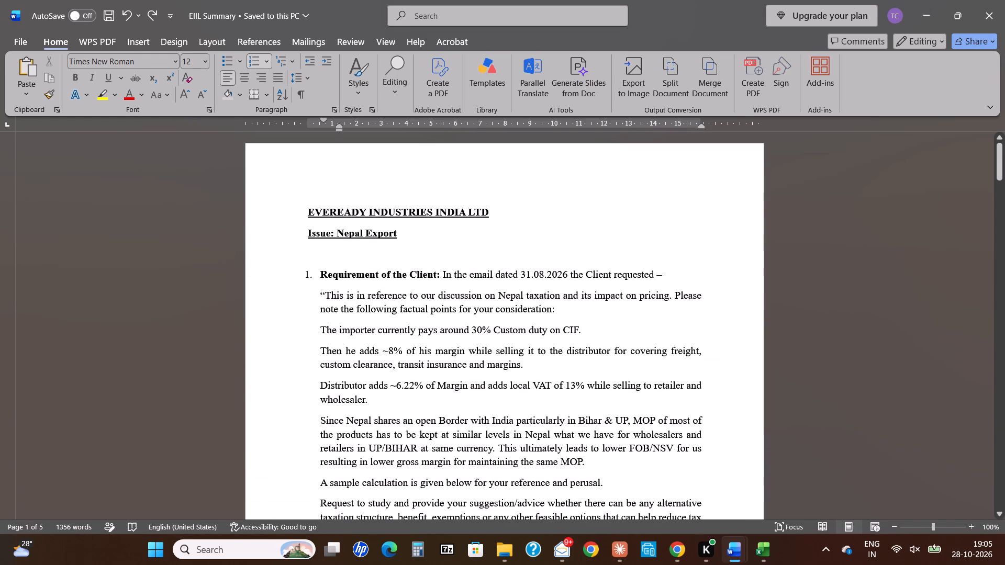
pyautogui.click(411, 255)
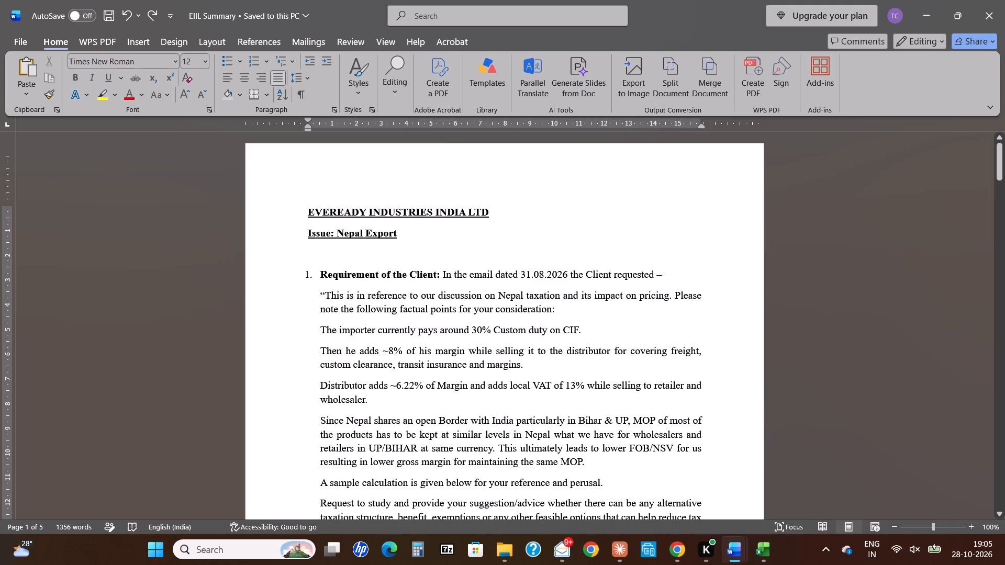
pyautogui.scroll(-3, 459, 245)
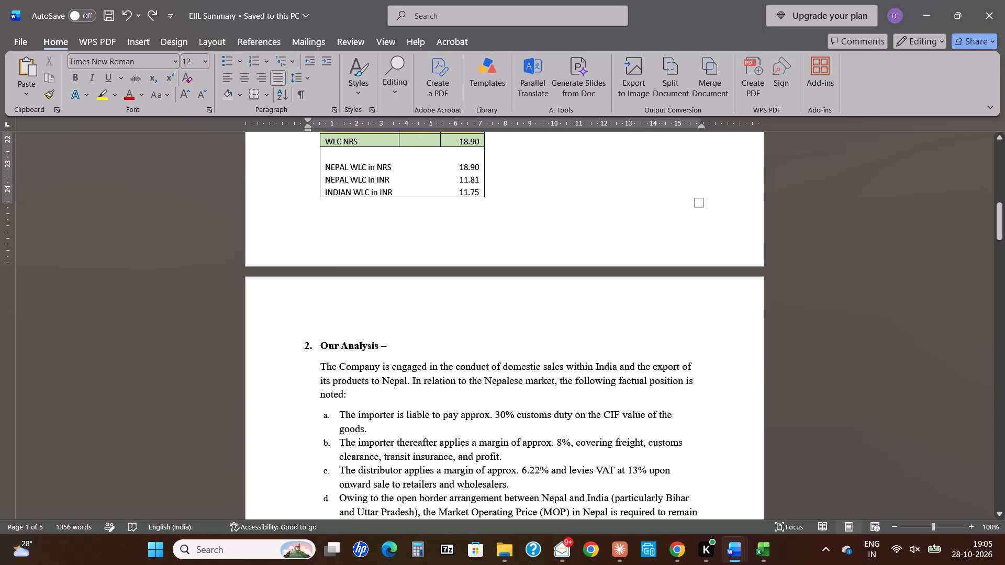
pyautogui.scroll(-2, 459, 245)
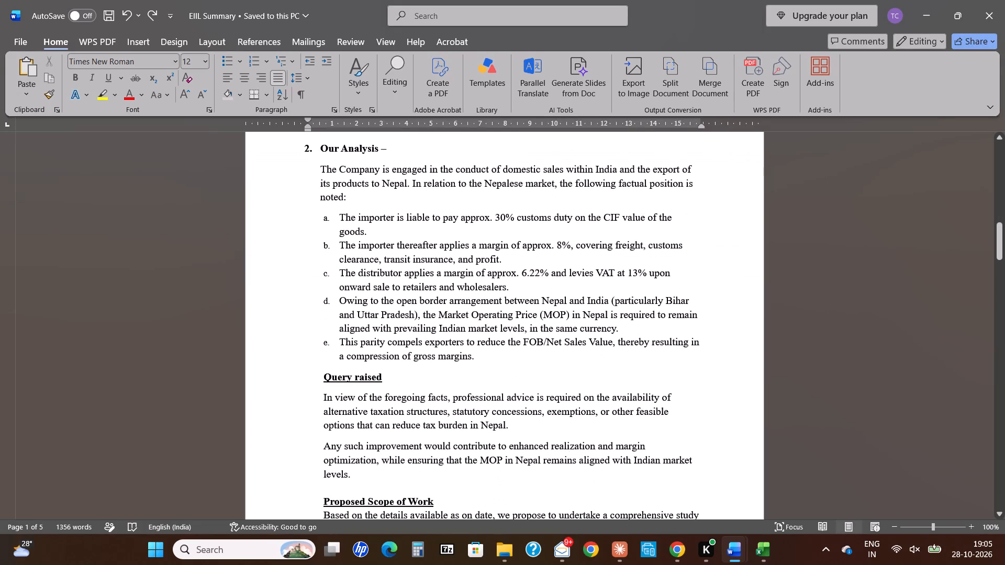
pyautogui.scroll(-3, 459, 245)
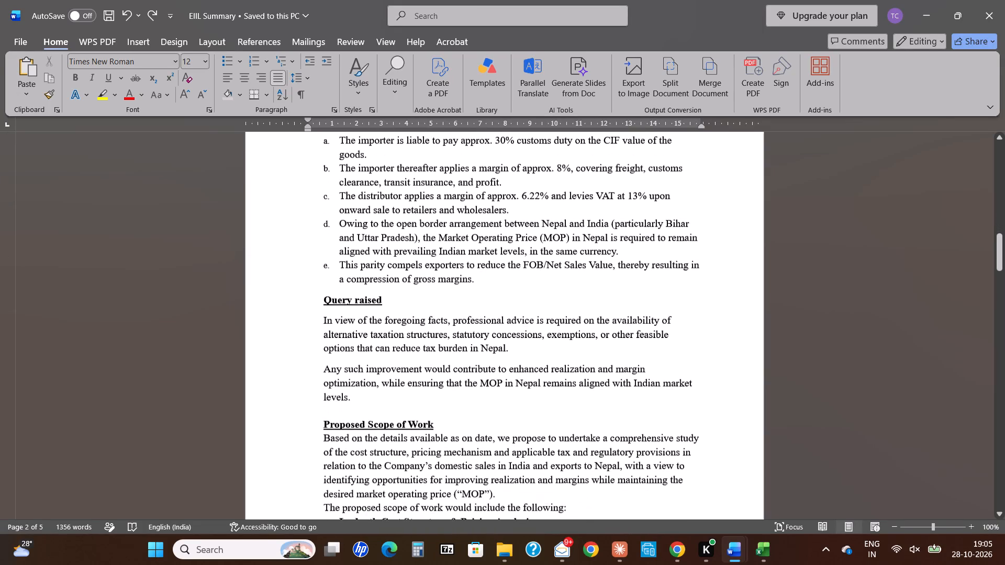
pyautogui.scroll(-1, 459, 245)
pyautogui.scroll(2, 459, 245)
pyautogui.scroll(-1, 459, 245)
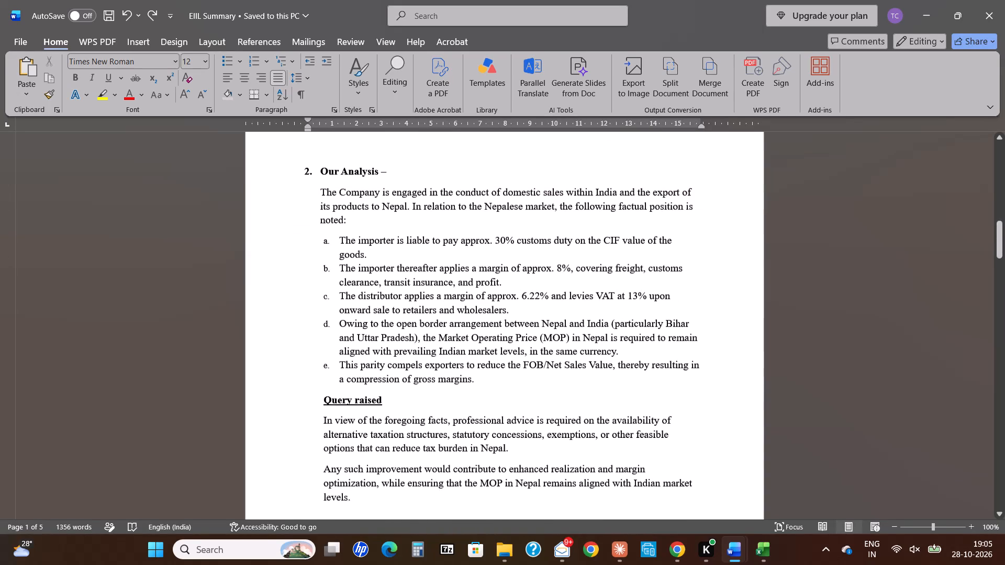
# Review the document from the Our Analysis section through to the last page and return to the title.
pyautogui.scroll(-1, 459, 245)
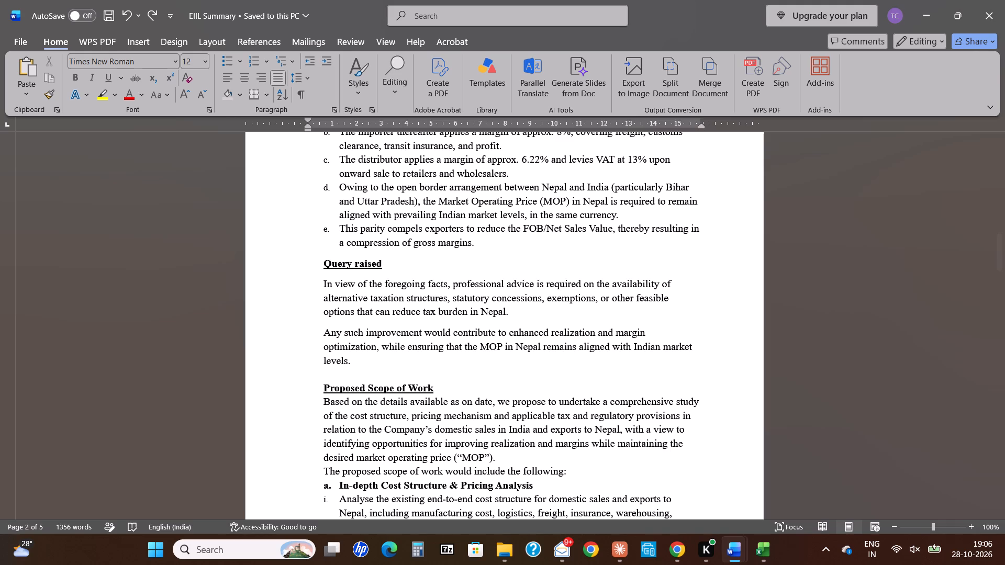
pyautogui.scroll(-2, 404, 322)
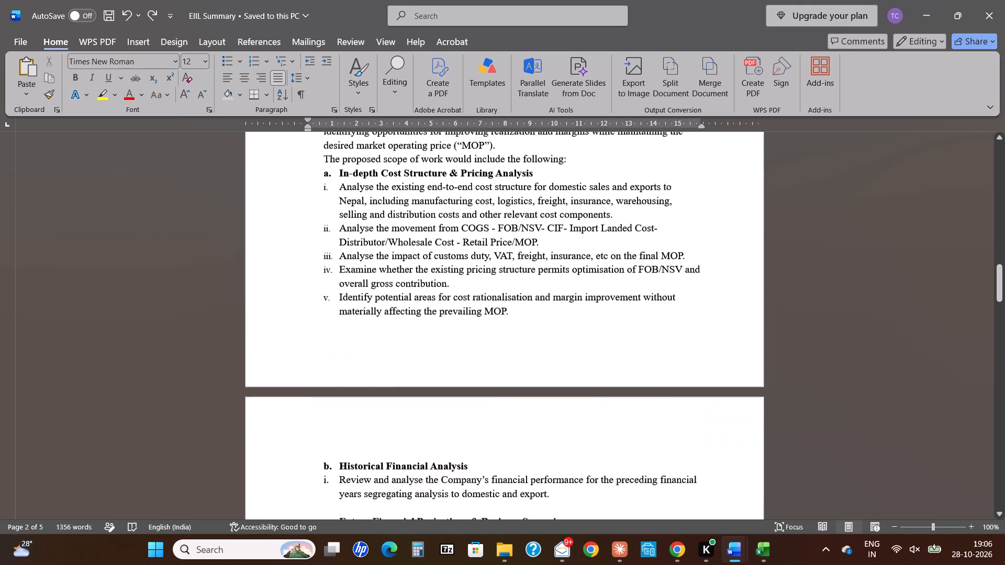
pyautogui.scroll(-1, 404, 322)
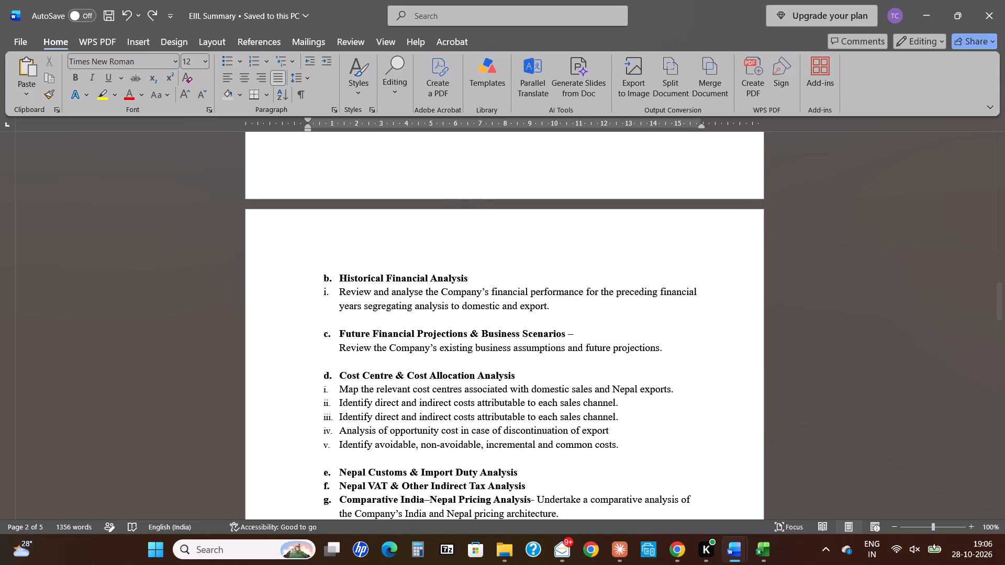
pyautogui.scroll(-1, 407, 318)
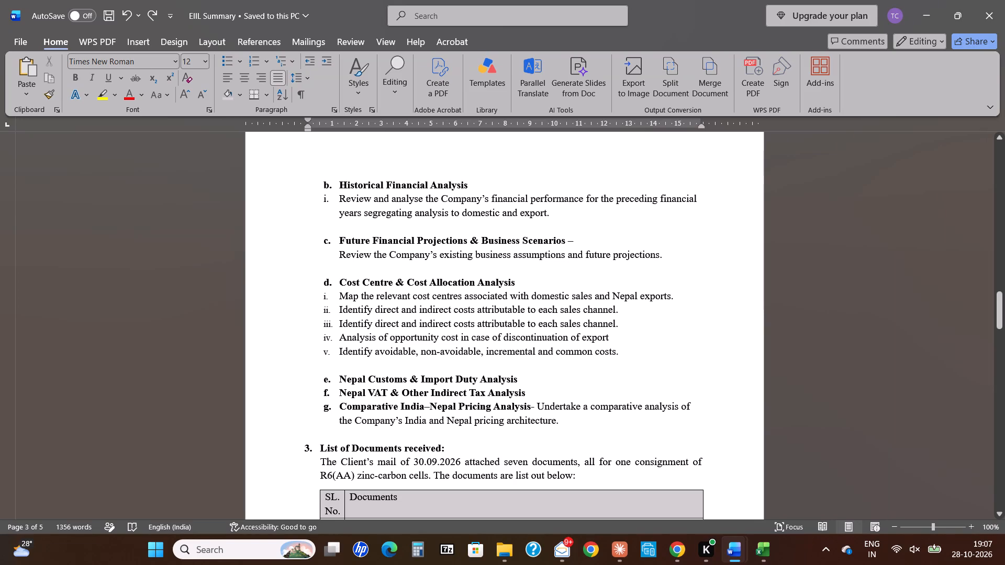
pyautogui.scroll(-2, 361, 286)
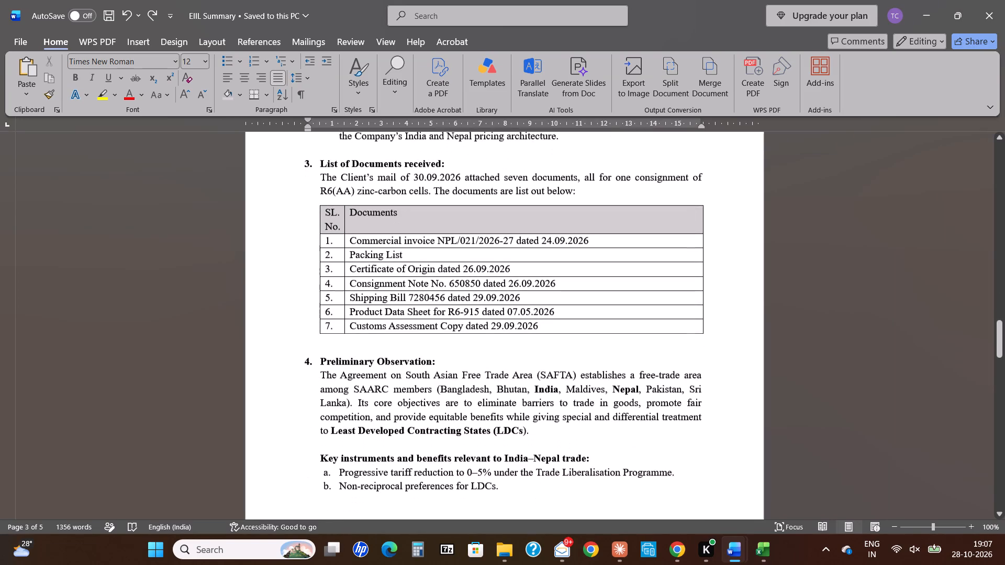
pyautogui.scroll(-2, 357, 306)
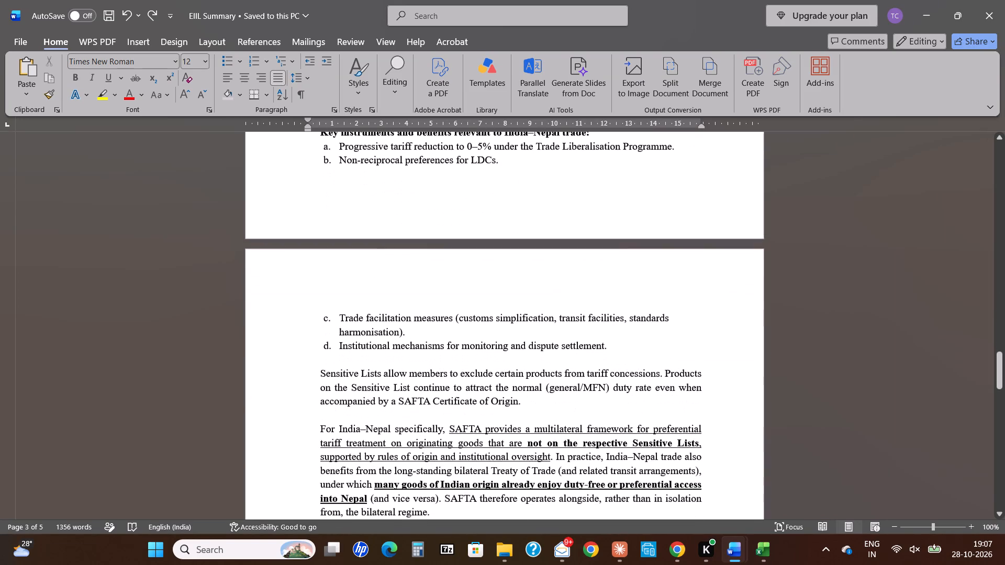
pyautogui.scroll(-2, 357, 306)
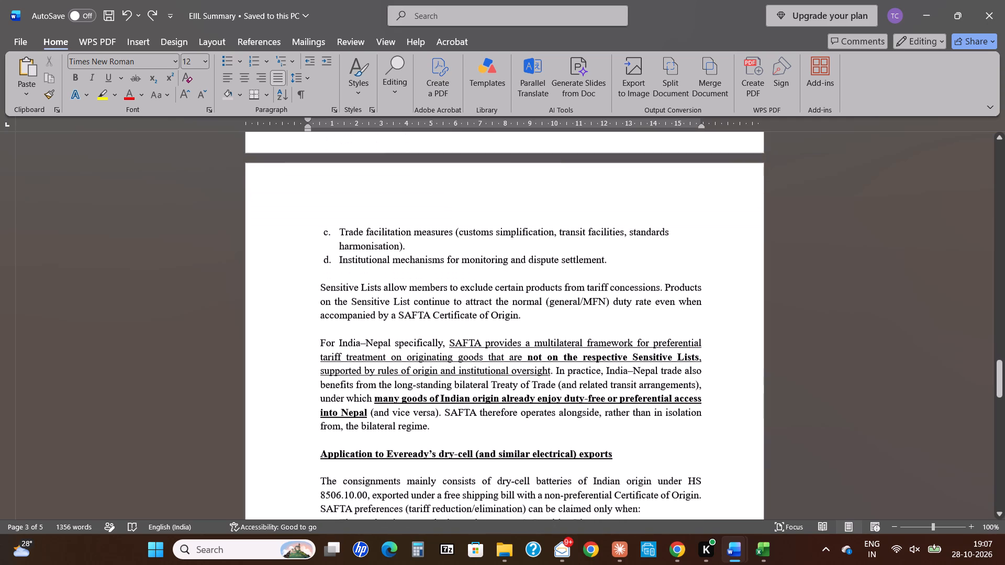
pyautogui.scroll(-3, 357, 306)
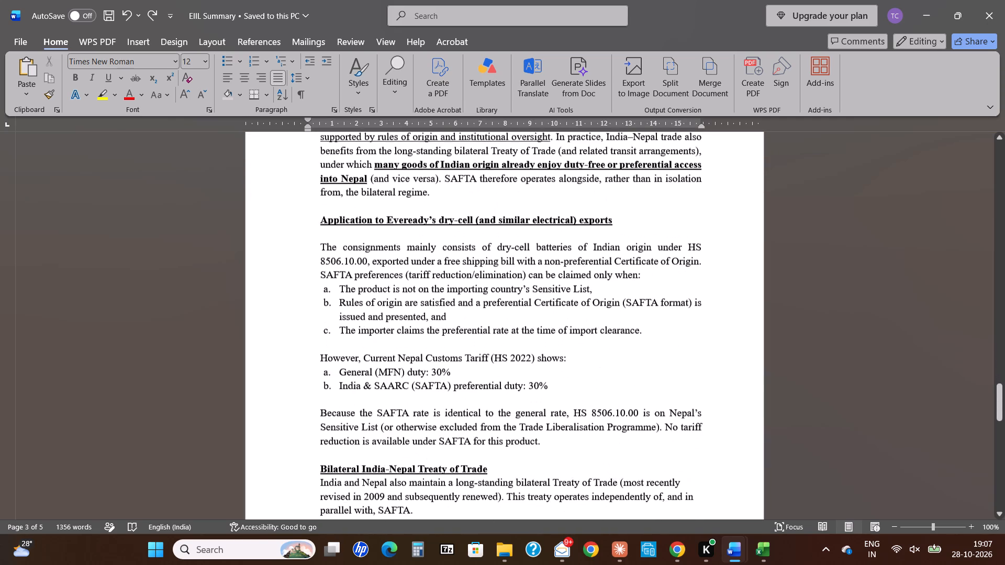
pyautogui.scroll(-1, 357, 306)
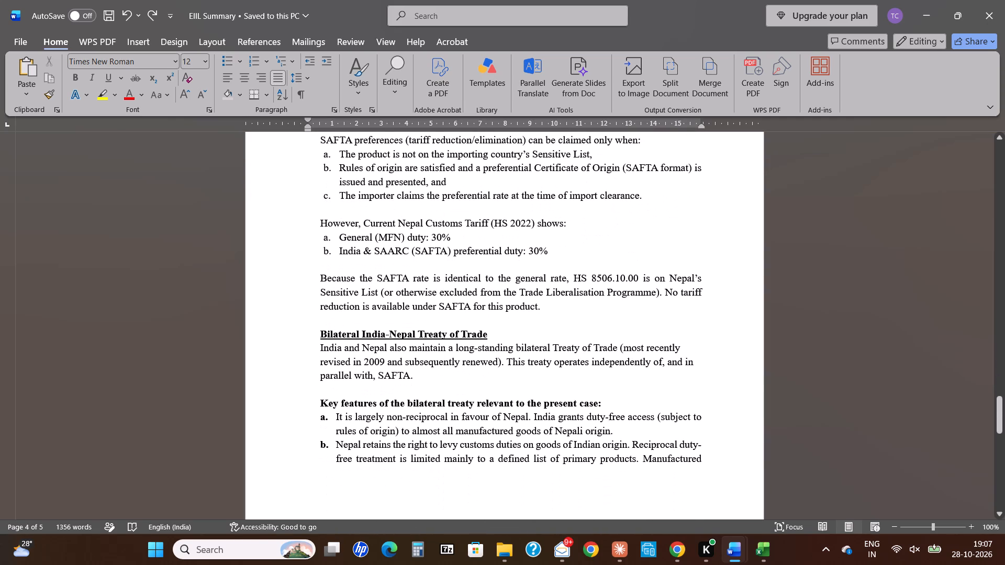
pyautogui.scroll(-2, 357, 306)
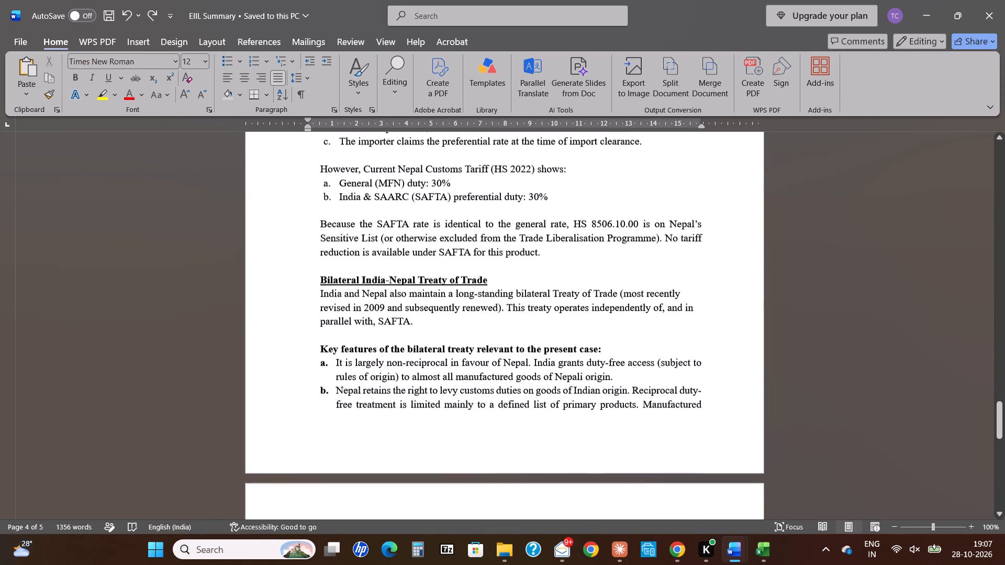
pyautogui.scroll(-3, 357, 306)
pyautogui.scroll(7, 357, 306)
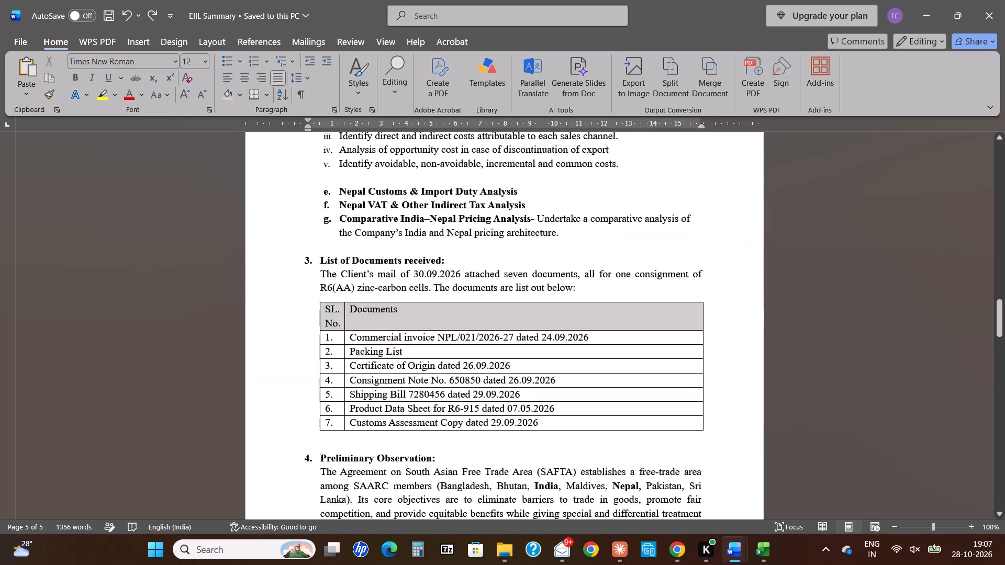
pyautogui.scroll(14, 357, 306)
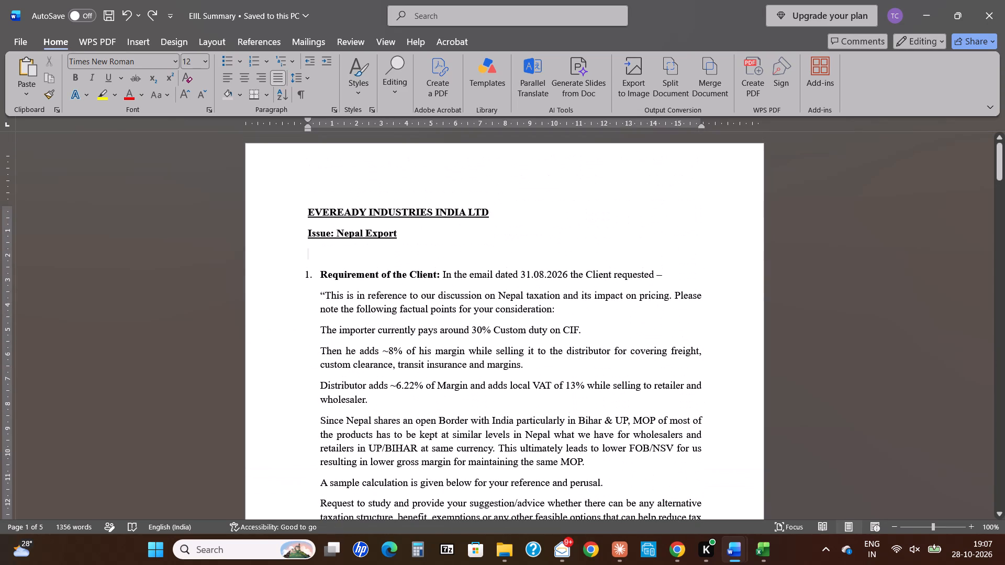
# Save the EIIL Summary document.
pyautogui.click(102, 16)
# Open the print preview of the EIIL Summary and check the layout of all its pages.
pyautogui.hotkey('ctrl', 'p')
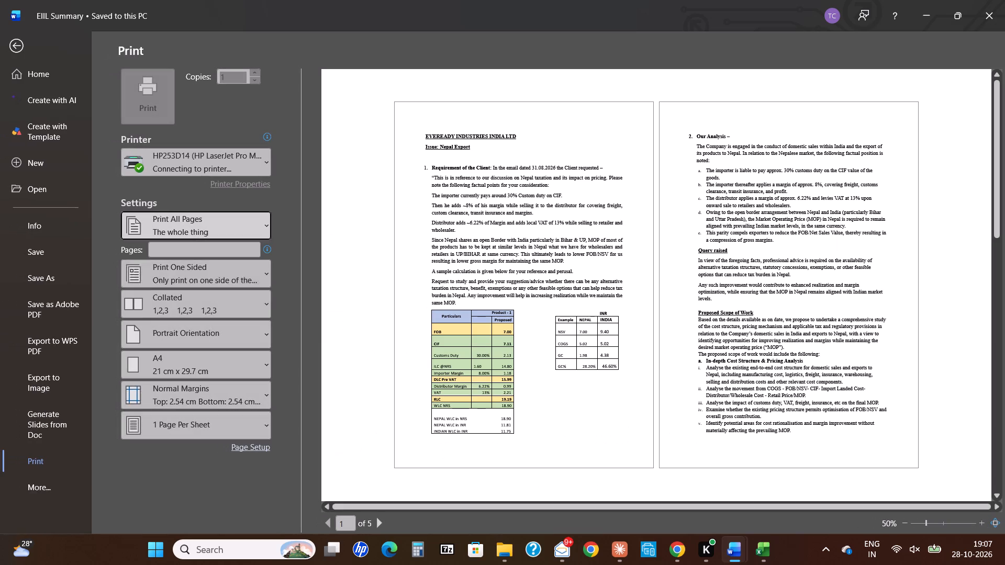
pyautogui.scroll(-1, 633, 345)
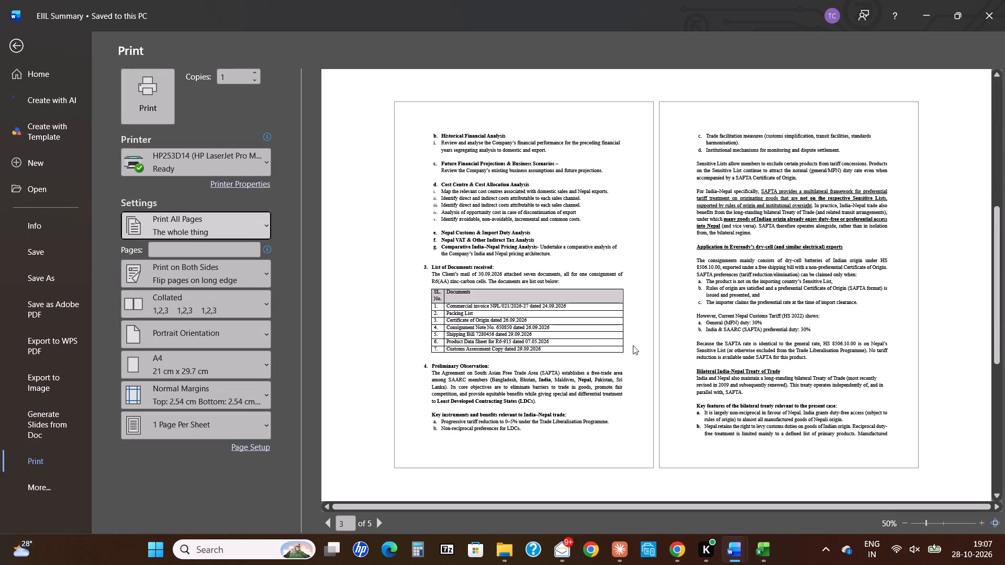
pyautogui.scroll(-1, 633, 345)
pyautogui.scroll(6, 633, 345)
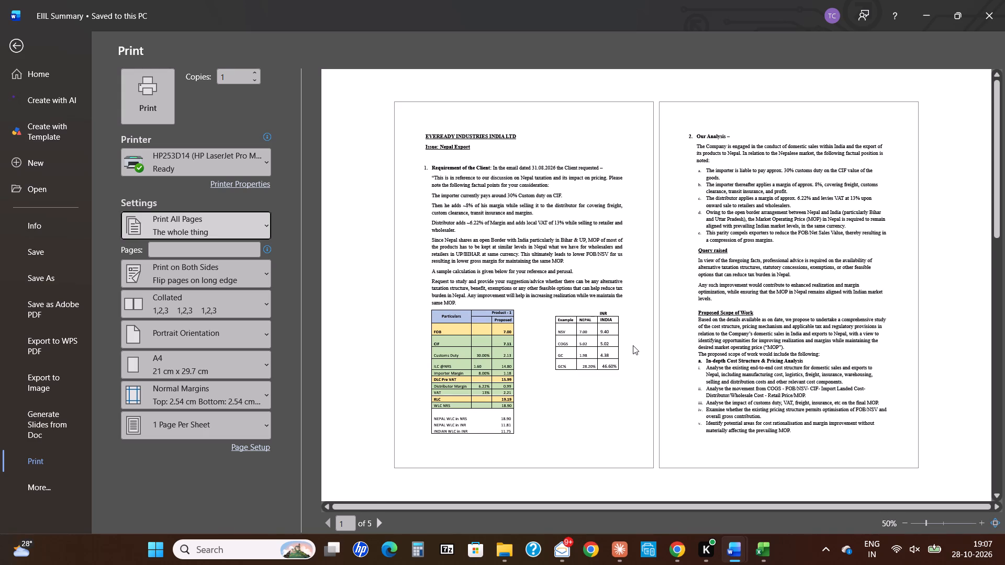
pyautogui.scroll(-1, 756, 376)
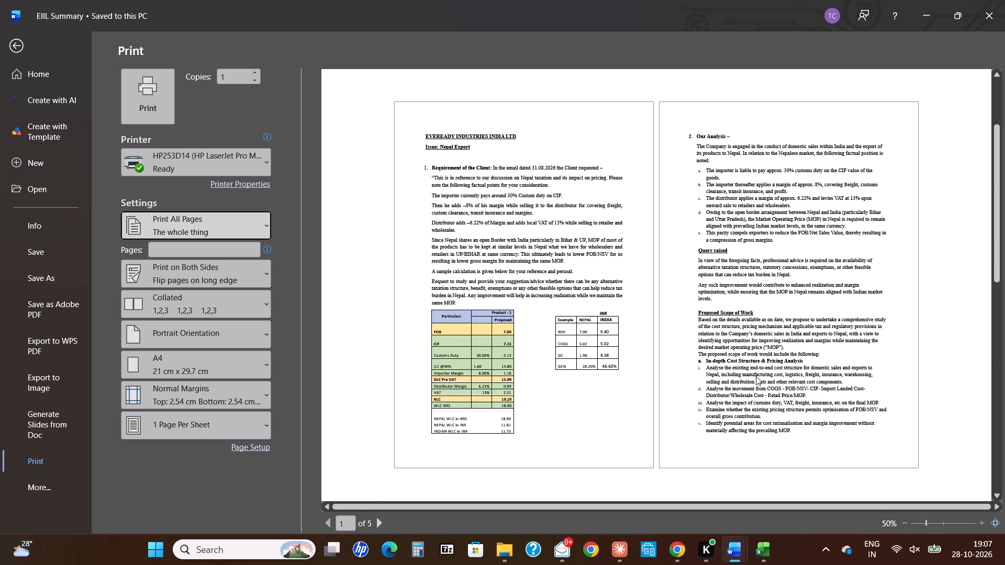
pyautogui.scroll(-1, 756, 376)
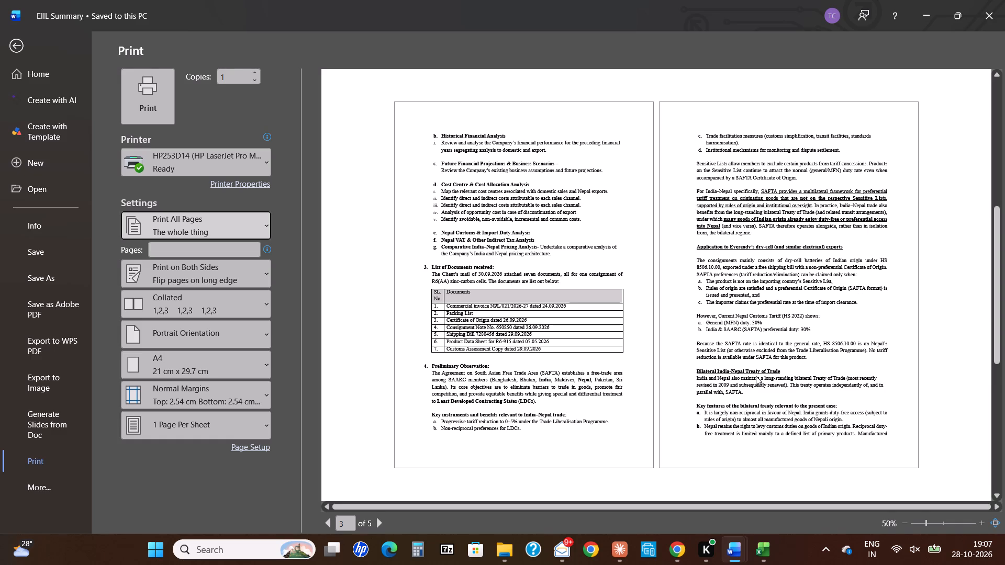
pyautogui.scroll(-2, 756, 376)
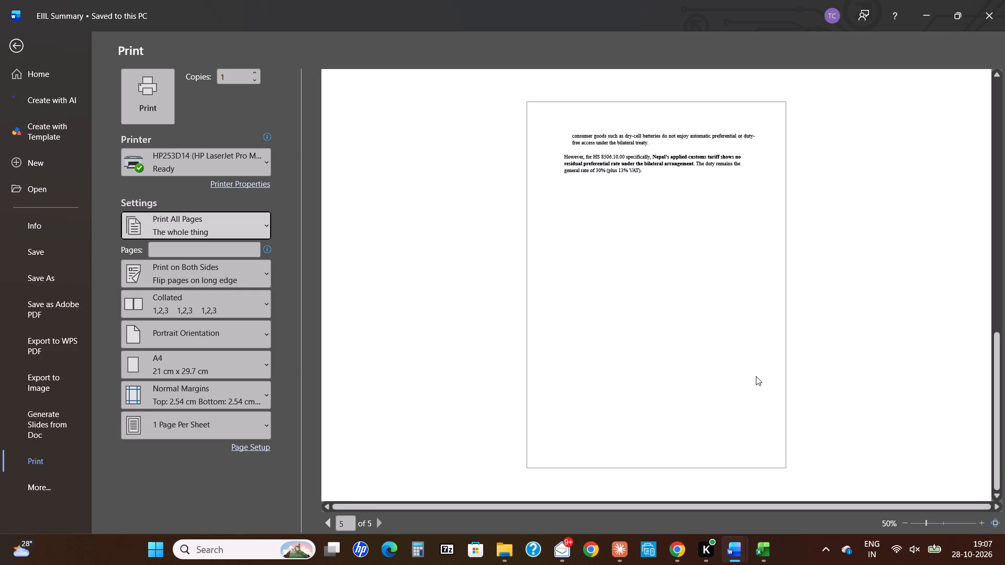
pyautogui.hotkey('alt', 'Tab')
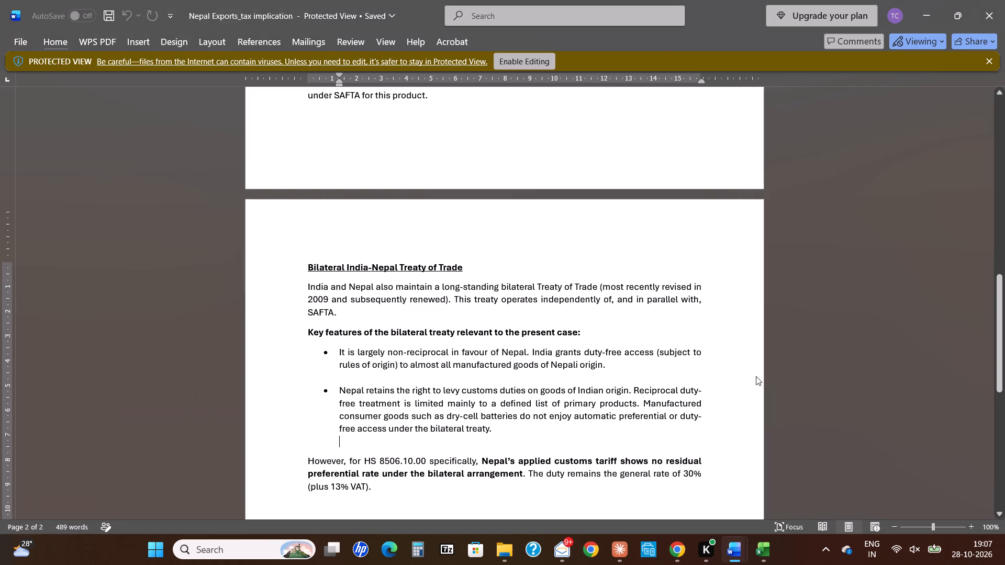
pyautogui.hotkey('alt', 'Tab')
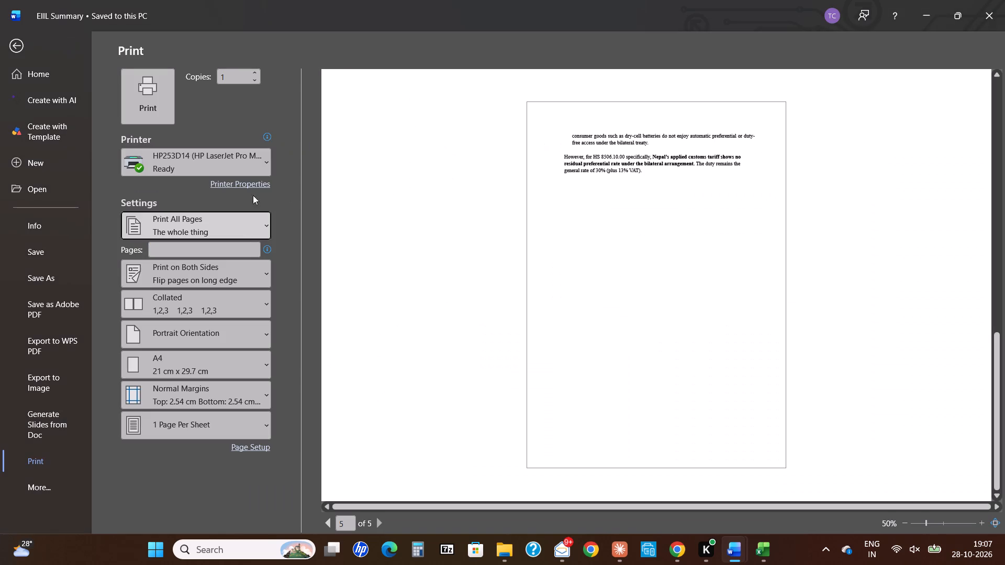
# Print the whole document with Microsoft Print to PDF as the printer.
pyautogui.click(236, 165)
pyautogui.scroll(1, 196, 346)
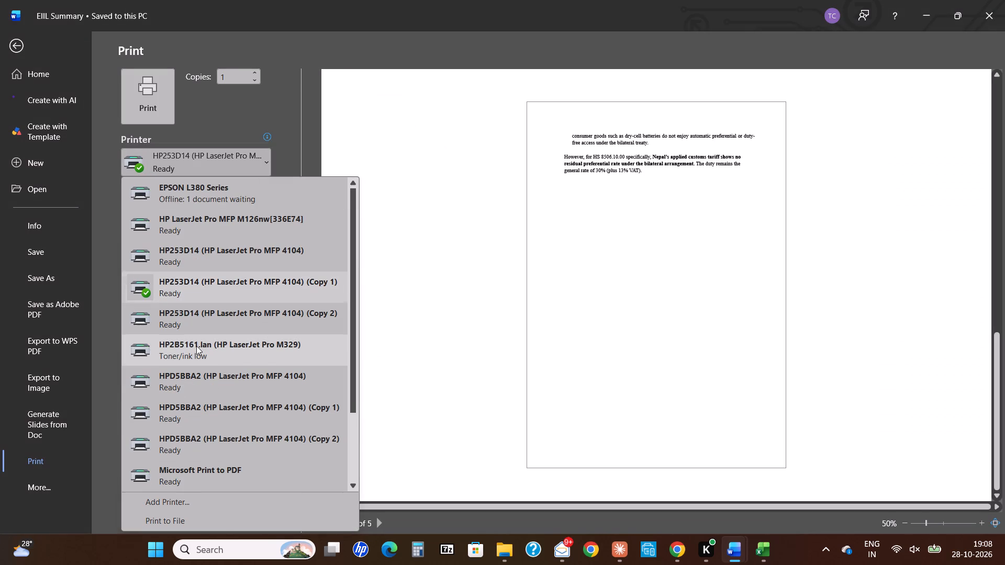
pyautogui.scroll(2, 196, 346)
pyautogui.scroll(-5, 196, 346)
pyautogui.click(195, 372)
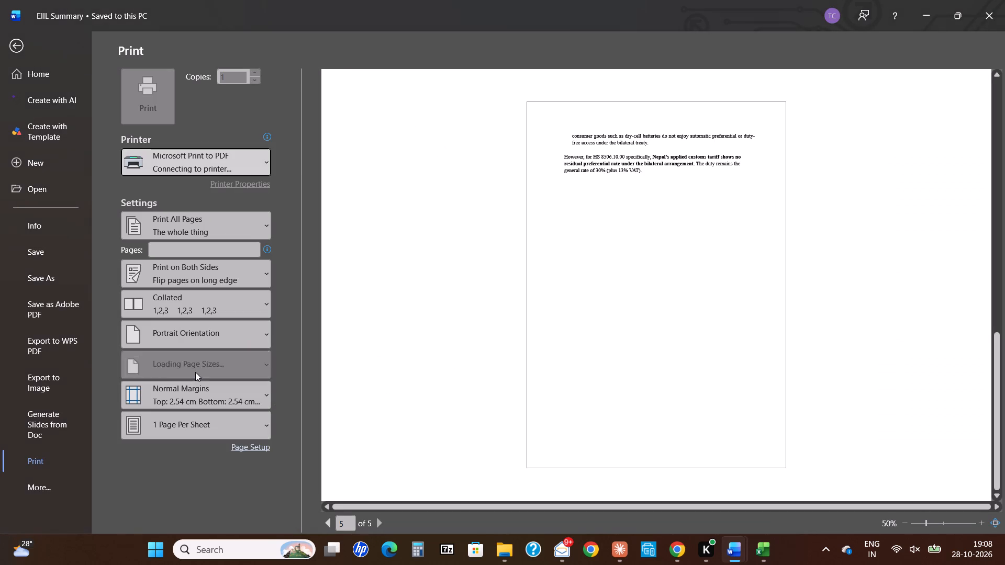
pyautogui.click(157, 126)
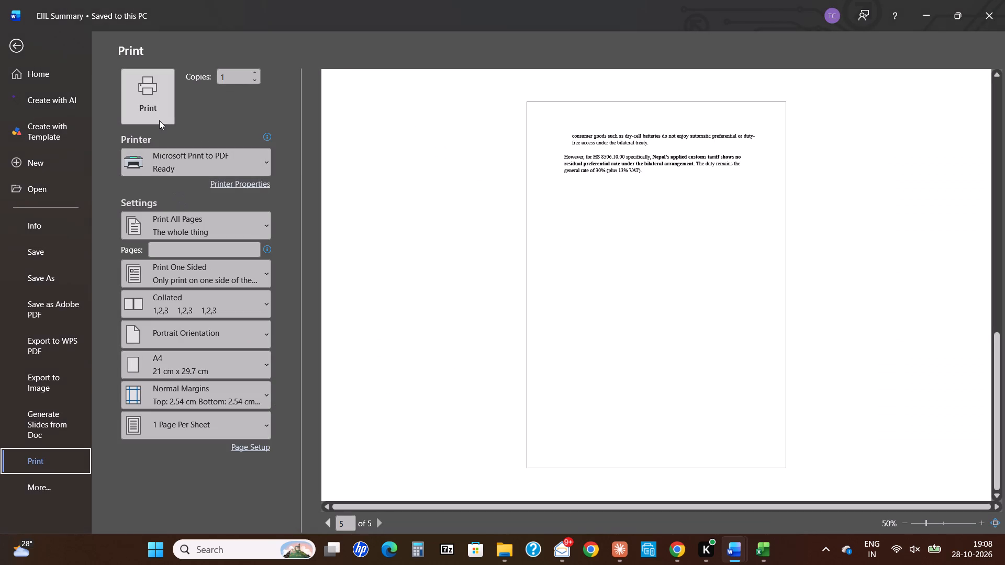
pyautogui.click(159, 120)
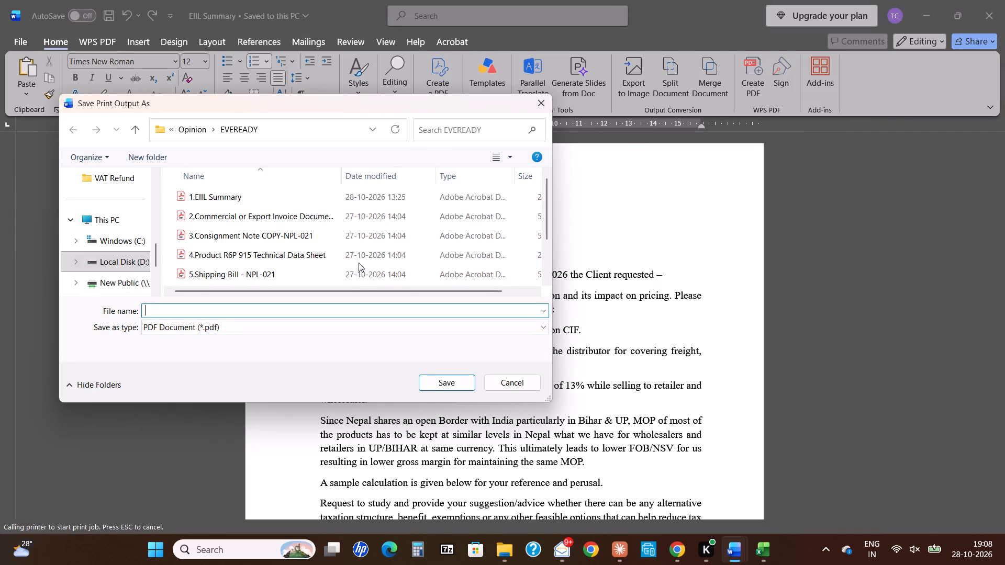
# Create a folder named Summary inside the EVEREADY folder and open it as the save location.
pyautogui.click(155, 154)
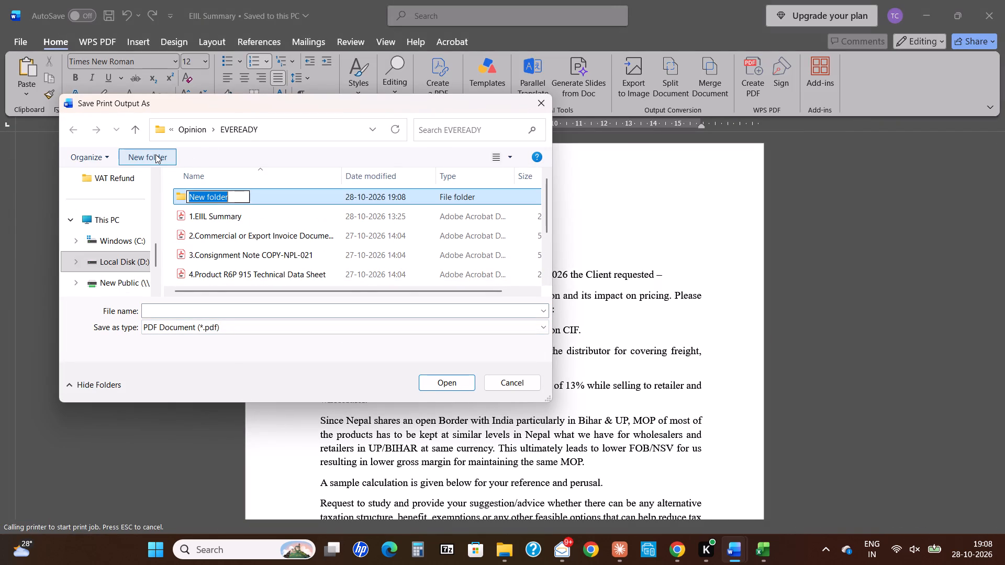
pyautogui.hotkey('shift', 'u')
pyautogui.press('BackSpace')
pyautogui.write('SUmm')
pyautogui.press('BackSpace')
pyautogui.press('BackSpace')
pyautogui.press('BackSpace')
pyautogui.write('ummary')
pyautogui.press('Return')
pyautogui.press('Return')
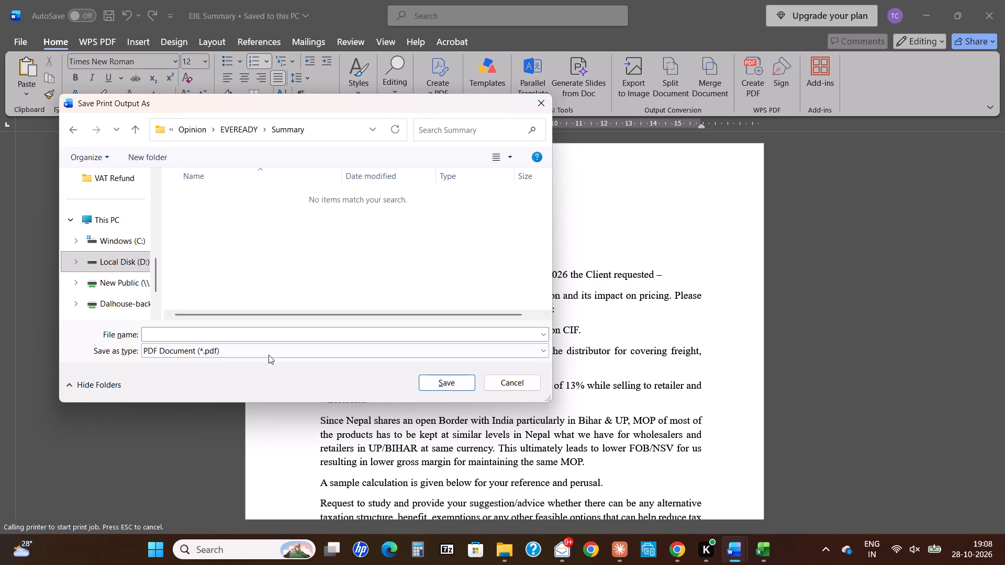
# Name the PDF output "EIIL Summary" and save it in the Summary folder.
pyautogui.click(286, 338)
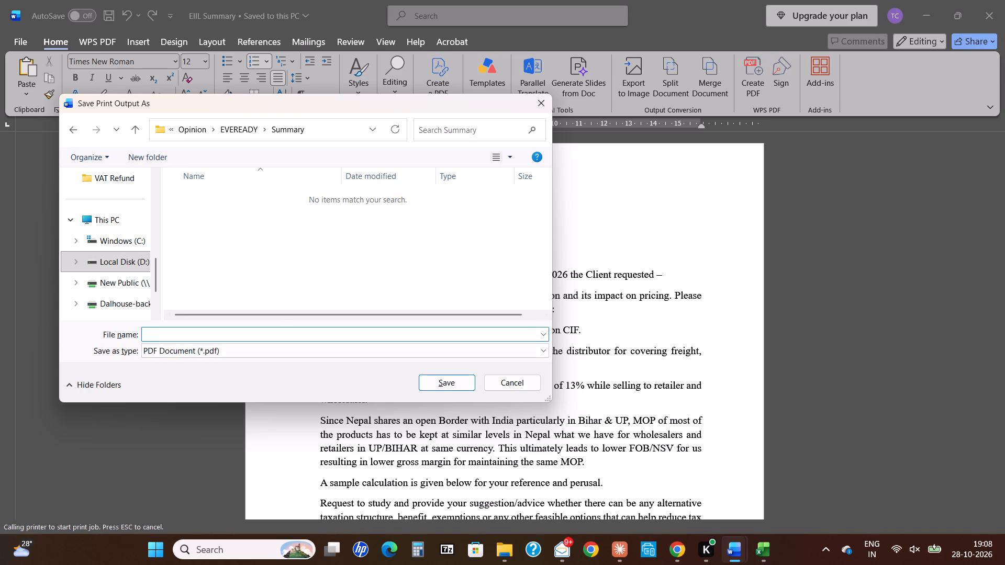
pyautogui.write('EIIL SU')
pyautogui.press('BackSpace')
pyautogui.write('ummary')
pyautogui.press('Return')
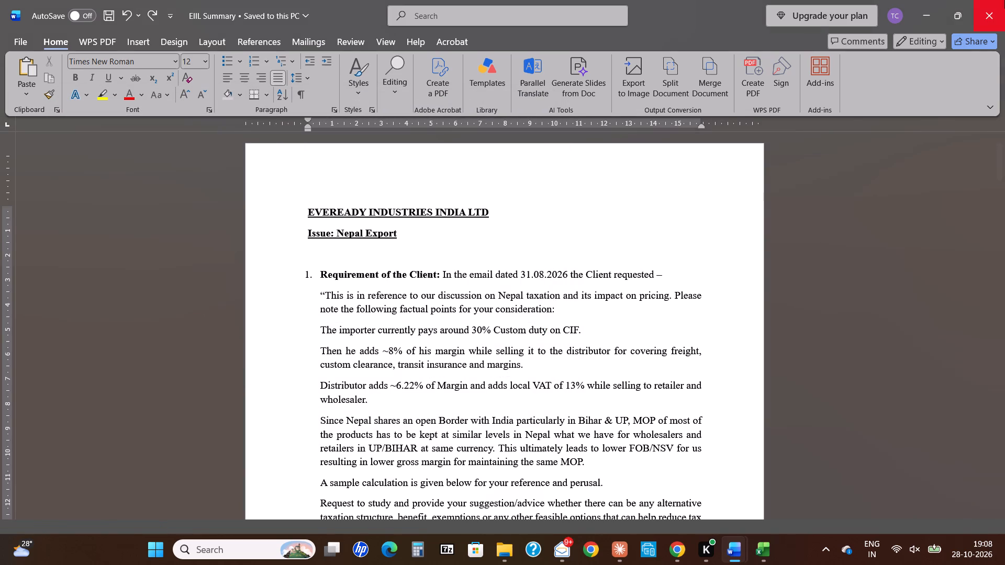
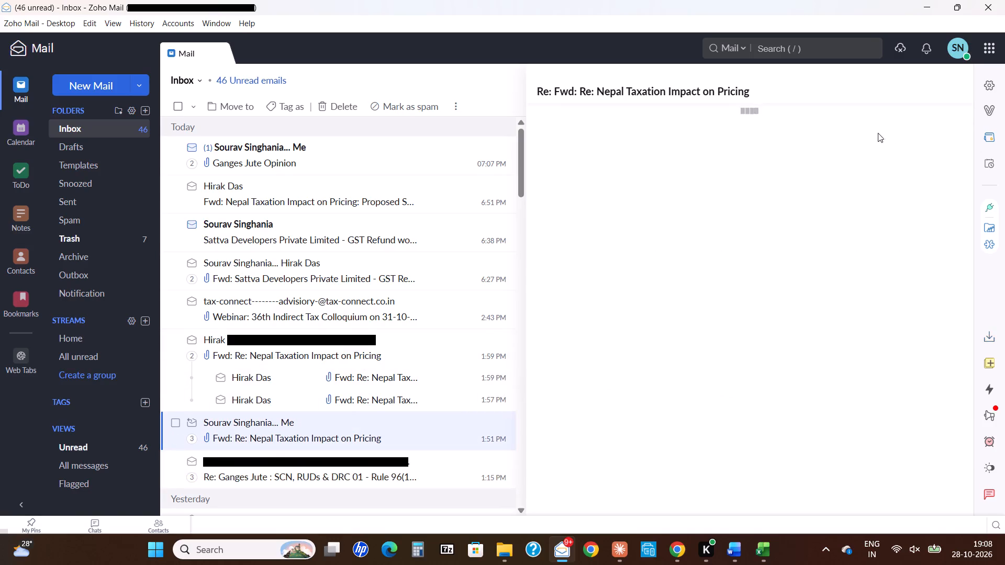
# Reply to the "Nepal Taxation Impact on Pricing" email, moving the prefilled recipient to Cc and adding Hirak as the To recipient.
pyautogui.click(862, 142)
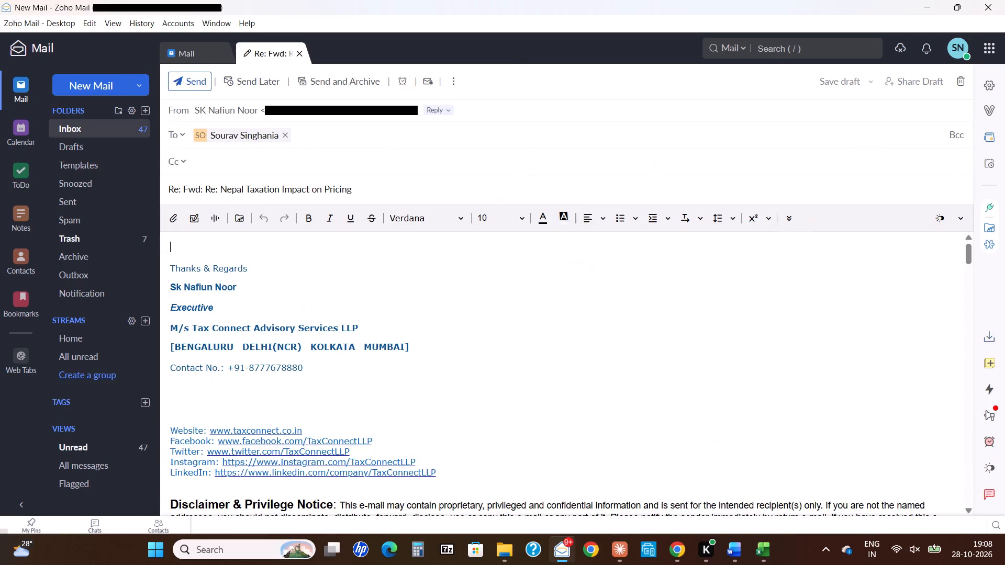
pyautogui.moveTo(270, 134); pyautogui.dragTo(270, 160)
pyautogui.click(281, 143)
pyautogui.write('hr')
pyautogui.press('BackSpace')
pyautogui.write('irak')
pyautogui.press('Return')
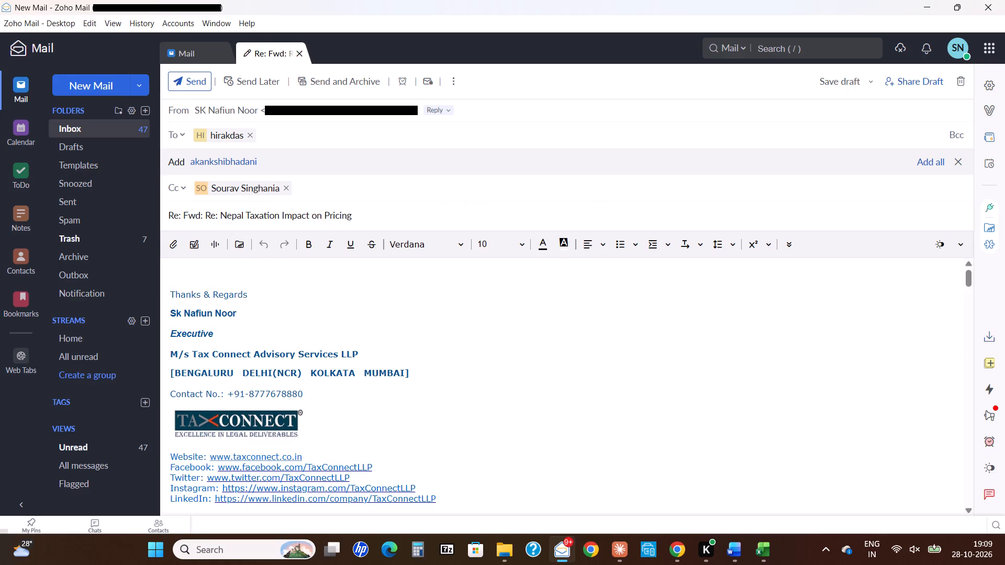
# Shorten the reply's subject to "Re: Nepal Taxation Impact on Pricing" by removing the extra "Fwd: Re:" prefix.
pyautogui.click(206, 216)
pyautogui.press('BackSpace')
pyautogui.press('BackSpace')
pyautogui.press('BackSpace')
pyautogui.press('BackSpace')
pyautogui.press('BackSpace')
pyautogui.press('BackSpace')
pyautogui.press('BackSpace')
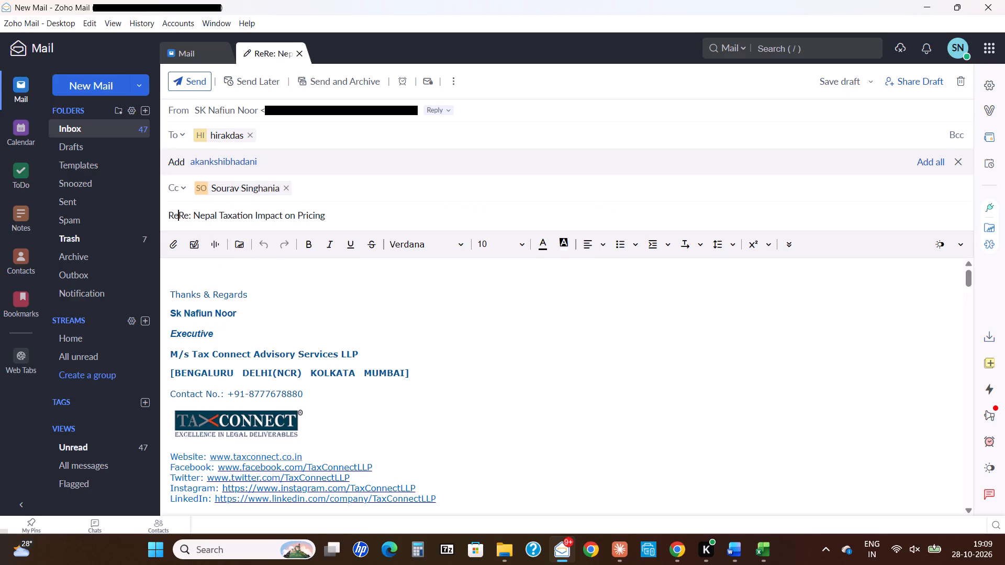
pyautogui.press('BackSpace')
pyautogui.press('BackSpace')
# Begin the email body above the signature with the greeting "Dear Sir," and "PFA" on the following line.
pyautogui.click(187, 272)
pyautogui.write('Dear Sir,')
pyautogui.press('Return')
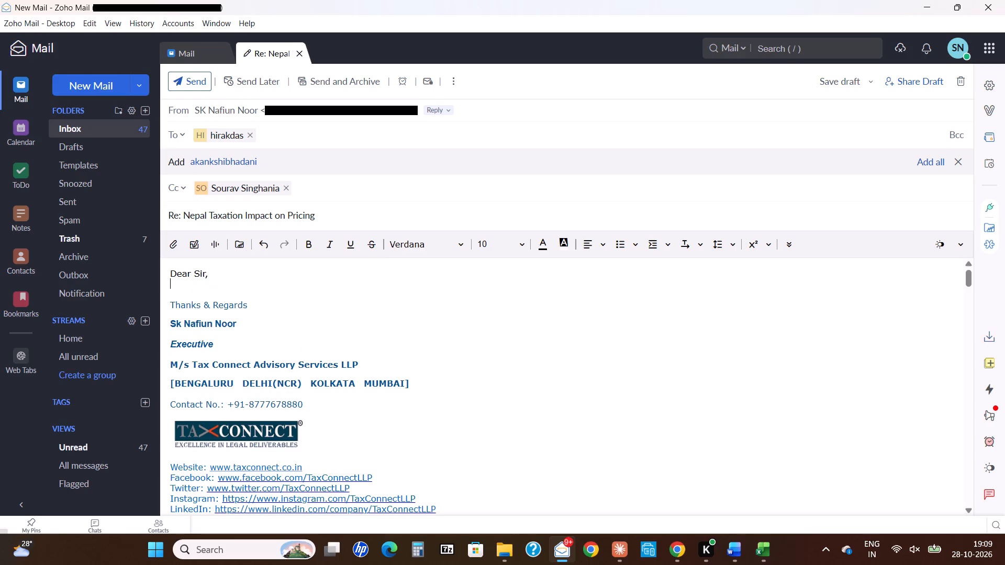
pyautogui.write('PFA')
# Switch to the EVEREADY folder in File Explorer and copy the six PDFs numbered 2 to 7, from the invoice document through 7.SCAN.
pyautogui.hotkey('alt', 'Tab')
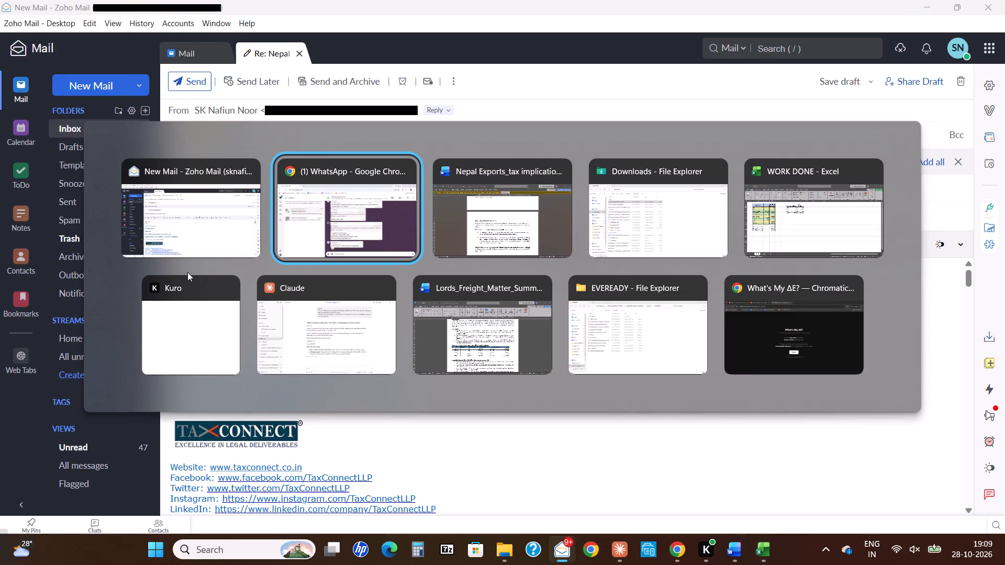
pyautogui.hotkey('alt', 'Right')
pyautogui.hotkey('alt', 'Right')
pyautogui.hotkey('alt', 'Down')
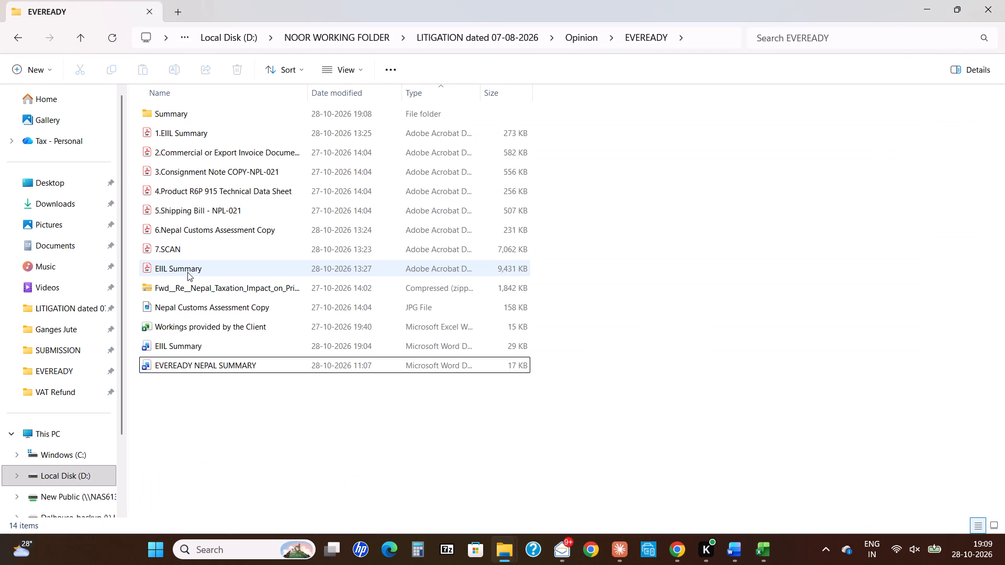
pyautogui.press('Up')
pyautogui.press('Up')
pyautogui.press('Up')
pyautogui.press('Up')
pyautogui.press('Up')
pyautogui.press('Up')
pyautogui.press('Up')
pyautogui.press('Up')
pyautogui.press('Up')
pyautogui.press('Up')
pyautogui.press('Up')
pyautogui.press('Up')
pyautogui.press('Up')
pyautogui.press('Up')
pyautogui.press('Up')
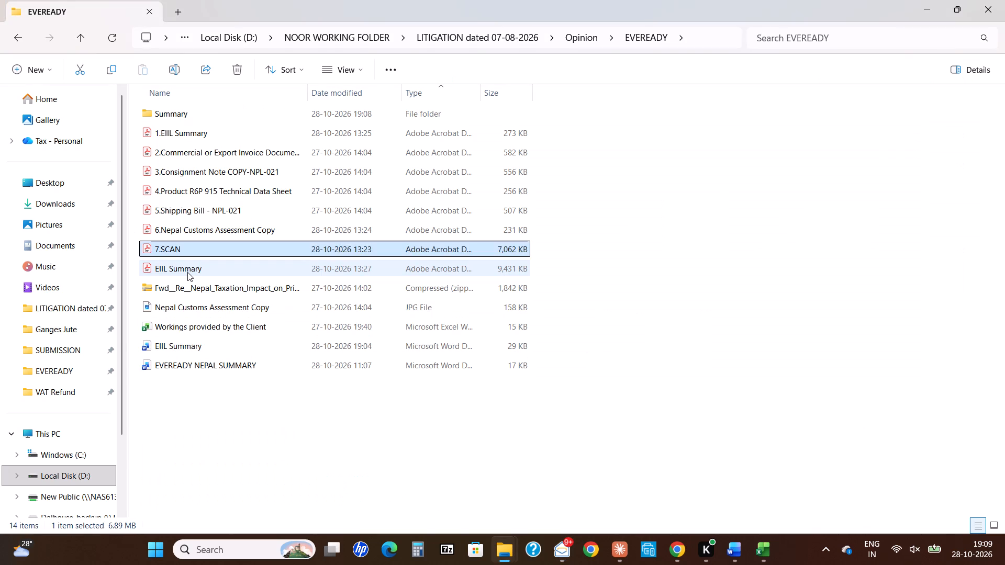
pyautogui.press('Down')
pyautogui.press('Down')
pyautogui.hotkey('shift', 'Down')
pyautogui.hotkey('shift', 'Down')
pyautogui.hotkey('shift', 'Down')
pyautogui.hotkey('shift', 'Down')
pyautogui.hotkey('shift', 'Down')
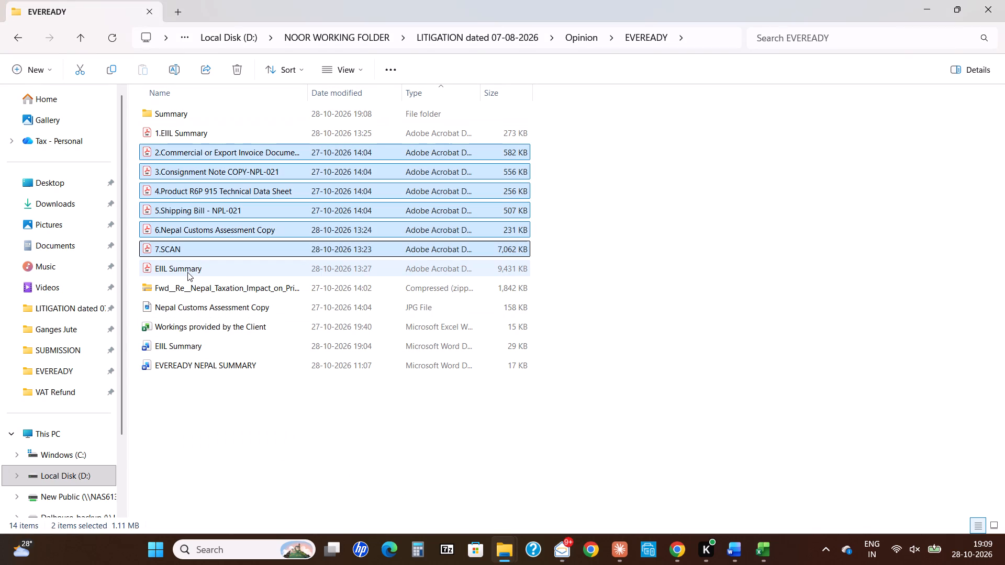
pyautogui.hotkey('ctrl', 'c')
# Open the Summary subfolder and paste the copied PDFs into it.
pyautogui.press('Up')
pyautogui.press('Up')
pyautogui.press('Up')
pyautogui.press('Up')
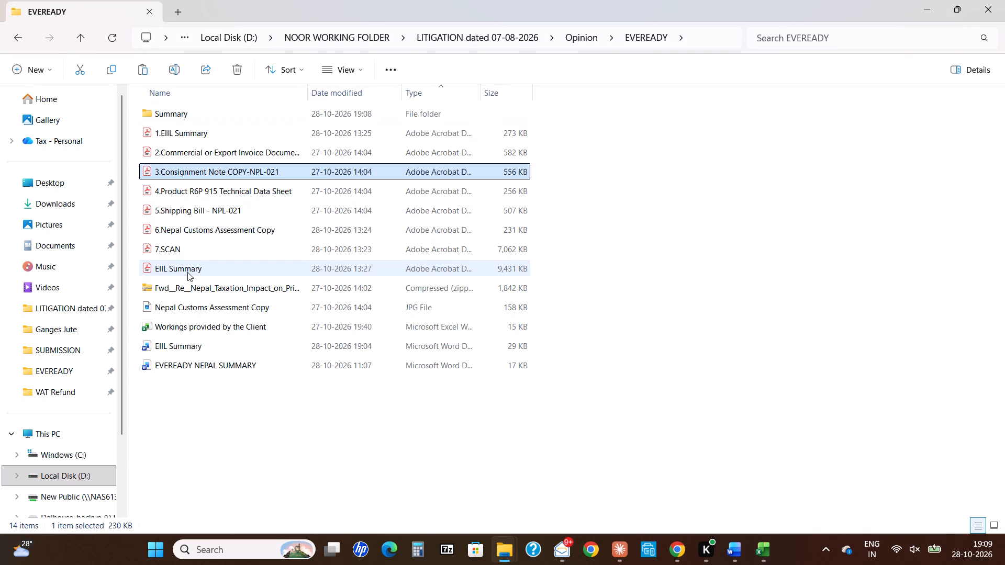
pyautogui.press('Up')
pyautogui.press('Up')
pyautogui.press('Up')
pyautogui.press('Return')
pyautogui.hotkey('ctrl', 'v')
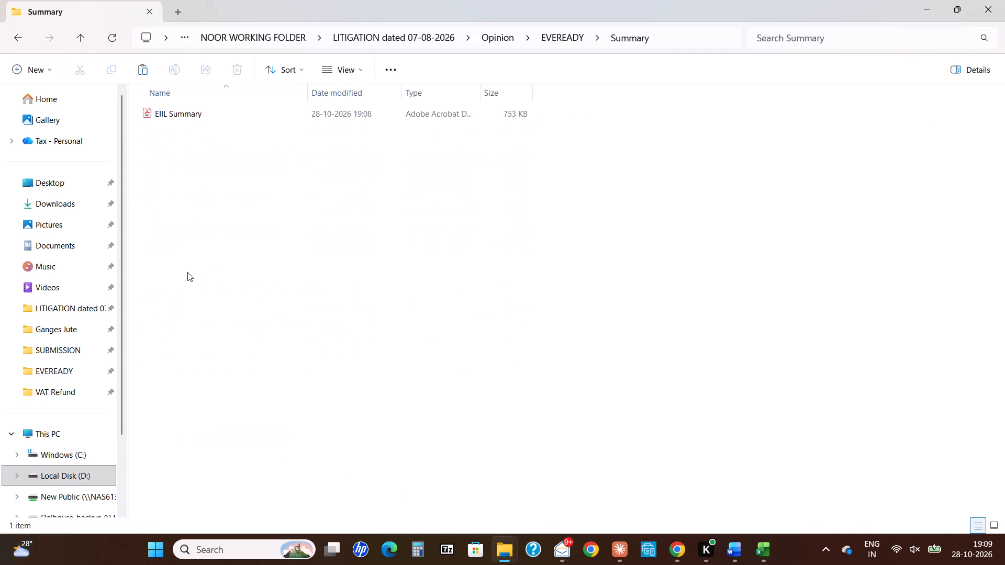
pyautogui.click(187, 272)
pyautogui.hotkey('ctrl', 'v')
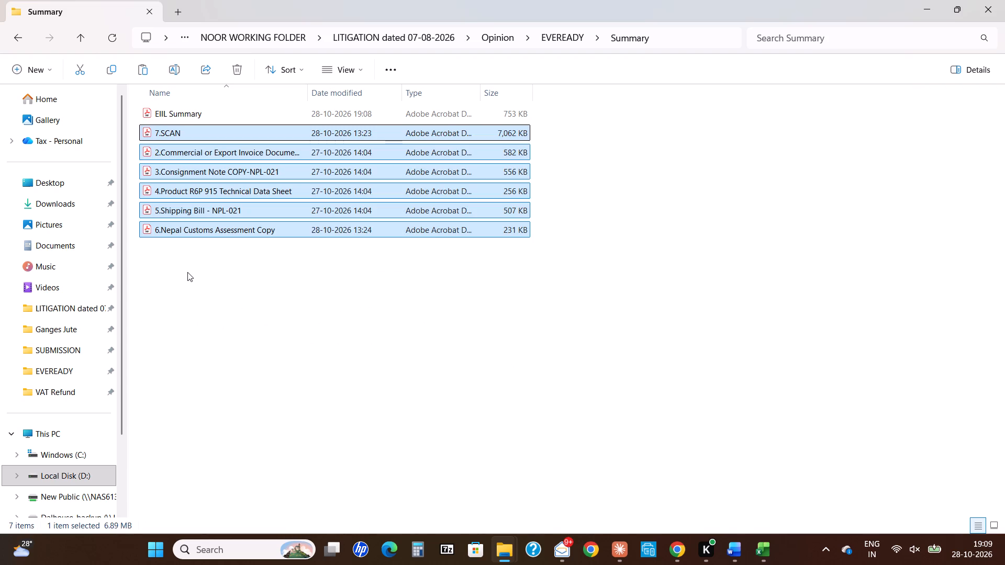
# Rename the EIIL Summary PDF in the Summary folder as "1.EIIL Summary" and refresh the file listing.
pyautogui.press('Up')
pyautogui.hotkey('ctrl', 'r')
pyautogui.press('Up')
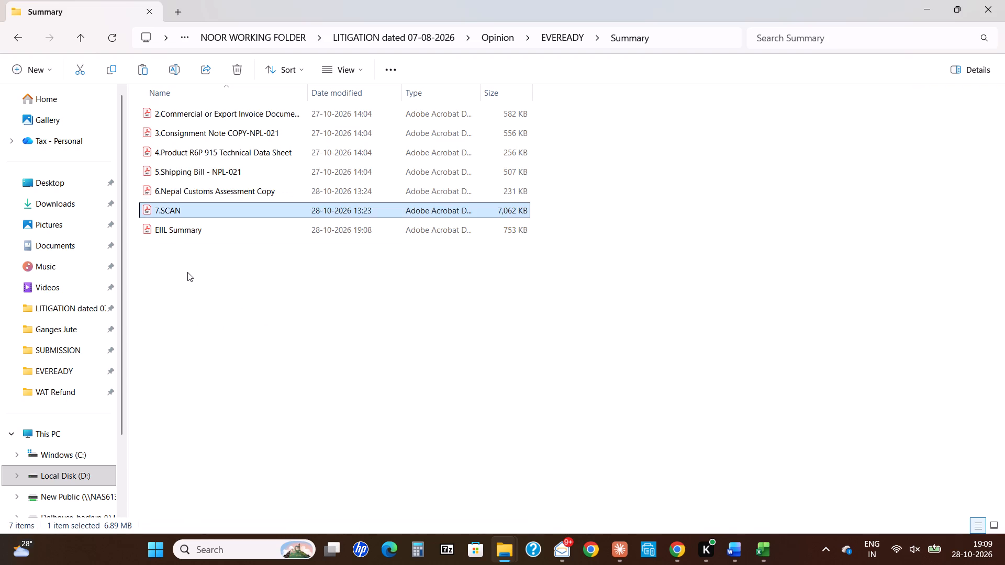
pyautogui.press('Down')
pyautogui.press('F2')
pyautogui.press('Left')
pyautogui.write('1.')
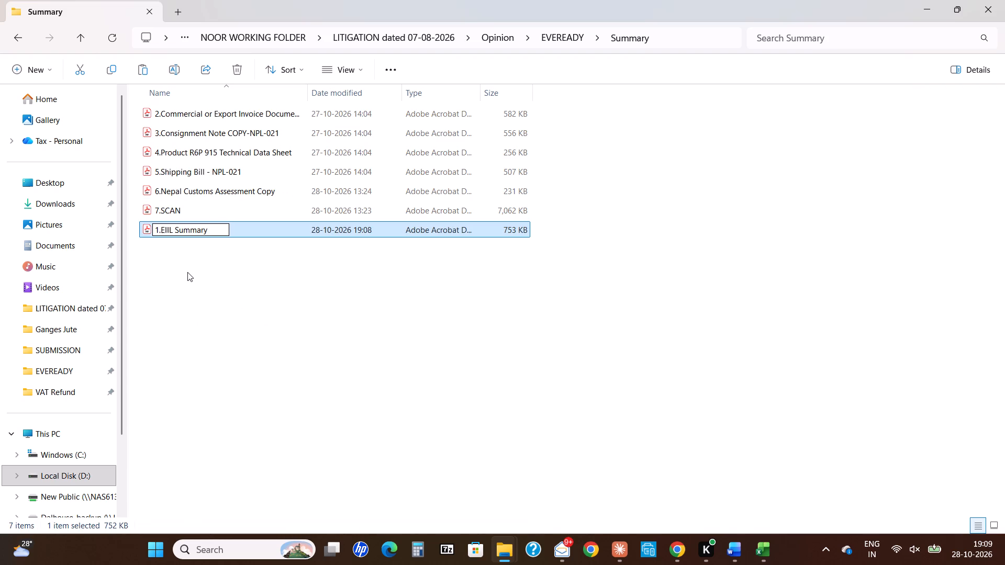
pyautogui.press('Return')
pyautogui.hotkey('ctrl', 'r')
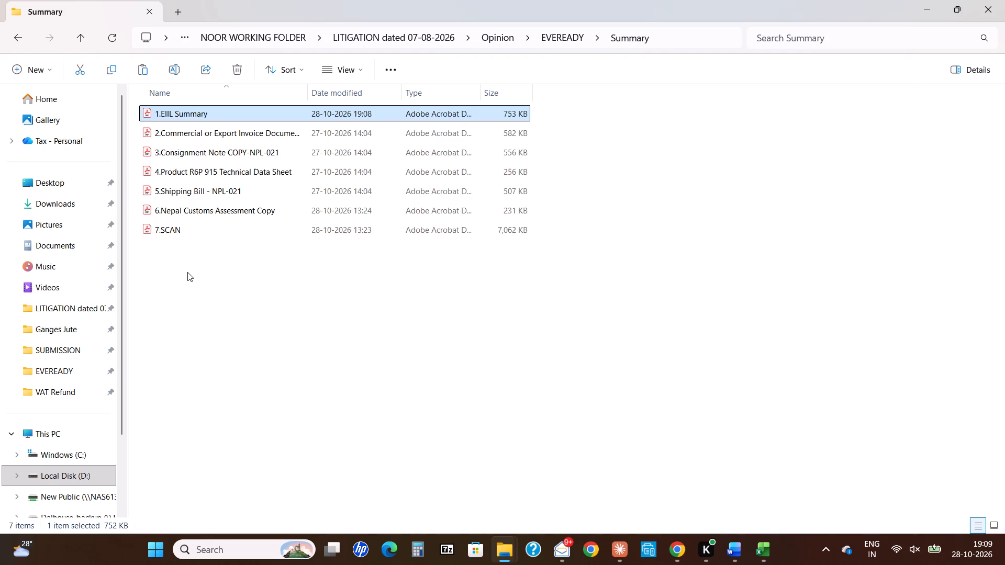
# Show the hidden background apps in the system tray.
pyautogui.click(819, 555)
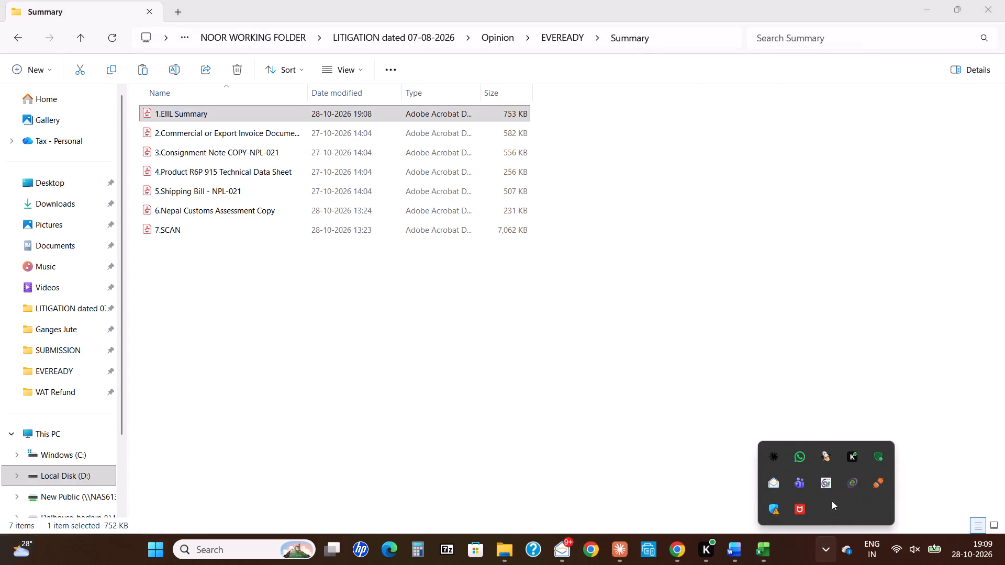
# Load all seven PDFs from the EVEREADY Summary folder, 1.EIIL Summary through 7.SCAN, into PDF24 Toolbox's Merge PDF tool.
pyautogui.doubleClick(824, 451)
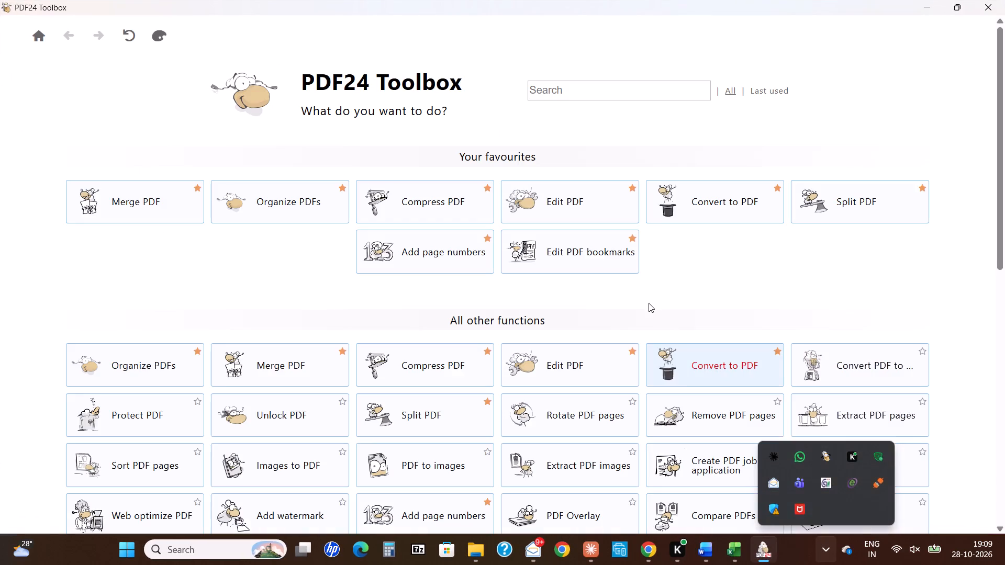
pyautogui.click(192, 217)
pyautogui.hotkey('alt', 'Tab')
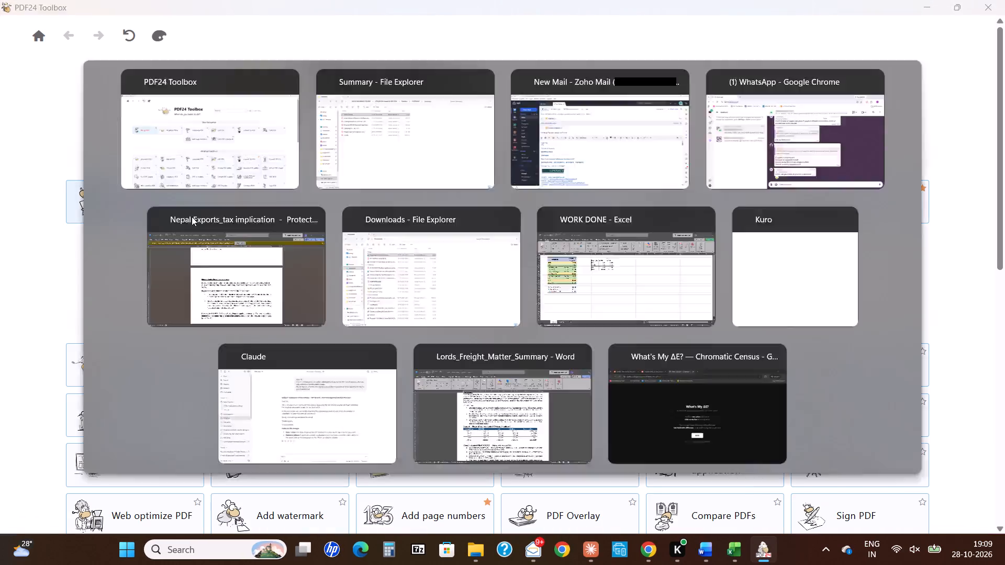
pyautogui.hotkey('alt', 'd')
pyautogui.hotkey('ctrl', 'c')
pyautogui.hotkey('ctrl', 'c')
pyautogui.hotkey('alt', 'Tab')
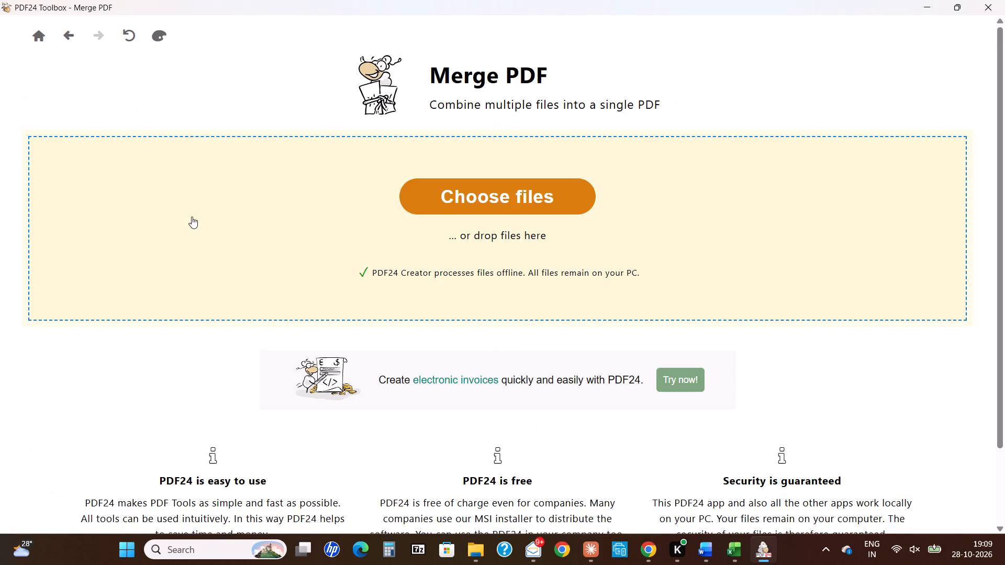
pyautogui.doubleClick(272, 219)
pyautogui.hotkey('alt', 'd')
pyautogui.hotkey('ctrl', 'v')
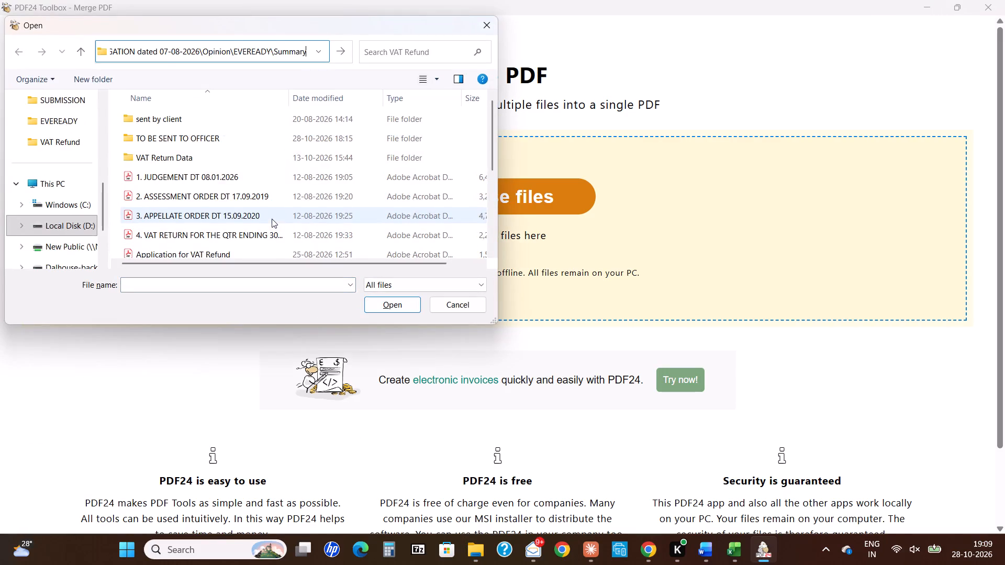
pyautogui.hotkey('ctrl', 'Return')
pyautogui.moveTo(116, 119); pyautogui.dragTo(202, 263)
pyautogui.press('Return')
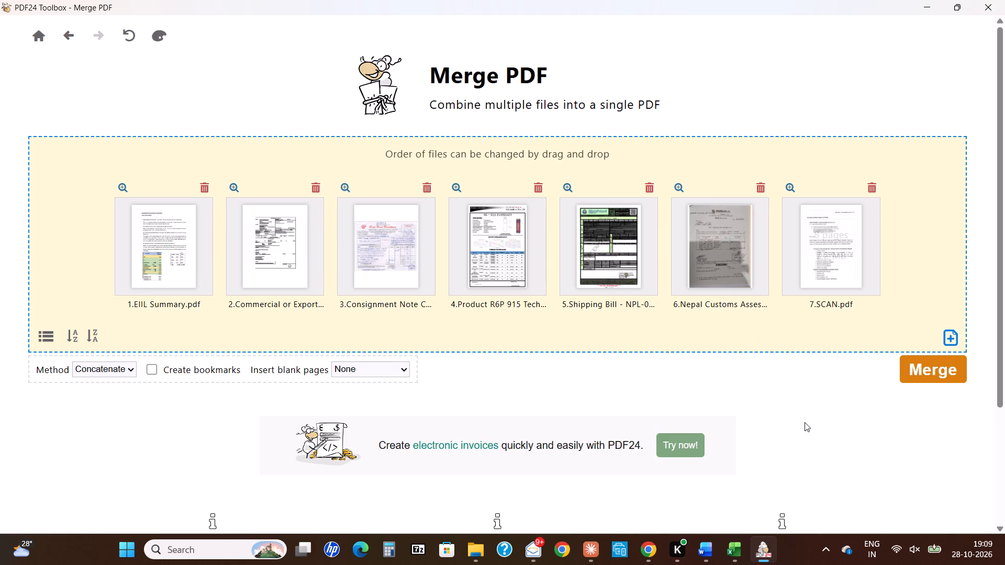
# Merge the seven loaded files into a single PDF using the Concatenate method.
pyautogui.click(935, 378)
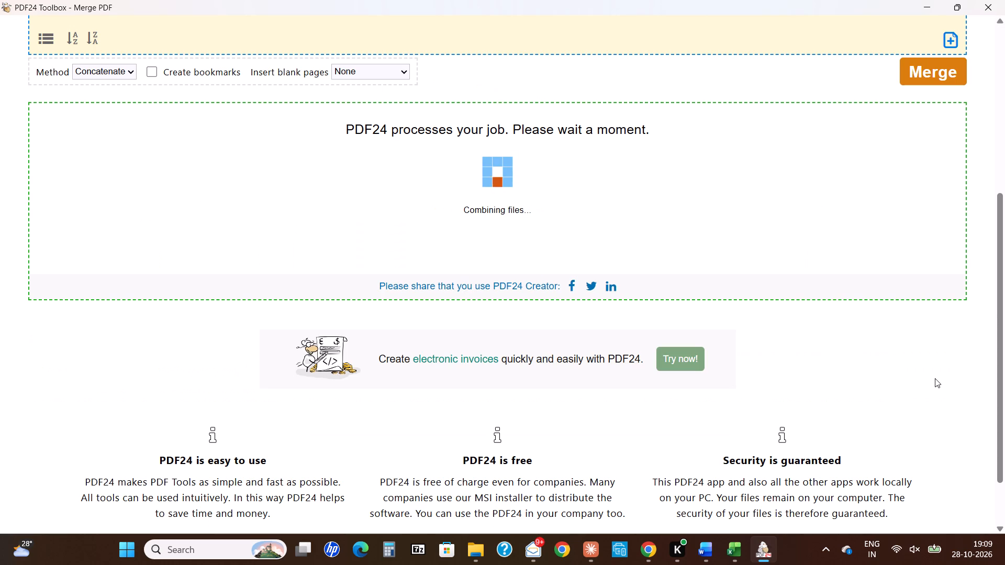
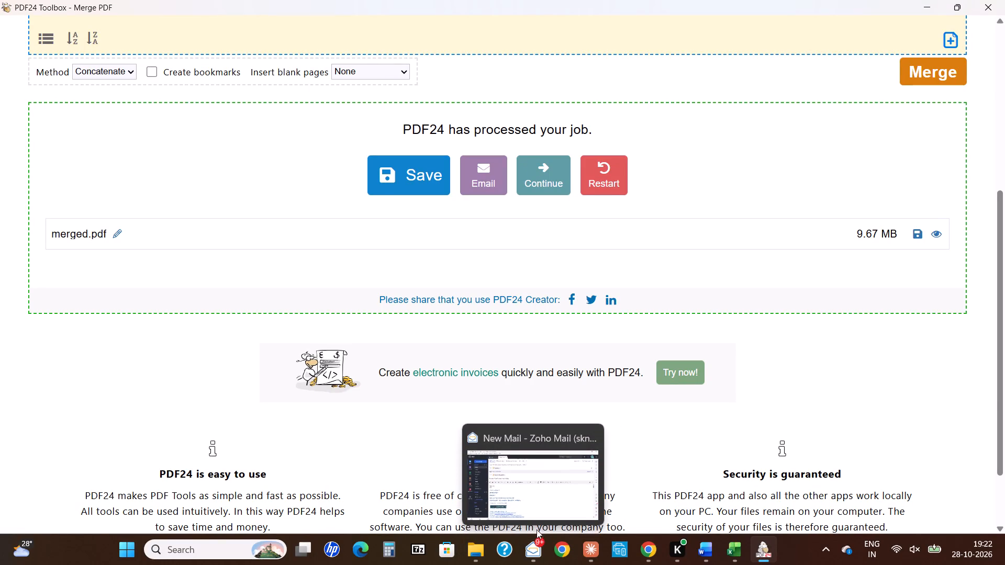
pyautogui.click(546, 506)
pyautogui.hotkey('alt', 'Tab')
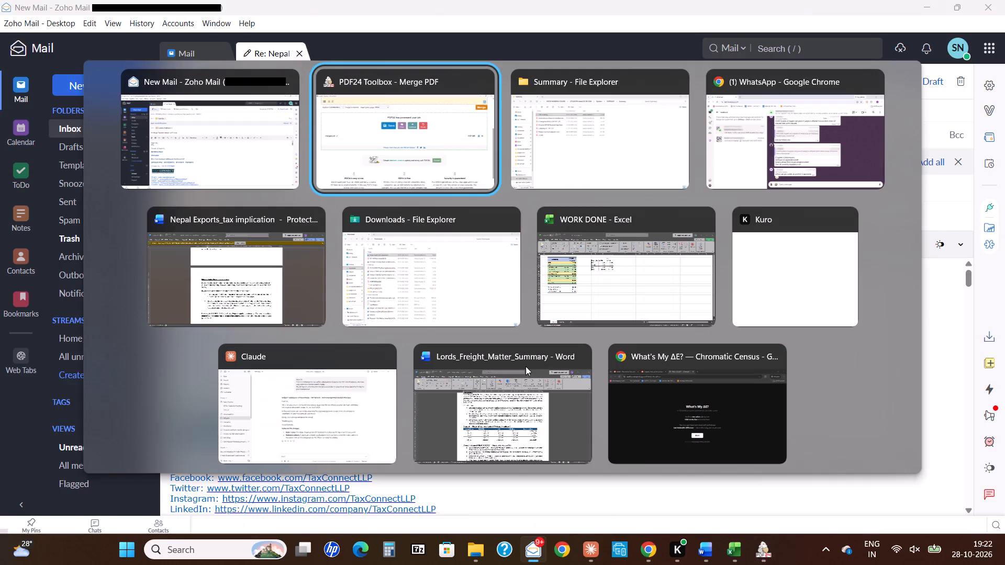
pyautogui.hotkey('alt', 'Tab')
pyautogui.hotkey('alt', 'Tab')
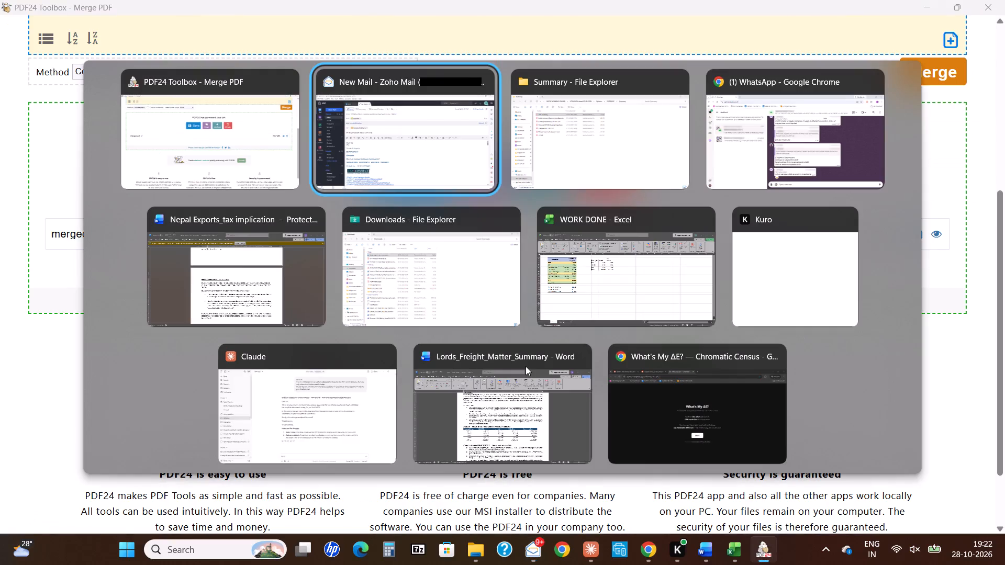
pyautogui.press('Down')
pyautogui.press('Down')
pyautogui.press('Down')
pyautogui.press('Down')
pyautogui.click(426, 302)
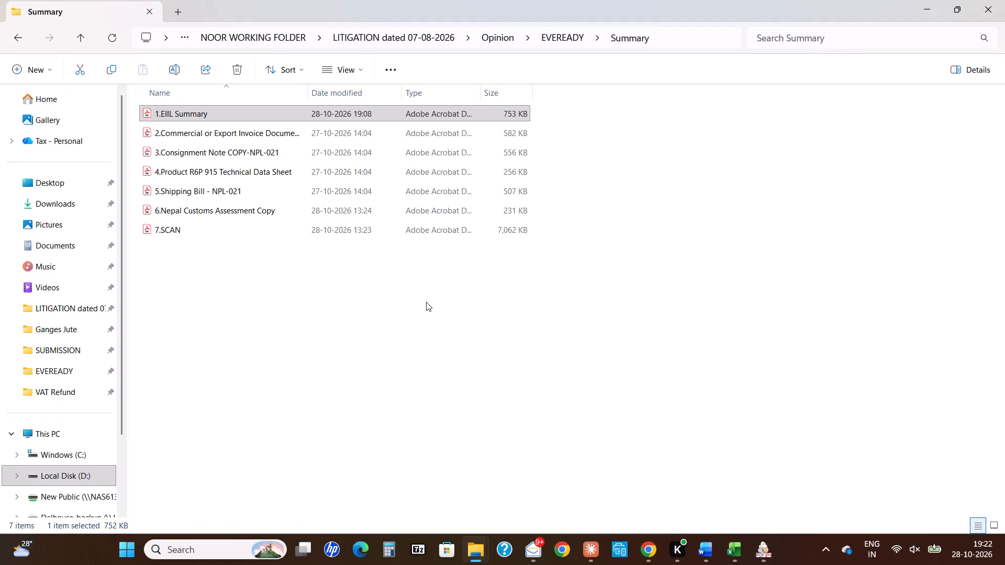
# Save the merged PDF from PDF24 Toolbox, setting the destination to the Summary folder under Opinion > EVEREADY.
pyautogui.click(766, 483)
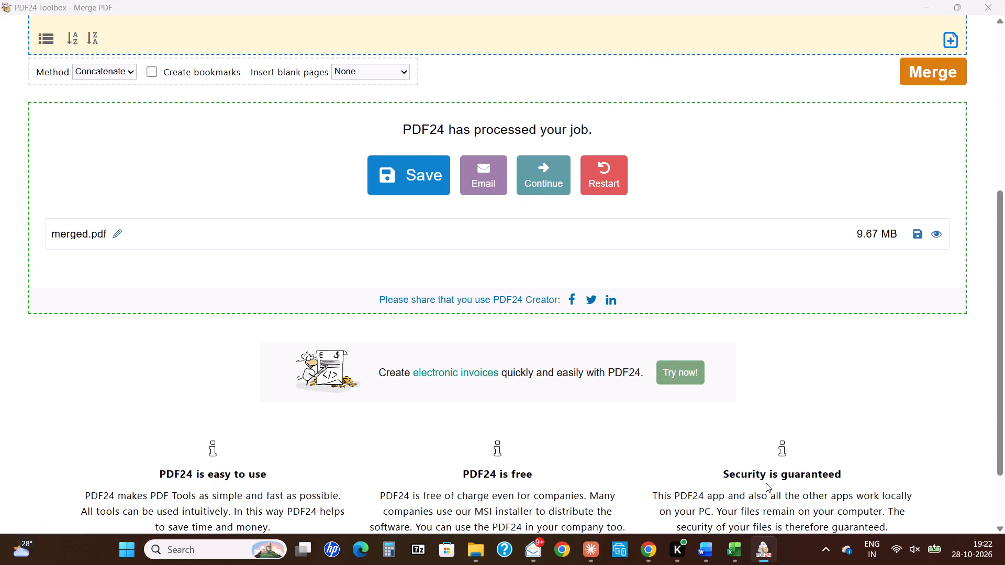
pyautogui.click(403, 182)
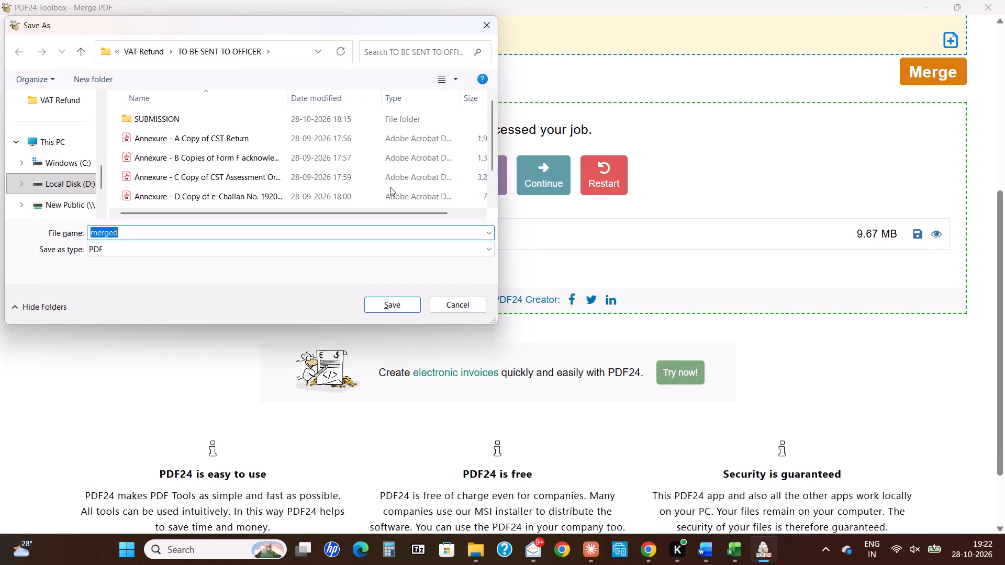
pyautogui.hotkey('alt', 'Tab')
pyautogui.hotkey('alt', 'd')
pyautogui.hotkey('ctrl', 'c')
pyautogui.hotkey('ctrl', 'c')
pyautogui.hotkey('alt', 'Tab')
pyautogui.hotkey('alt', 'd')
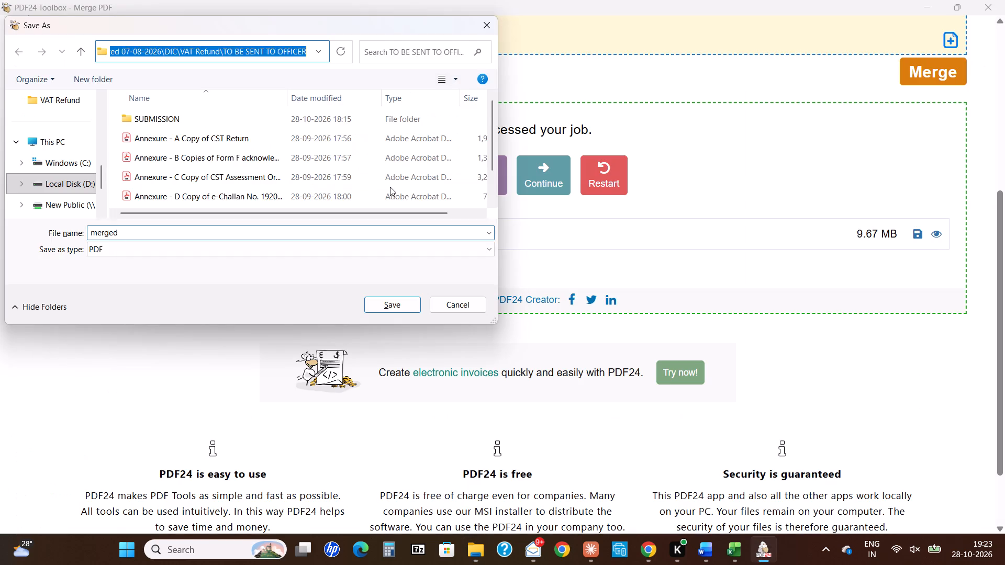
pyautogui.hotkey('ctrl', 'v')
pyautogui.press('Return')
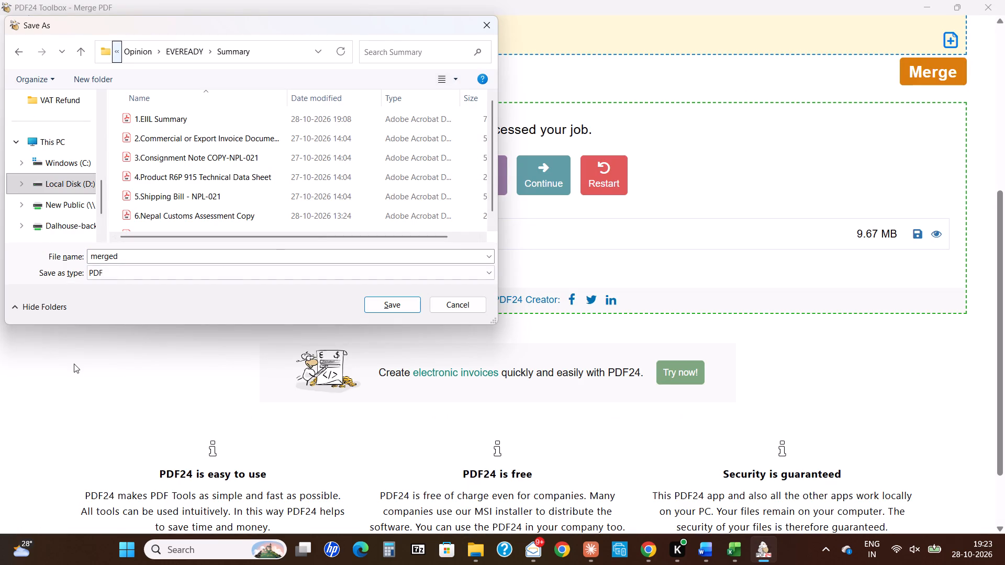
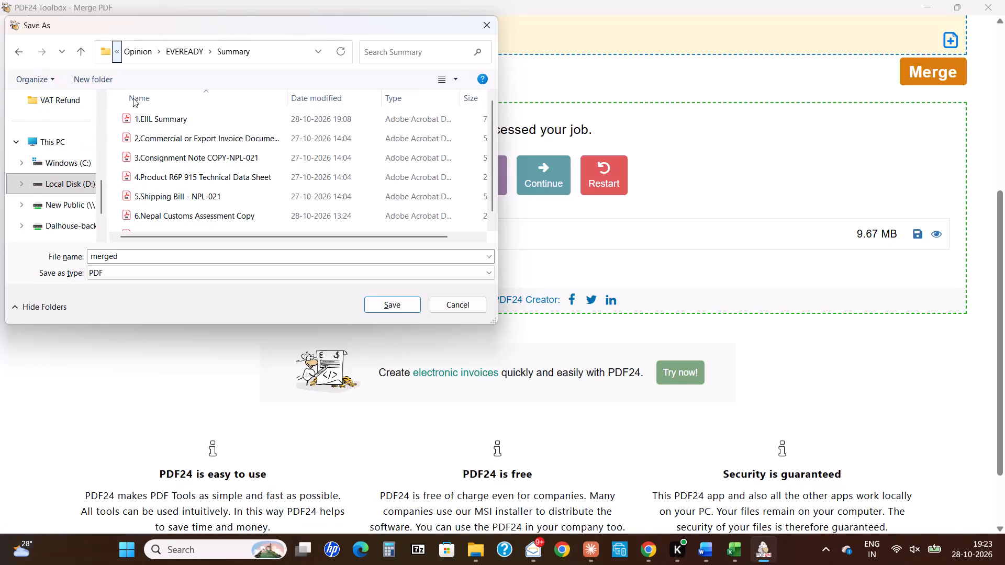
# Name the merged PDF EIIL Summary, reusing the 1.EIIL Summary file's name without its number prefix, and save it in the Summary folder.
pyautogui.click(177, 127)
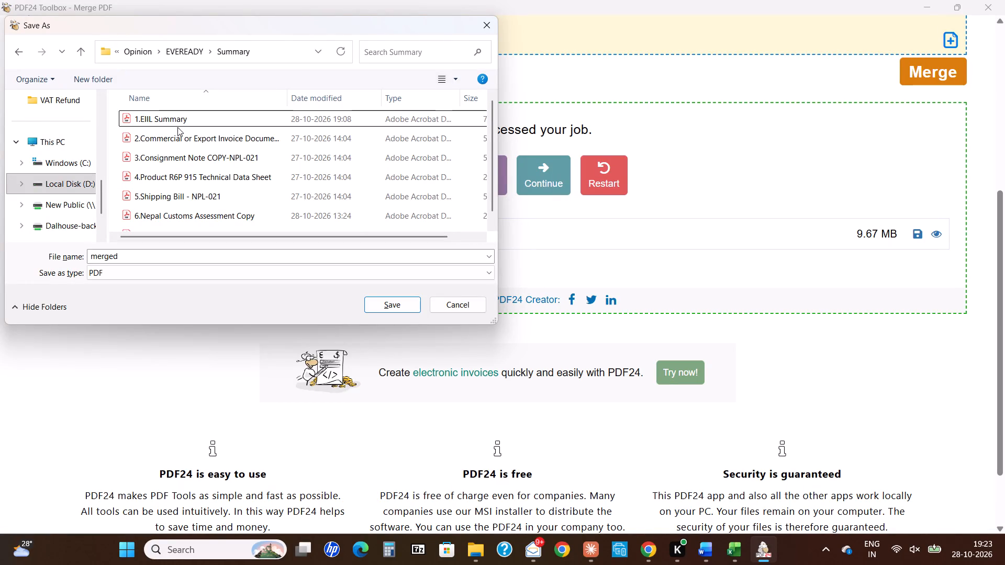
pyautogui.click(184, 122)
pyautogui.press('Right')
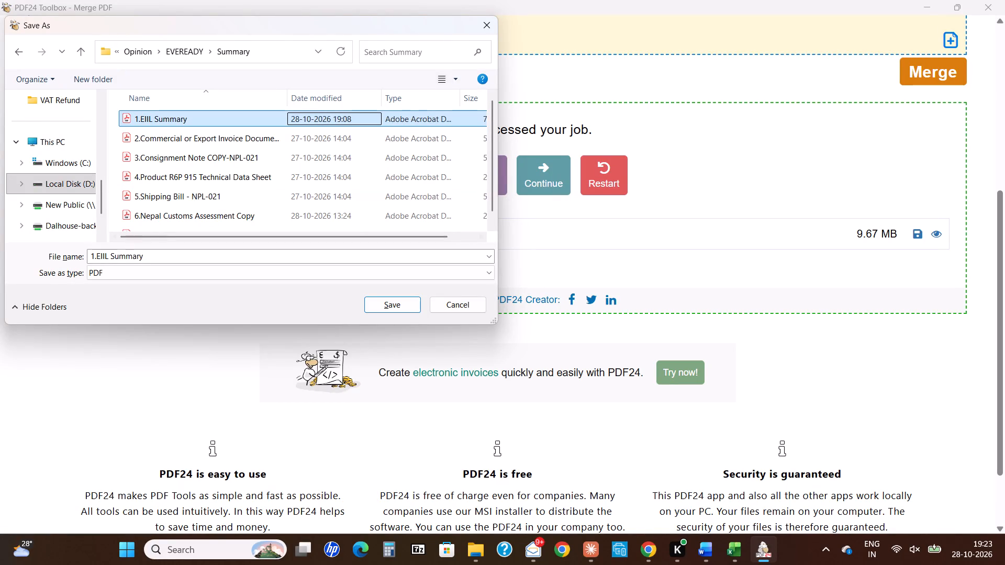
pyautogui.click(97, 258)
pyautogui.press('Left')
pyautogui.press('Delete')
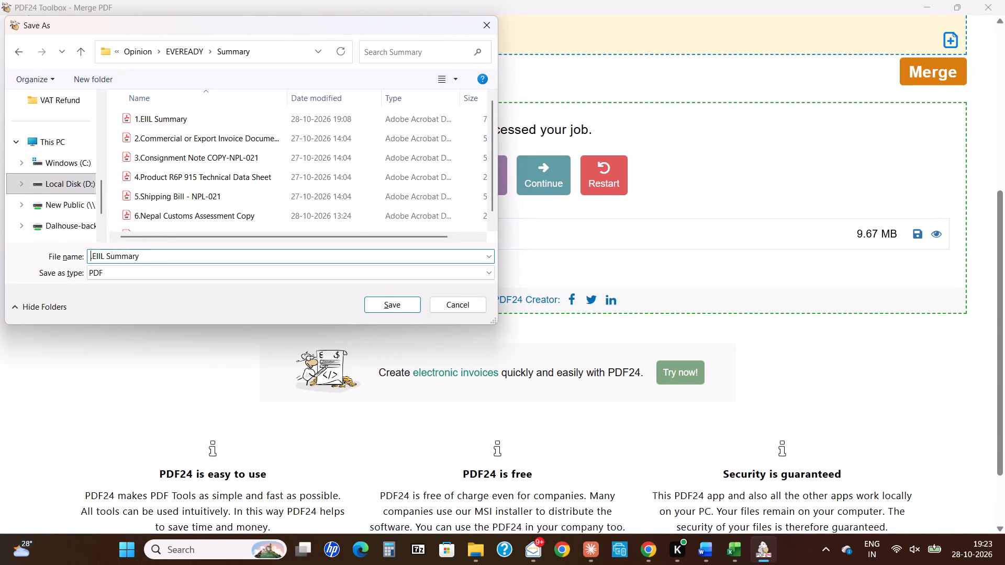
pyautogui.press('Delete')
pyautogui.press('Return')
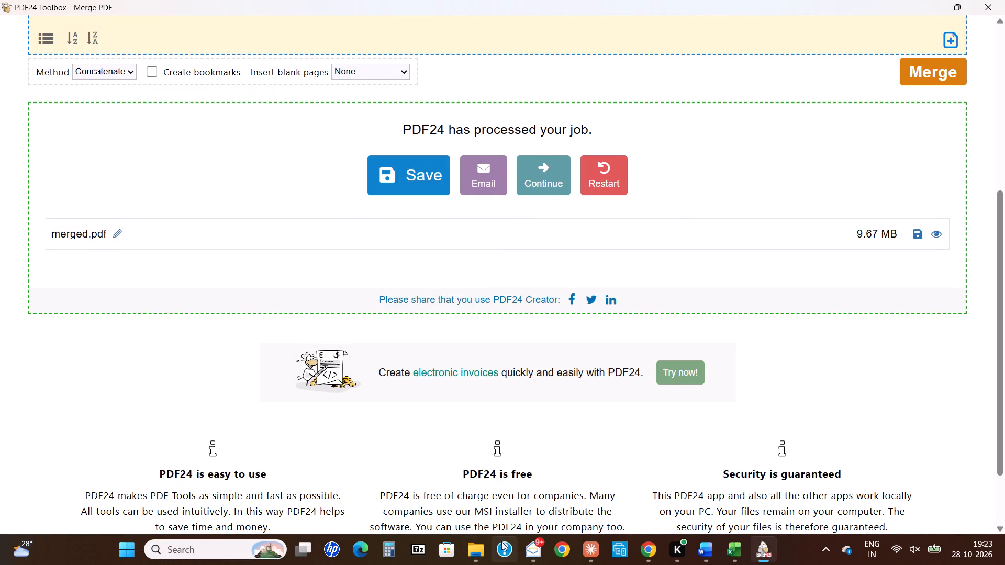
# Copy the EIIL Summary PDF from the Summary folder in File Explorer and attach it to the Nepal Taxation reply in Zoho Mail.
pyautogui.click(555, 482)
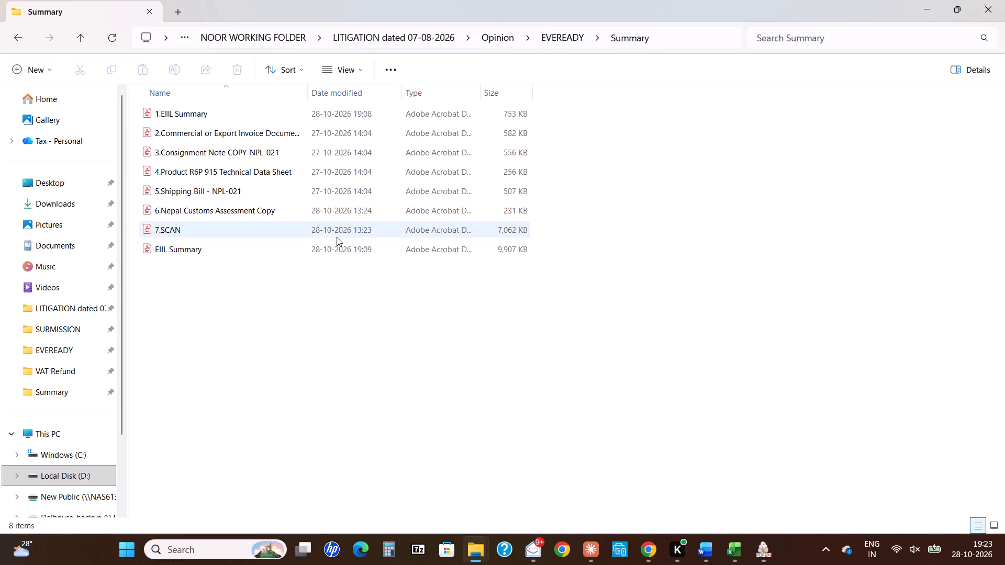
pyautogui.click(337, 241)
pyautogui.hotkey('ctrl', 'c')
pyautogui.hotkey('alt', 'Tab')
pyautogui.hotkey('alt', 'Tab')
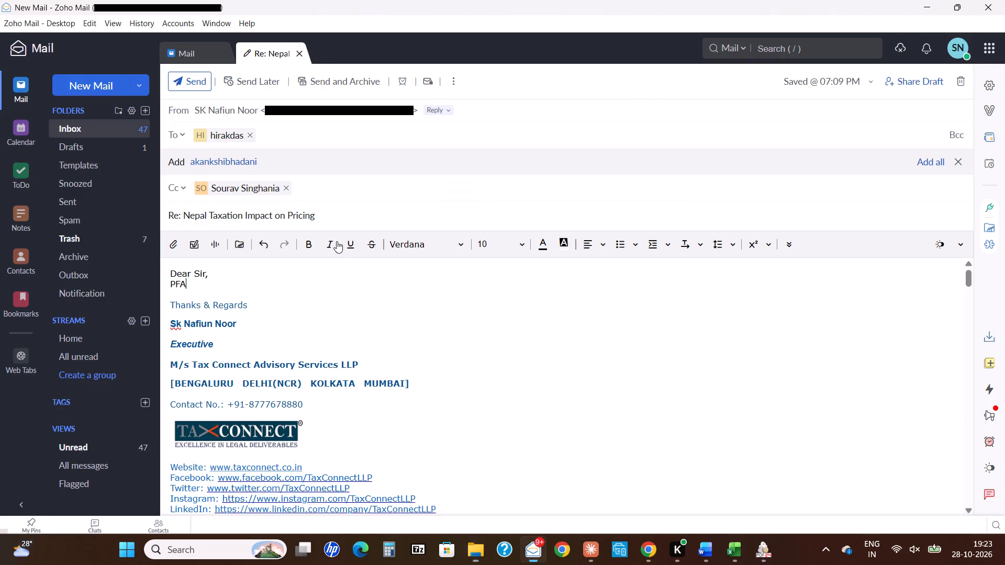
pyautogui.hotkey('ctrl', 'v')
# Copy the EIIL Summary Word document from the EVEREADY folder in File Explorer and attach it to the same Zoho Mail reply.
pyautogui.hotkey('alt', 'Tab')
pyautogui.press('BackSpace')
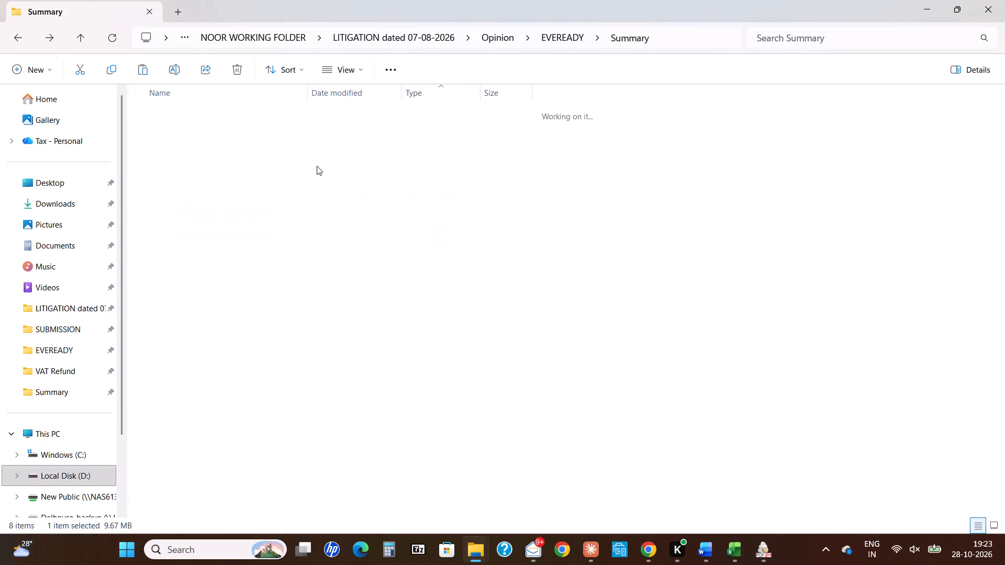
pyautogui.press('Down')
pyautogui.press('Down')
pyautogui.press('Down')
pyautogui.press('Down')
pyautogui.press('Down')
pyautogui.press('Down')
pyautogui.press('Down')
pyautogui.press('Down')
pyautogui.press('Down')
pyautogui.press('Down')
pyautogui.press('Down')
pyautogui.press('Down')
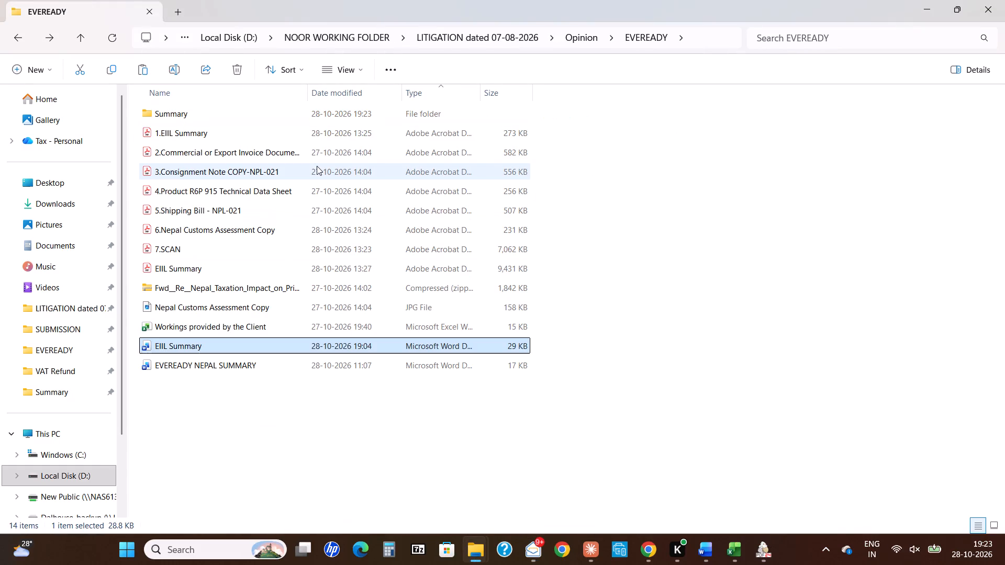
pyautogui.hotkey('ctrl', 'c')
pyautogui.hotkey('alt', 'Tab')
pyautogui.hotkey('ctrl', 'v')
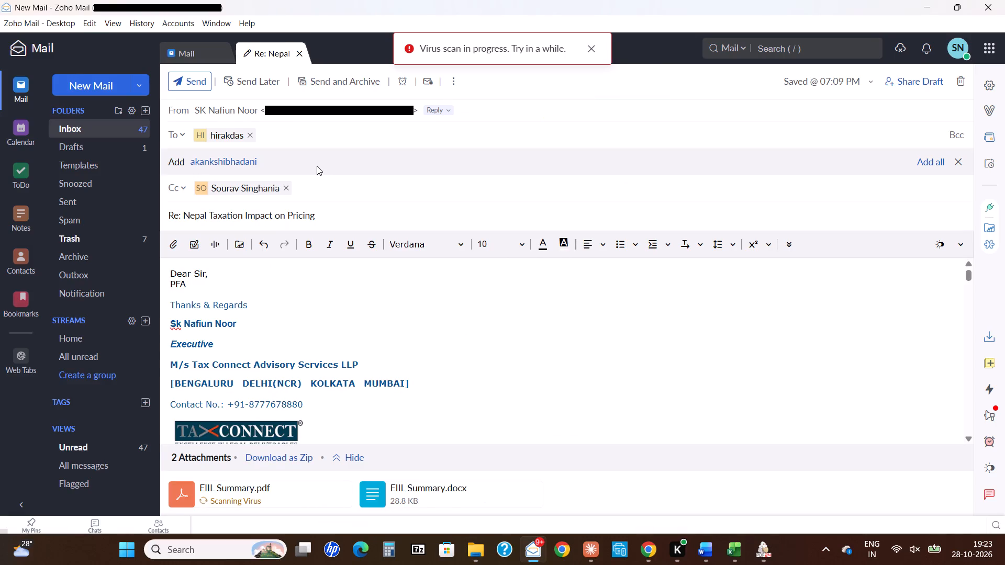
# Send the Re: Nepal Taxation Impact on Pricing reply with both EIIL Summary attachments.
pyautogui.hotkey('ctrl', 'Return')
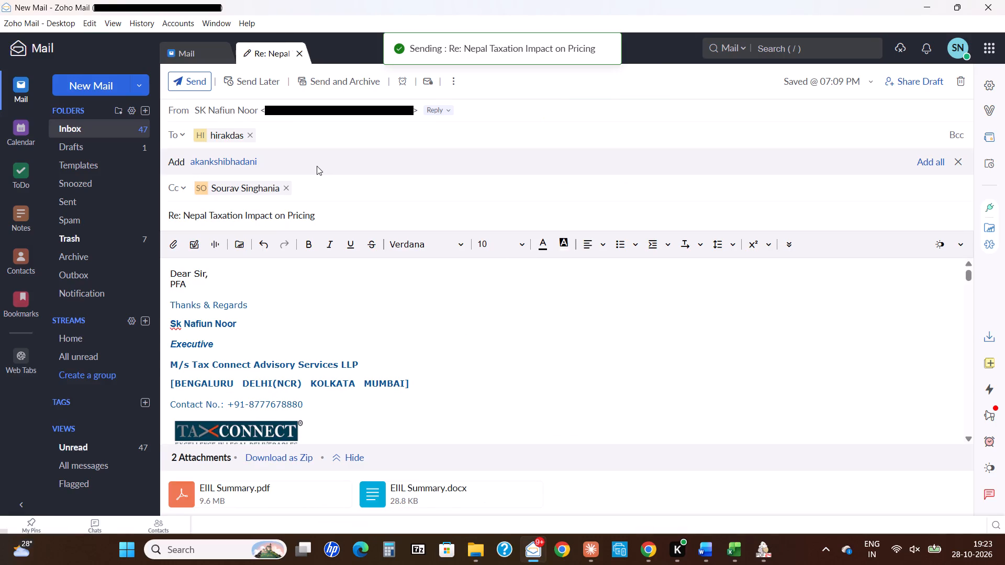
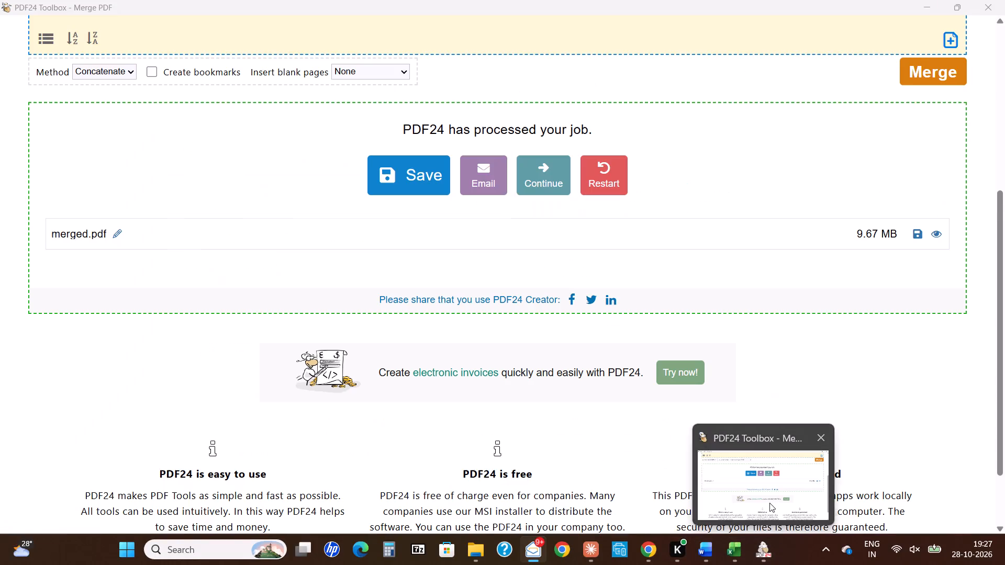
# Switch to PDF24 Toolbox and load the EIIL Summary PDF from the Summary folder into the Split PDF tool.
pyautogui.click(769, 503)
pyautogui.scroll(8, 408, 200)
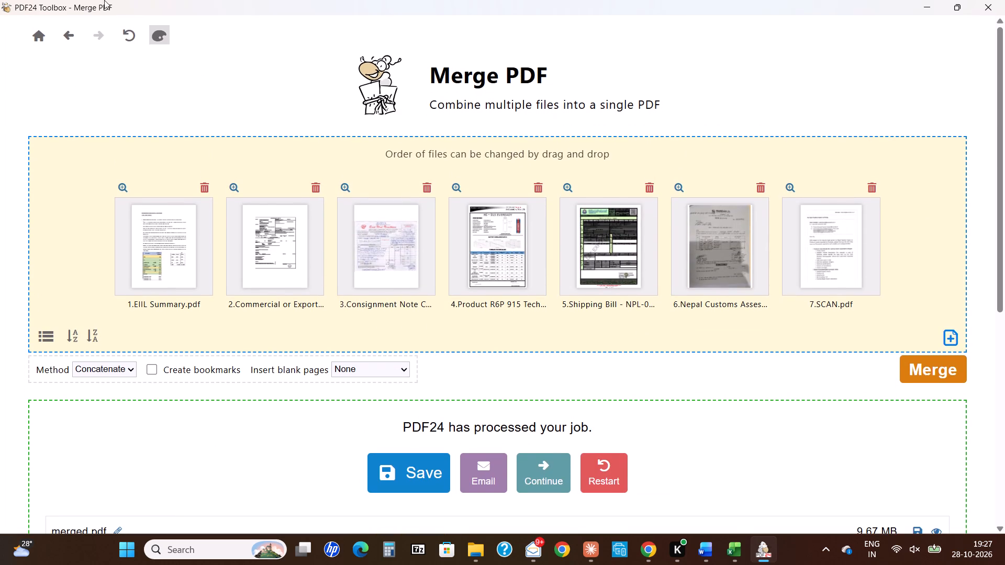
pyautogui.click(67, 27)
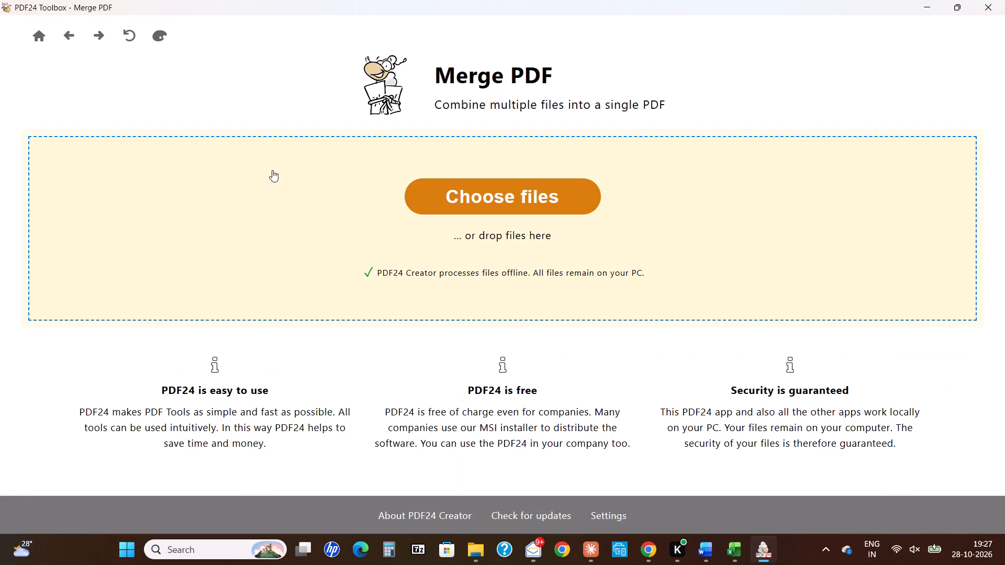
pyautogui.click(50, 31)
pyautogui.click(40, 36)
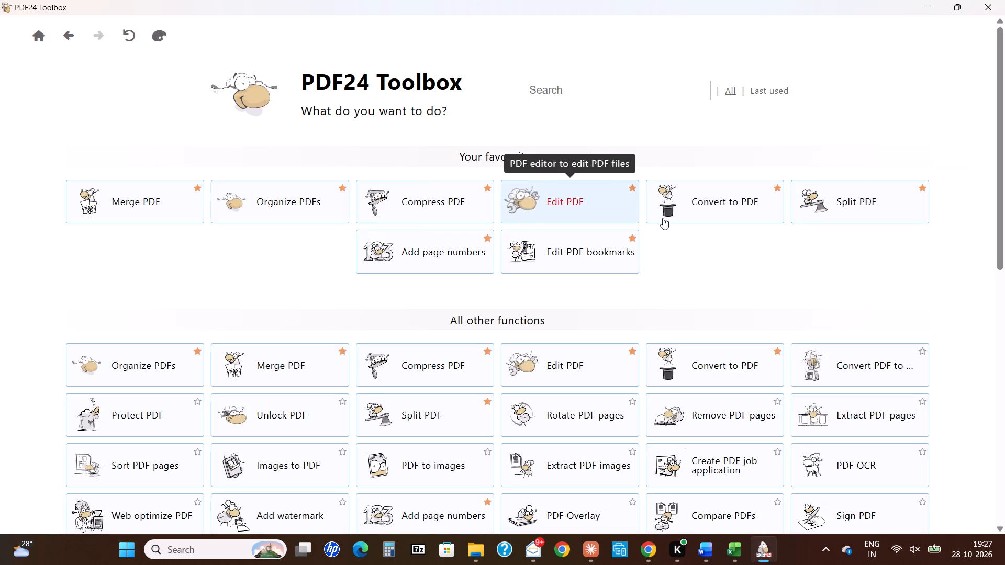
pyautogui.click(815, 214)
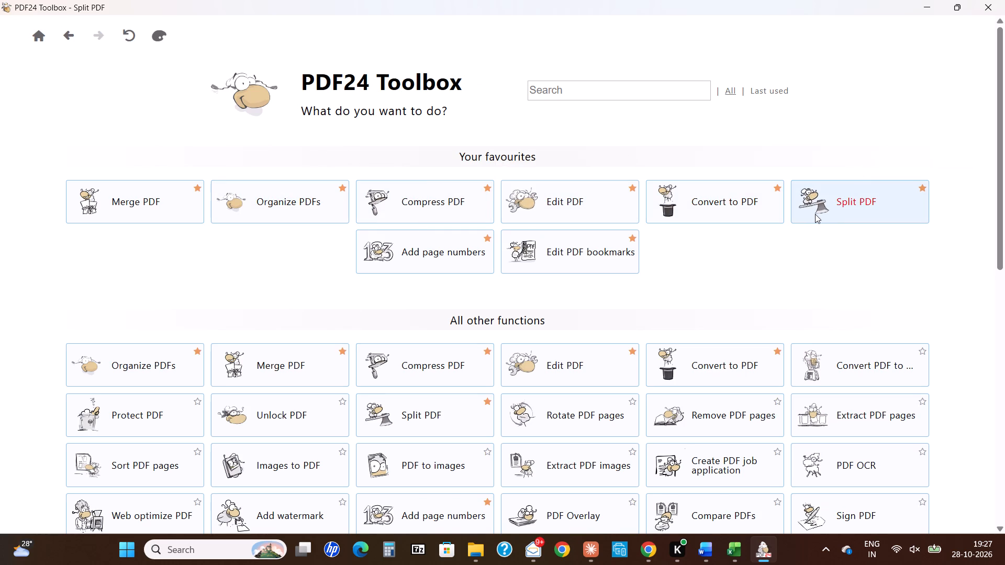
pyautogui.click(612, 124)
pyautogui.press('space')
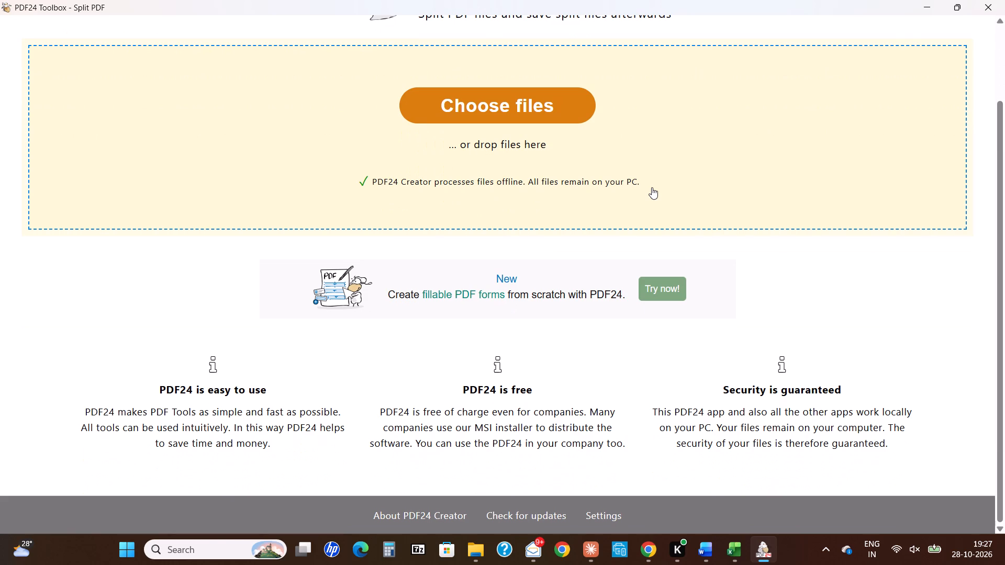
pyautogui.doubleClick(652, 187)
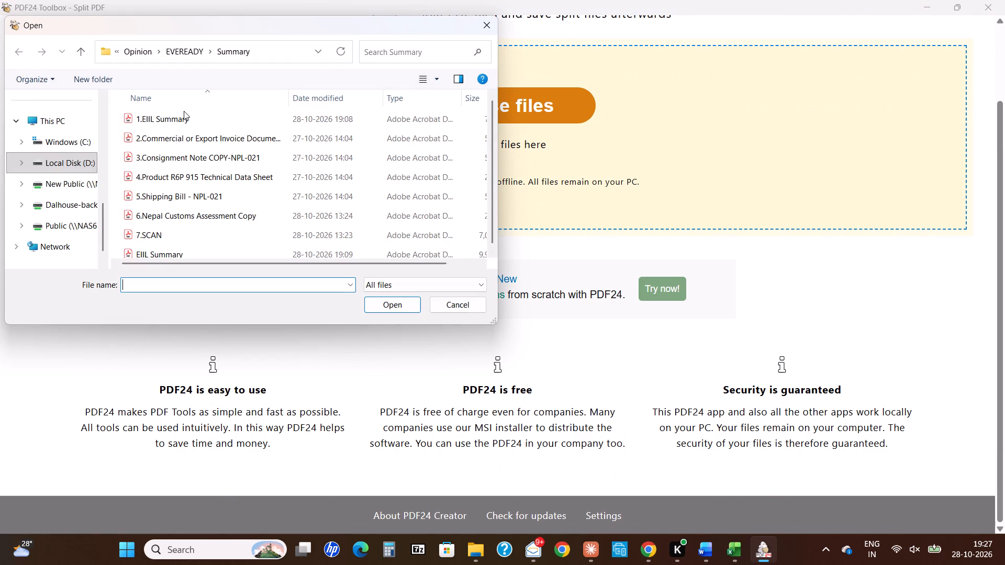
pyautogui.click(185, 248)
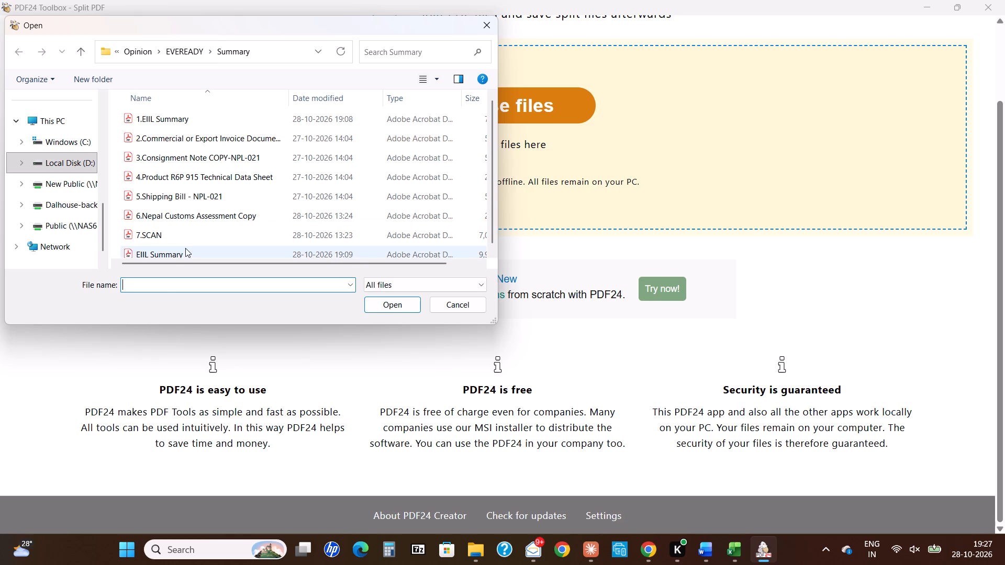
pyautogui.click(406, 304)
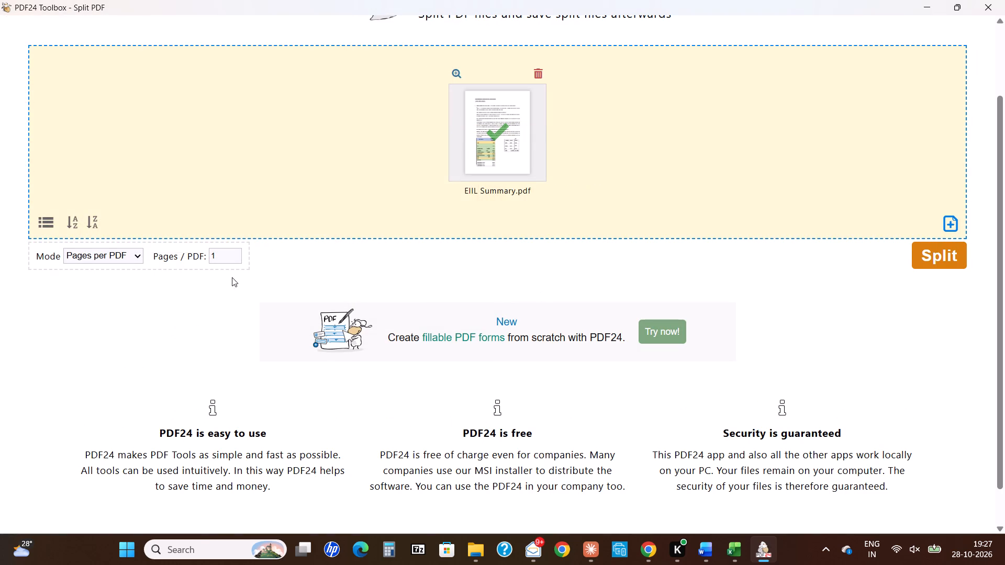
# Split EIIL Summary.pdf in Custom mode with a single cut after page 17.
pyautogui.click(118, 248)
pyautogui.click(108, 318)
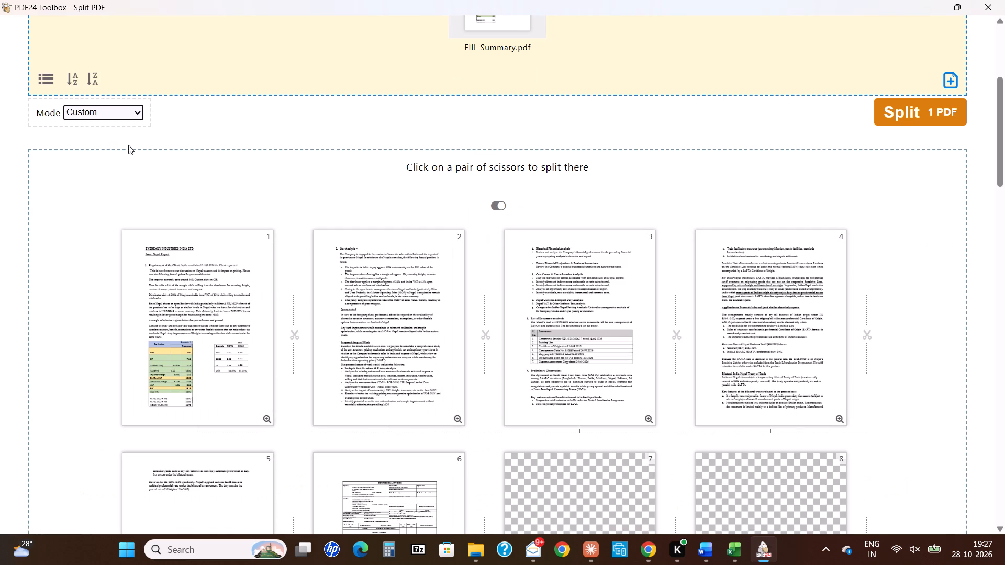
pyautogui.scroll(-7, 393, 313)
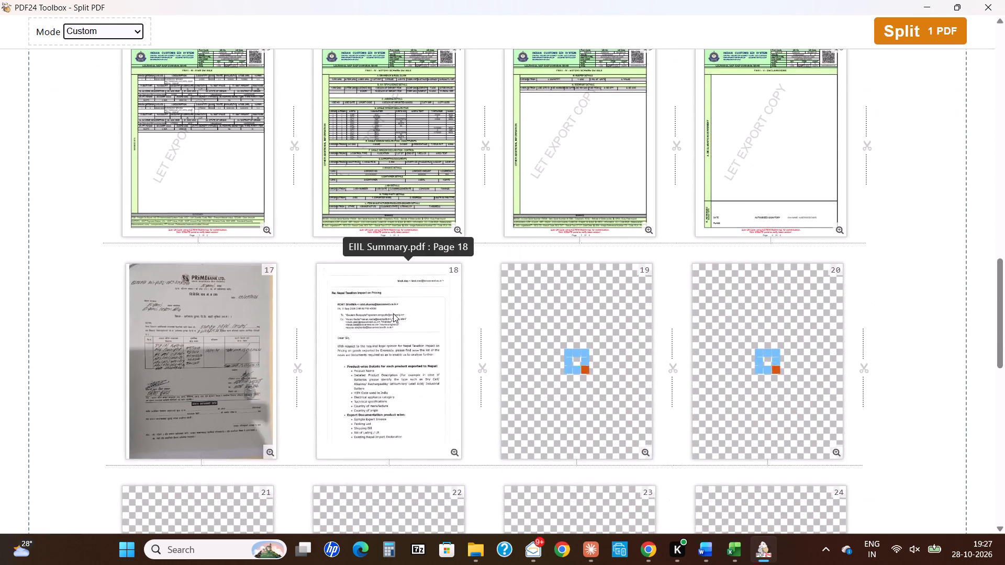
pyautogui.scroll(-6, 393, 313)
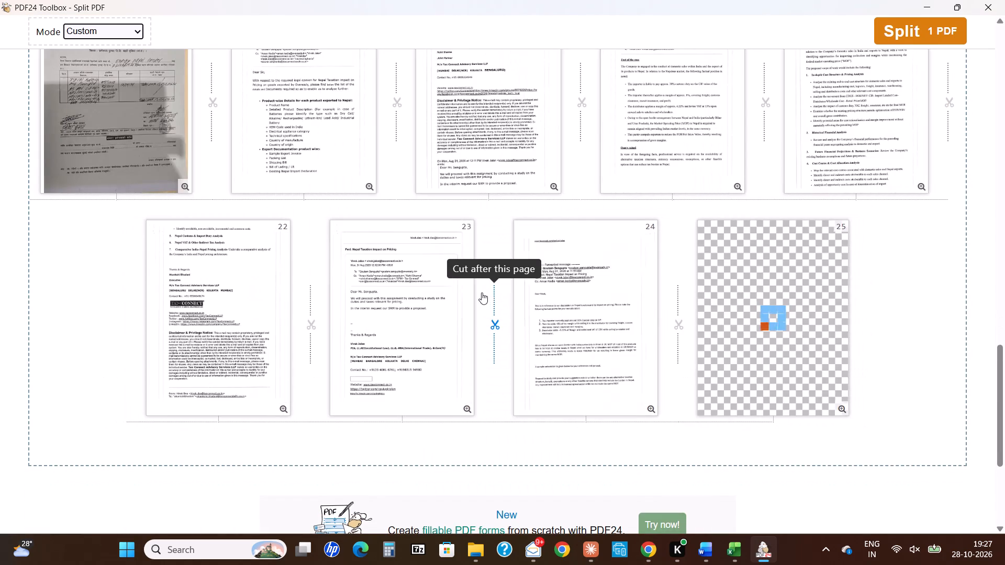
pyautogui.scroll(1, 661, 292)
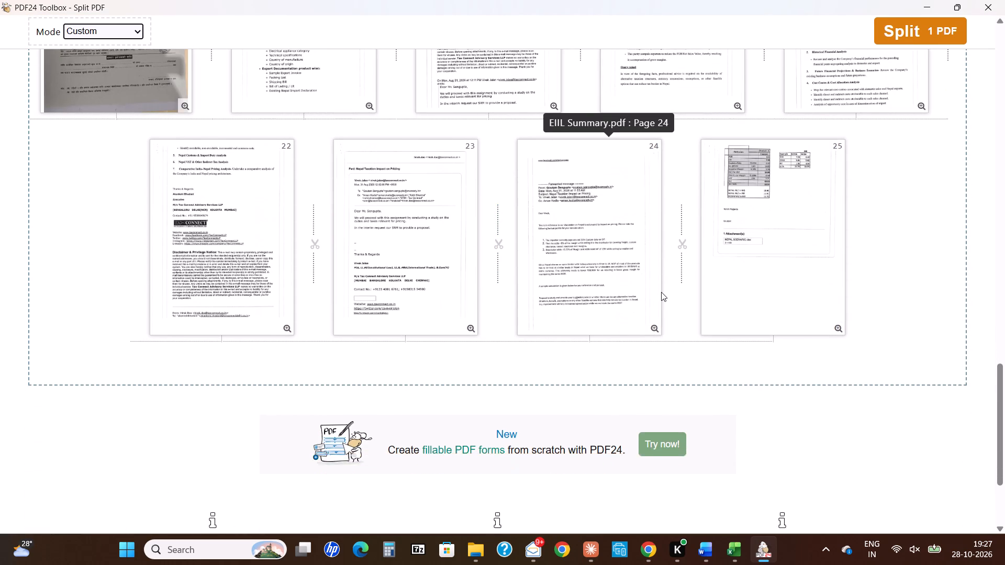
pyautogui.scroll(3, 661, 292)
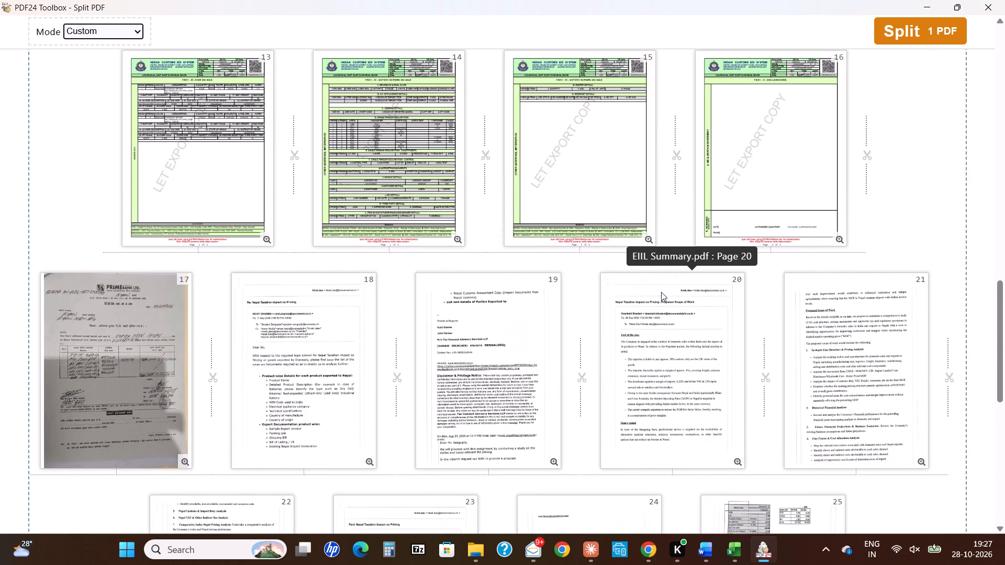
pyautogui.click(215, 370)
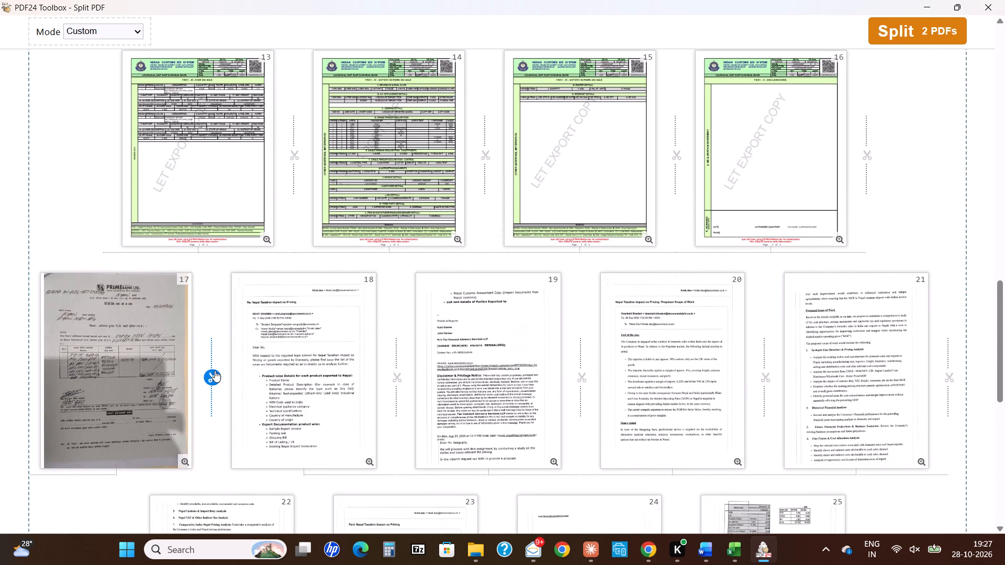
pyautogui.click(922, 28)
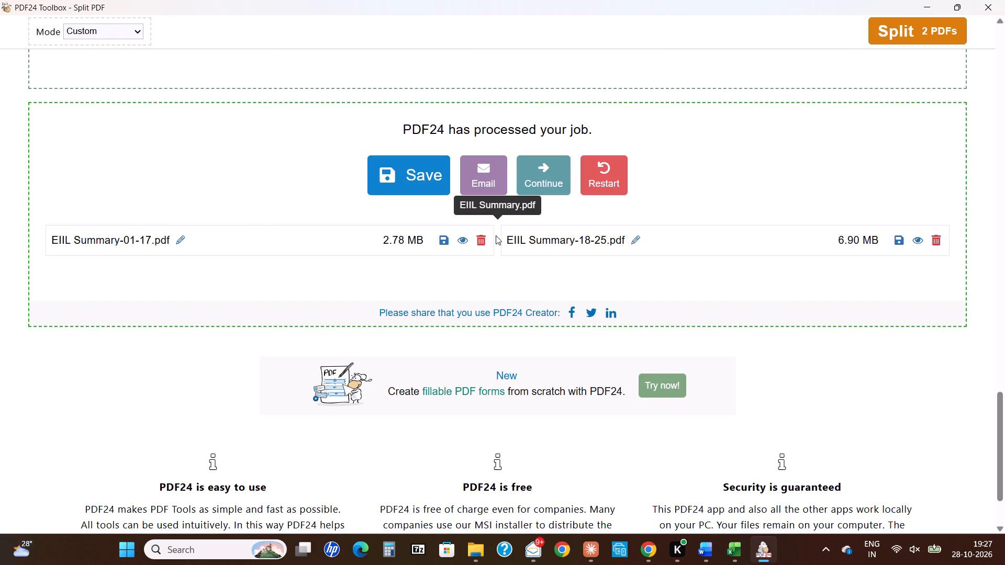
# Remove the EIIL Summary-18-25.pdf part from the split results.
pyautogui.click(932, 237)
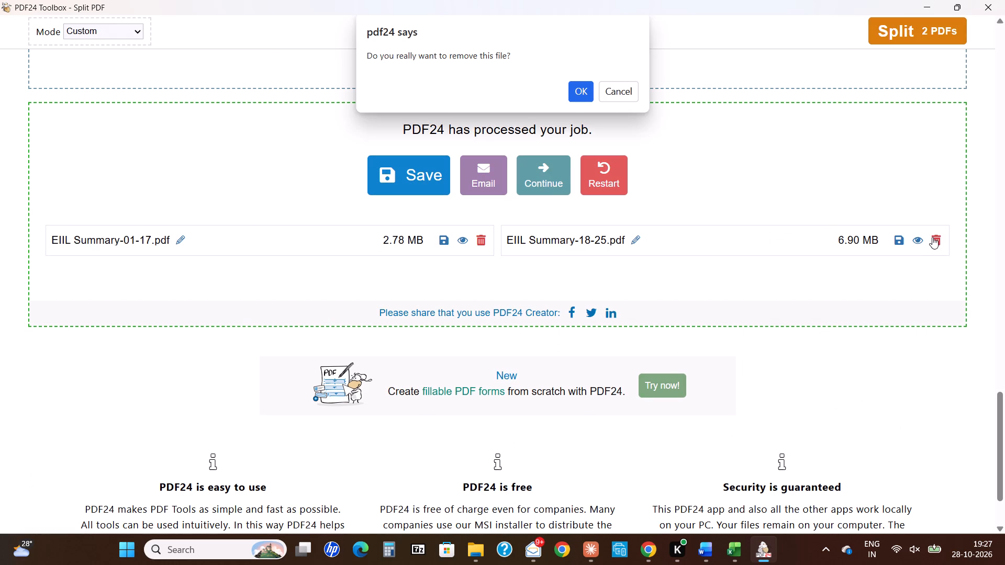
pyautogui.click(589, 88)
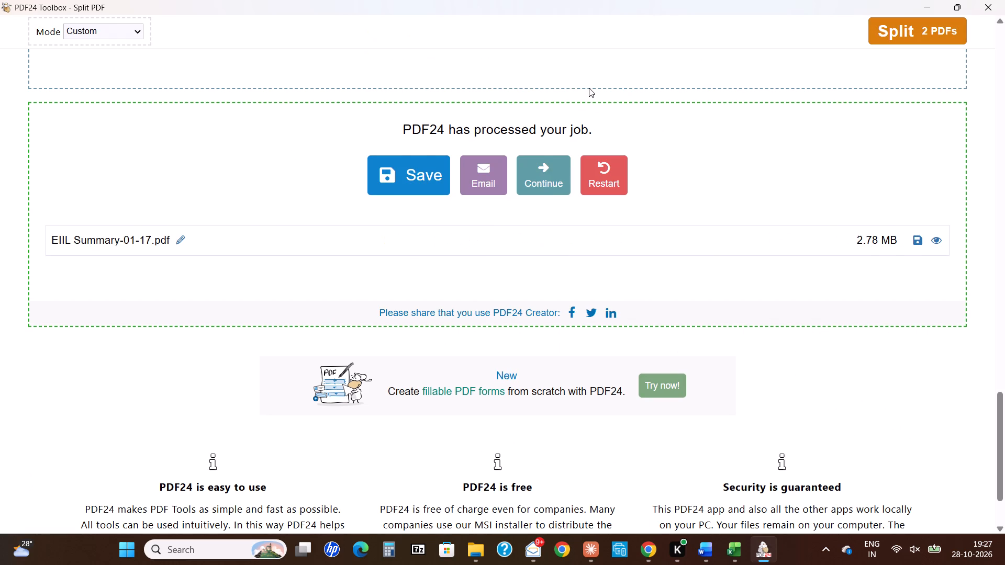
# Save the remaining pages 01-17 PDF in the Summary folder under the name EIIL_Summary.
pyautogui.click(417, 165)
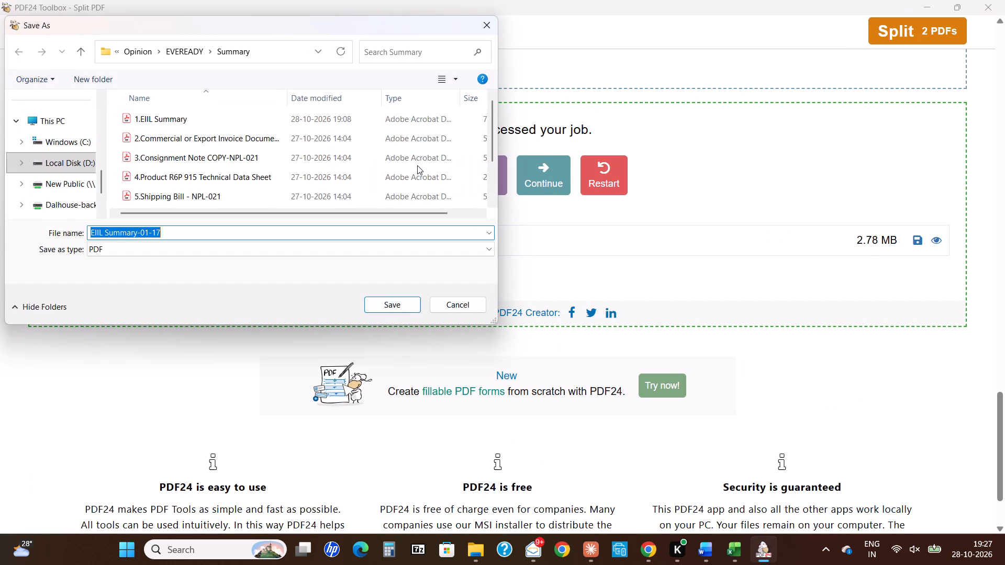
pyautogui.click(212, 236)
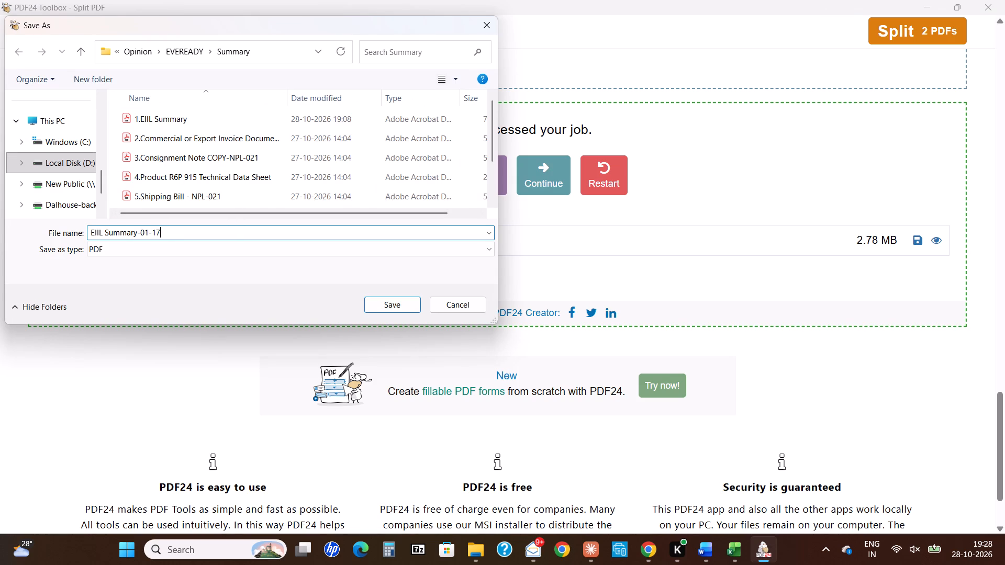
pyautogui.hotkey('shift', 'BackSpace')
pyautogui.hotkey('shift', 'BackSpace')
pyautogui.hotkey('shift', 'BackSpace')
pyautogui.hotkey('shift', 'BackSpace')
pyautogui.hotkey('shift', 'BackSpace')
pyautogui.hotkey('shift', 'BackSpace')
pyautogui.hotkey('ctrl', 'Left')
pyautogui.hotkey('shift', 'BackSpace')
pyautogui.hotkey('shift', '_')
pyautogui.press('Return')
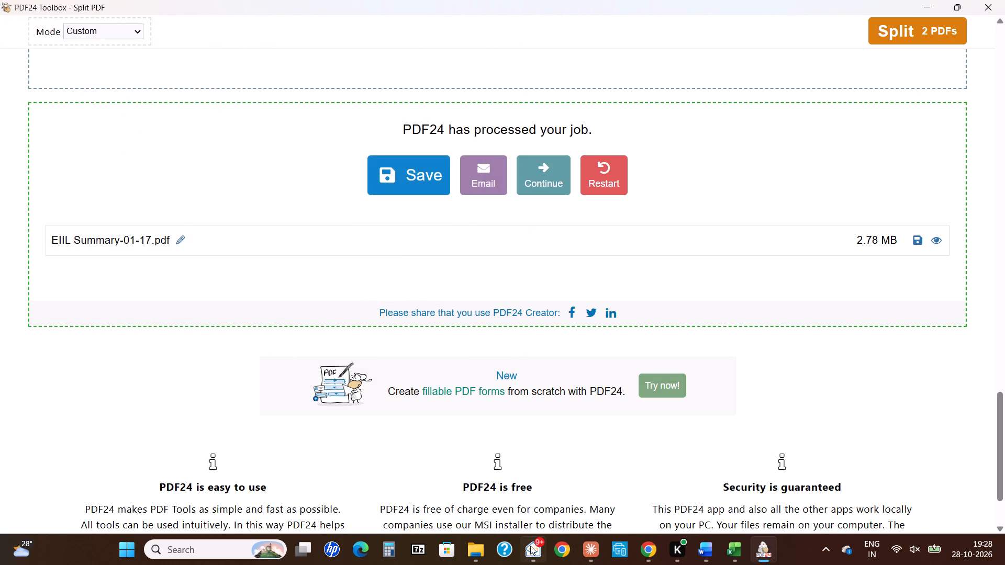
# In Zoho Mail, start a reply to the sent Re: Nepal Taxation Impact on Pricing message and add Sourav in Cc.
pyautogui.click(530, 546)
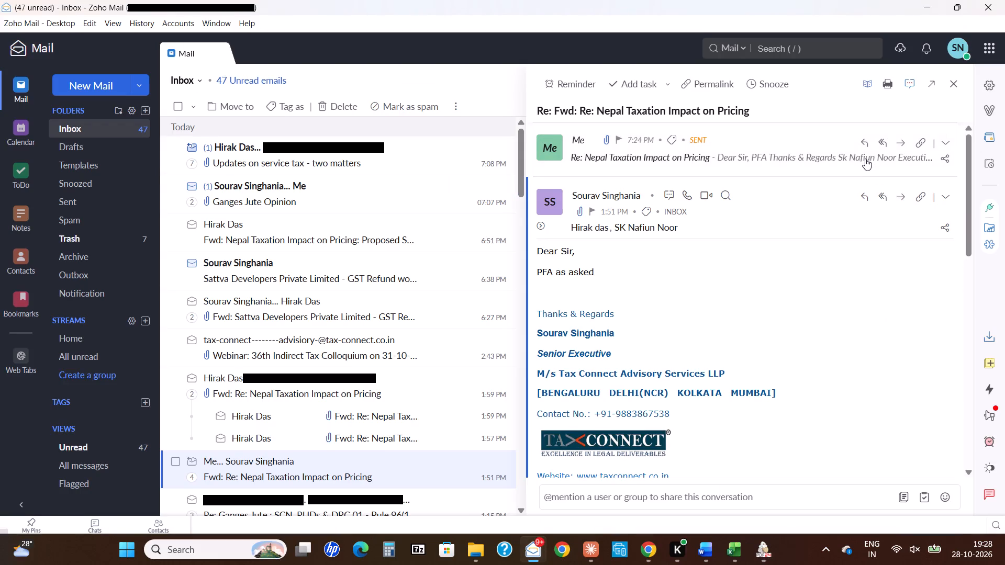
pyautogui.click(863, 147)
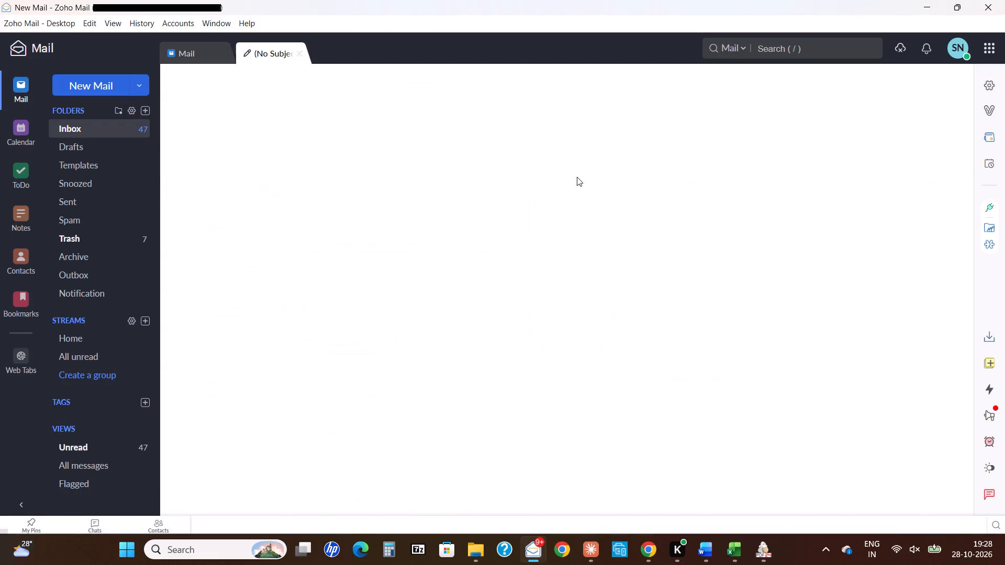
pyautogui.click(396, 166)
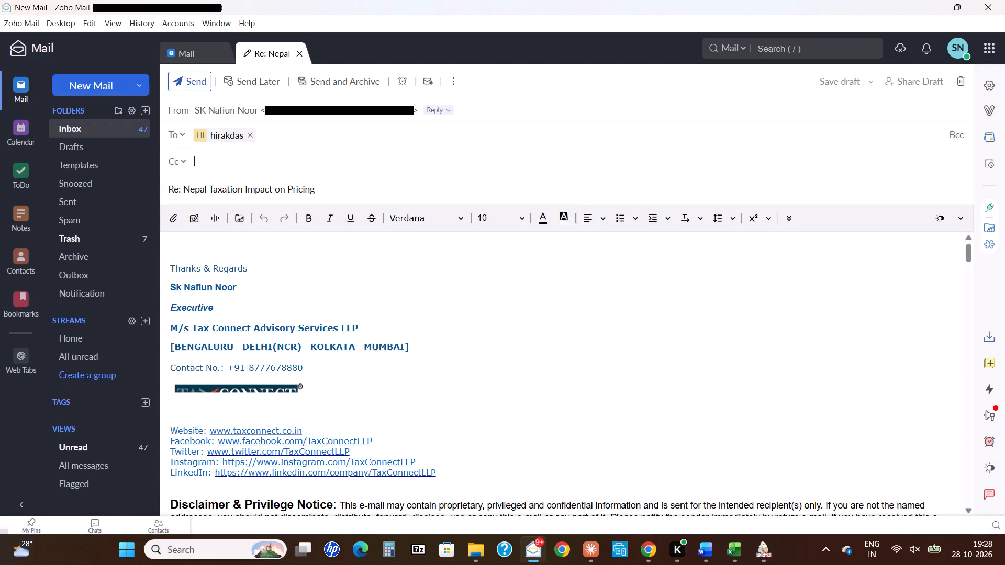
pyautogui.write('sourav')
pyautogui.press('Return')
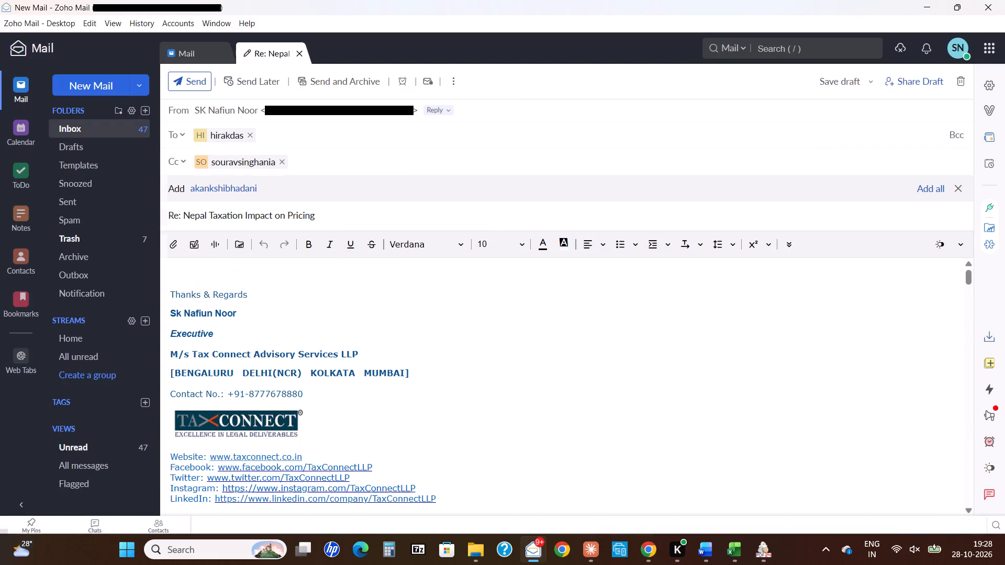
# Write the greeting "Dear Sir," above the signature in the reply body.
pyautogui.click(295, 273)
pyautogui.hotkey('shift', 'd')
pyautogui.hotkey('shift', 'e')
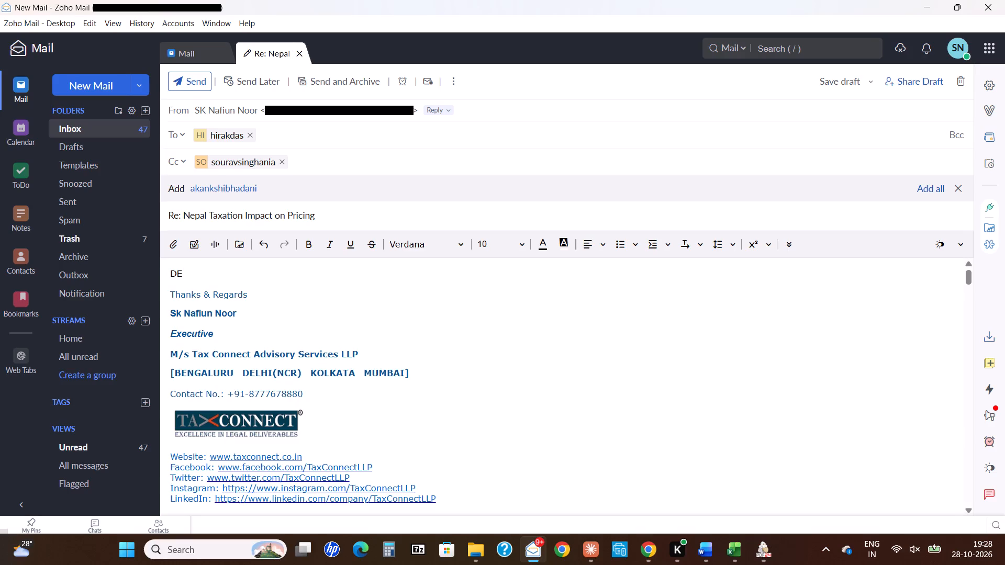
pyautogui.press('BackSpace')
pyautogui.write('easr')
pyautogui.press('BackSpace')
pyautogui.press('BackSpace')
pyautogui.press('BackSpace')
pyautogui.press('r')
pyautogui.press('BackSpace')
pyautogui.write('ar Sir,')
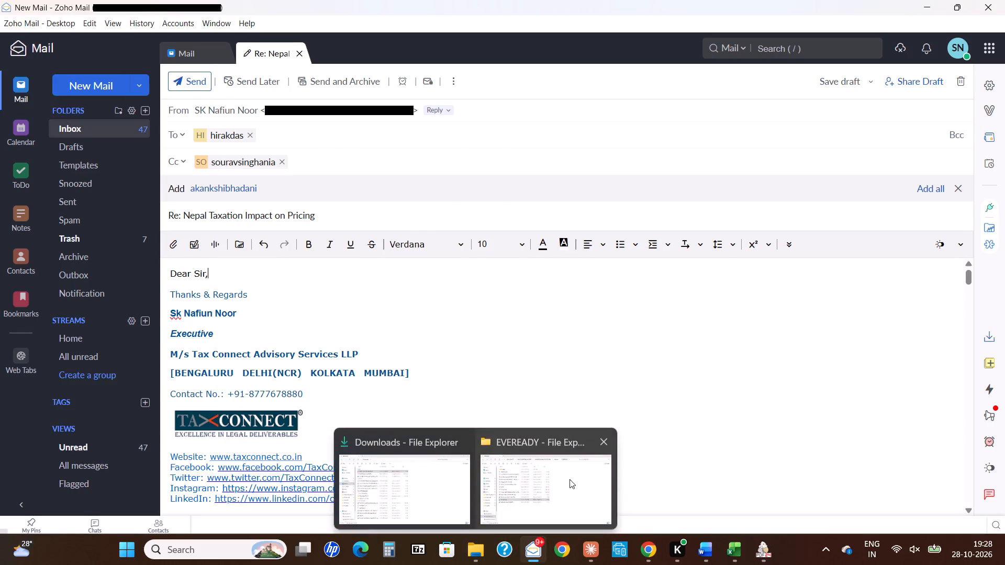
# Switch to the EVEREADY folder in File Explorer and rename the EIIL Summary Word document as EIIL_Nepal_Export_Summary.
pyautogui.click(574, 478)
pyautogui.press('F2')
pyautogui.press('Right')
pyautogui.hotkey('ctrl', 'Left')
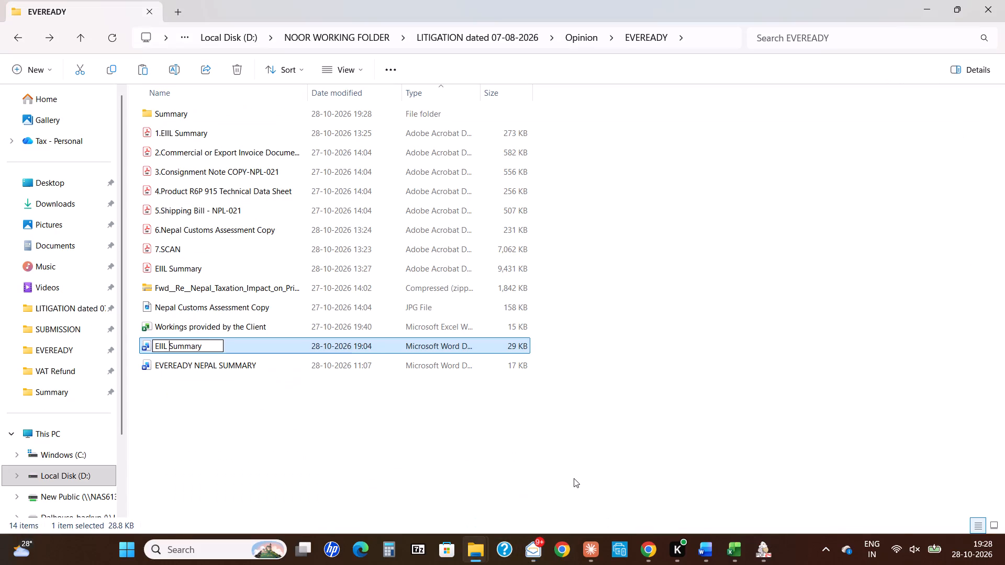
pyautogui.press('BackSpace')
pyautogui.hotkey('shift', '_')
pyautogui.write('Nepal_Export_')
pyautogui.press('Return')
# Copy the EIIL_Nepal_Export_Summary Word document, add "PFA" below the greeting in the Zoho Mail reply, and attach the document.
pyautogui.hotkey('ctrl', 'c')
pyautogui.hotkey('alt', 'Tab')
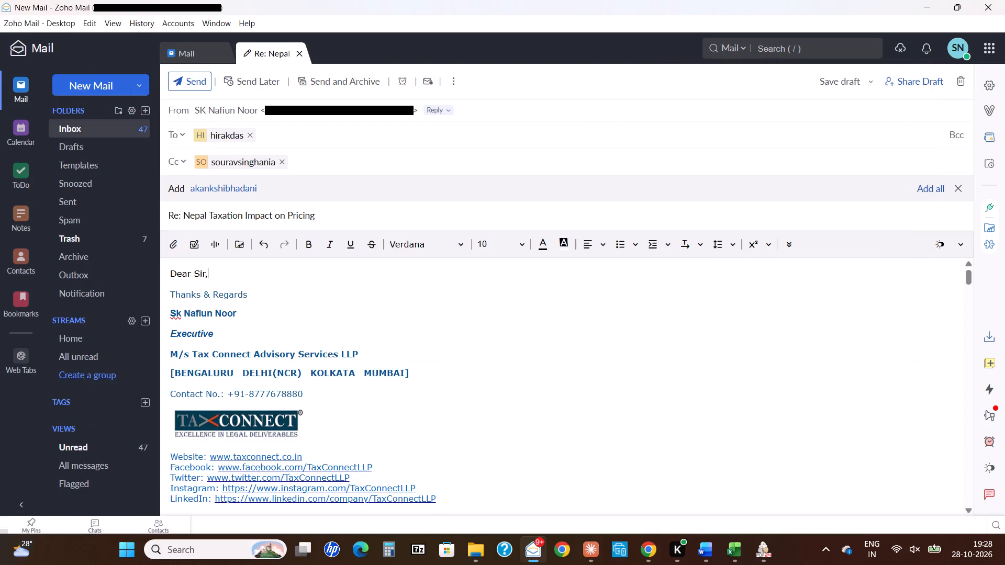
pyautogui.press('Return')
pyautogui.write('PFA')
pyautogui.hotkey('ctrl', 'v')
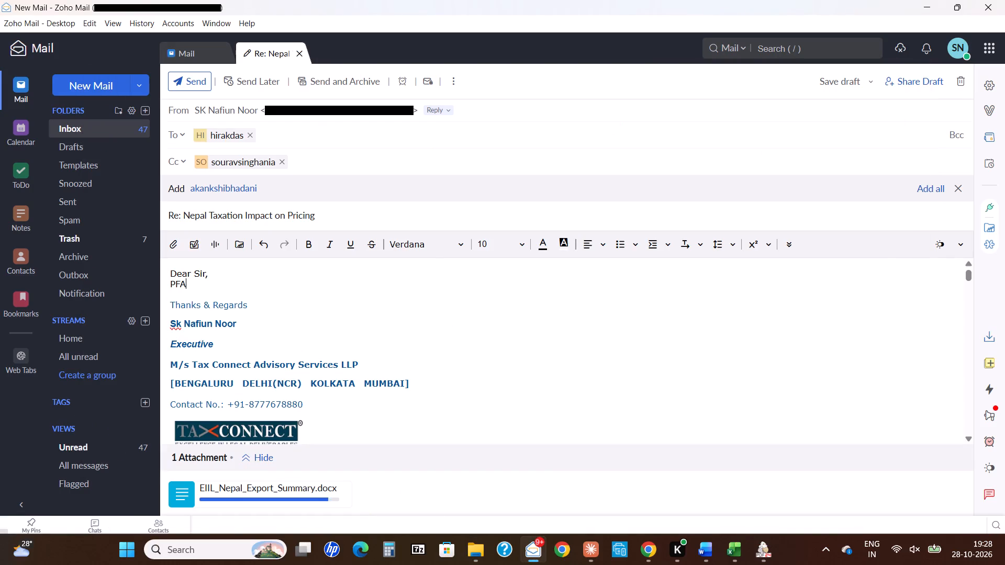
# Switch to the EVEREADY folder in File Explorer and rename the EIIL Summary PDF as EIIL_Nepal_Export_Summary.
pyautogui.hotkey('alt', 'Tab')
pyautogui.press('Up')
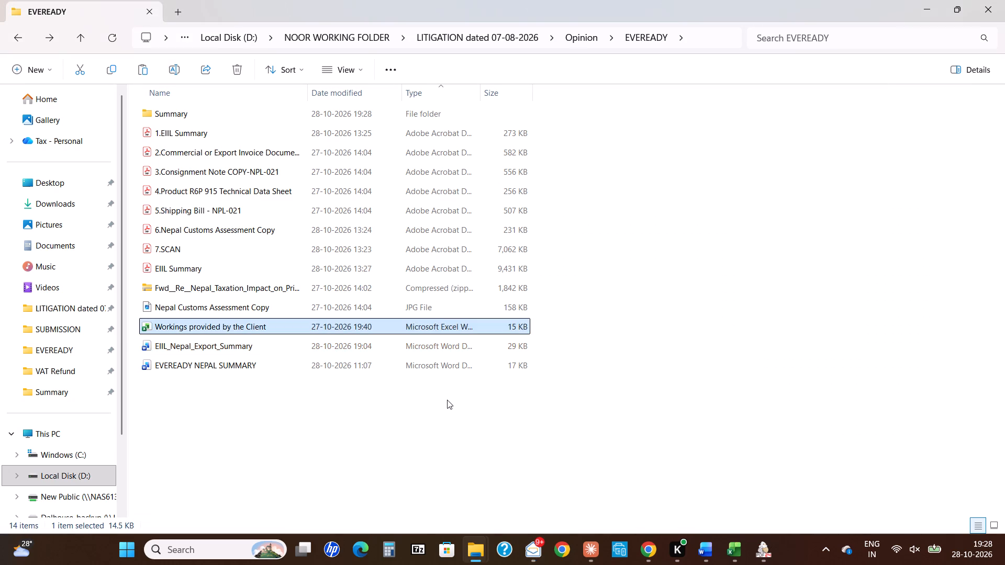
pyautogui.press('Down')
pyautogui.press('Up')
pyautogui.press('Up')
pyautogui.press('Up')
pyautogui.press('Up')
pyautogui.press('Up')
pyautogui.press('Down')
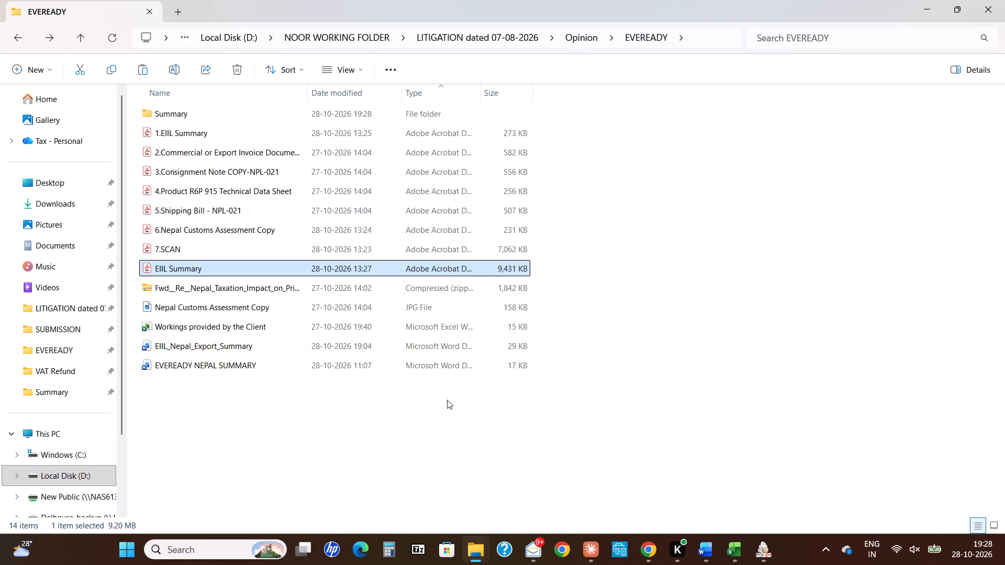
pyautogui.press('F2')
pyautogui.press('Right')
pyautogui.hotkey('ctrl', 'Left')
pyautogui.press('BackSpace')
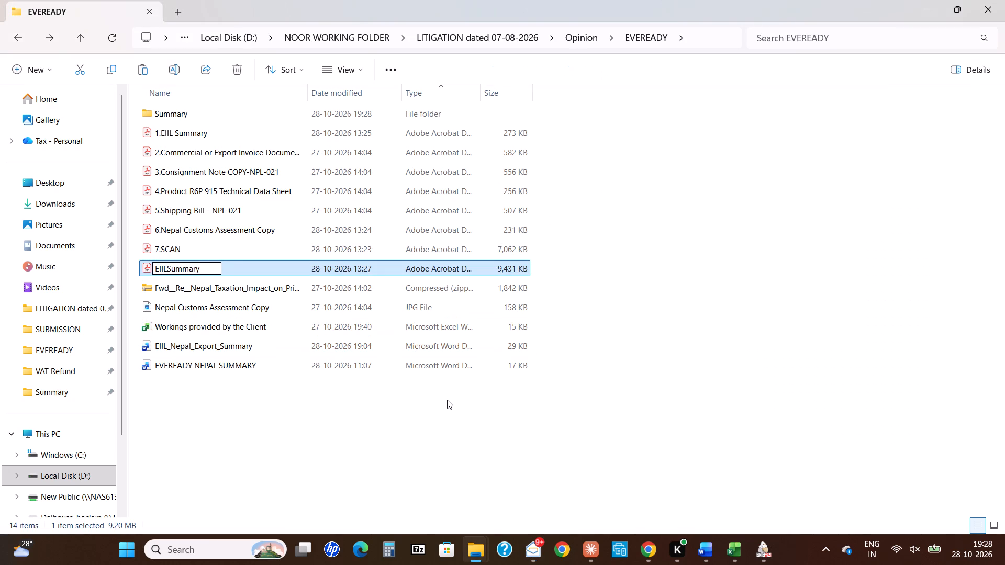
pyautogui.write('_Nepal_Export-')
pyautogui.hotkey('shift', 'BackSpace')
pyautogui.hotkey('shift', '_')
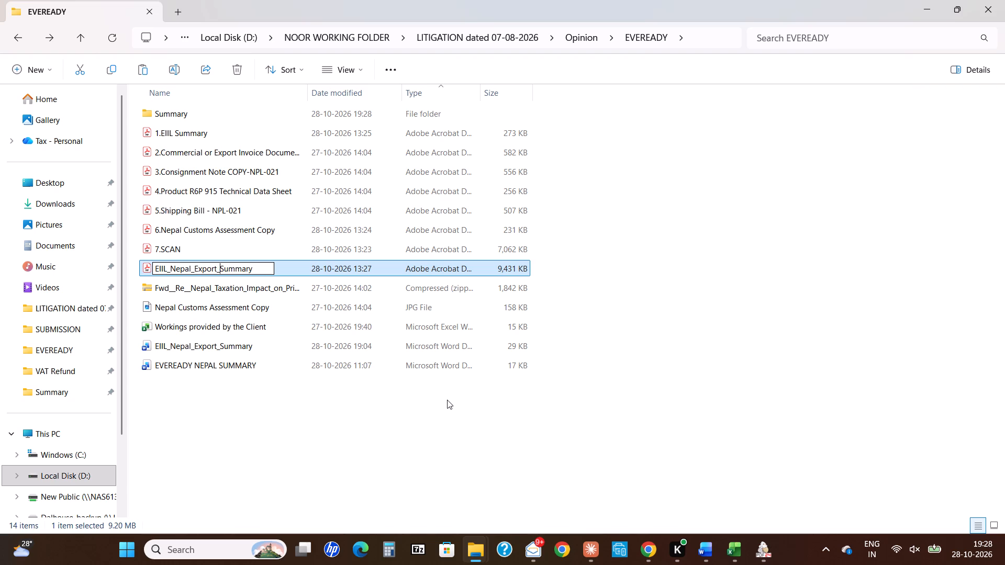
pyautogui.press('Return')
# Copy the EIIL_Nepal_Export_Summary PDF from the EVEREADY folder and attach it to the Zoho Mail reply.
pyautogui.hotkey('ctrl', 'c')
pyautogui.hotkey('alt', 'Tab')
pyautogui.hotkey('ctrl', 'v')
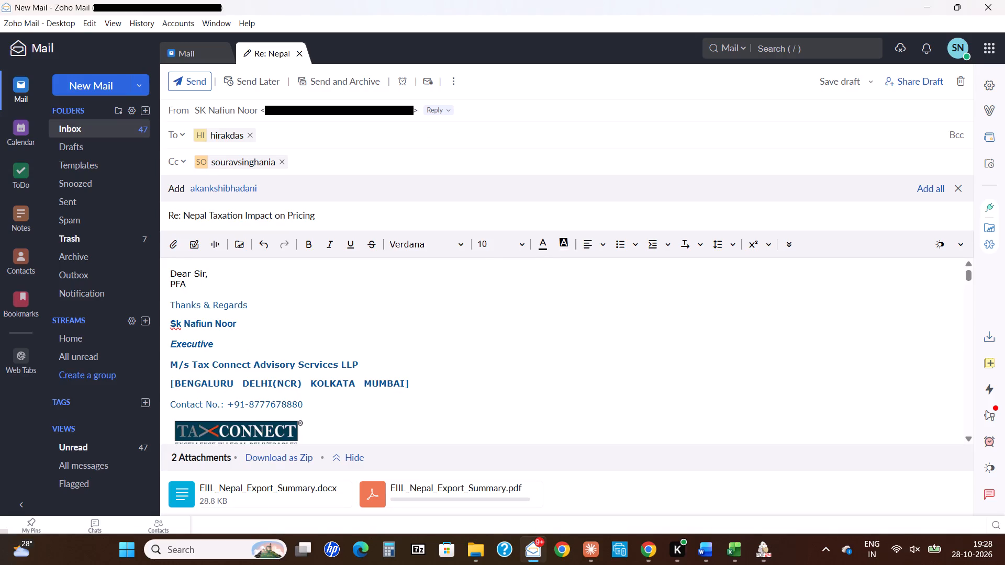
# Remove the EIIL_Nepal_Export_Summary Word document from the reply's attachments.
pyautogui.moveTo(447, 400); pyautogui.dragTo(345, 490)
pyautogui.click(345, 490)
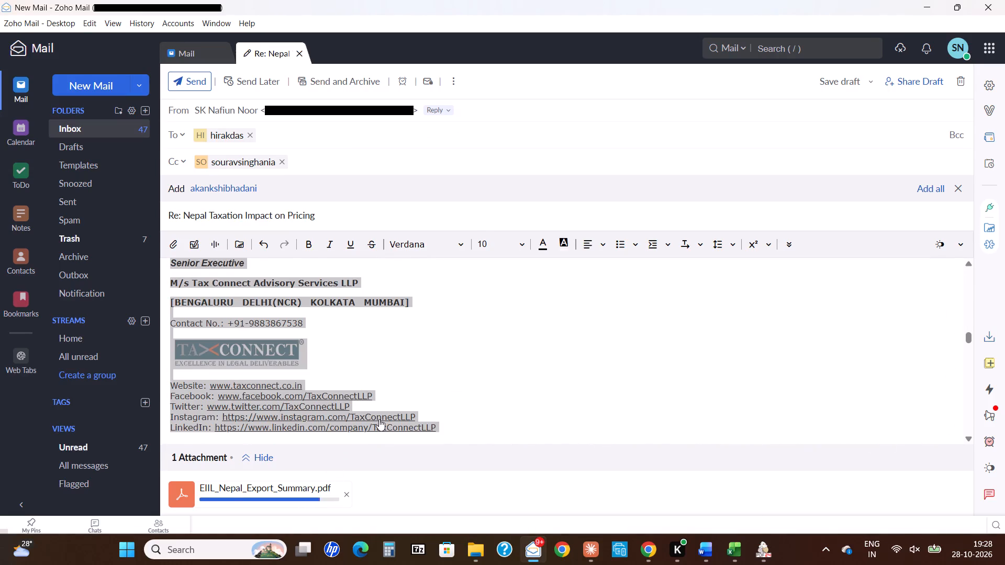
pyautogui.scroll(11, 381, 419)
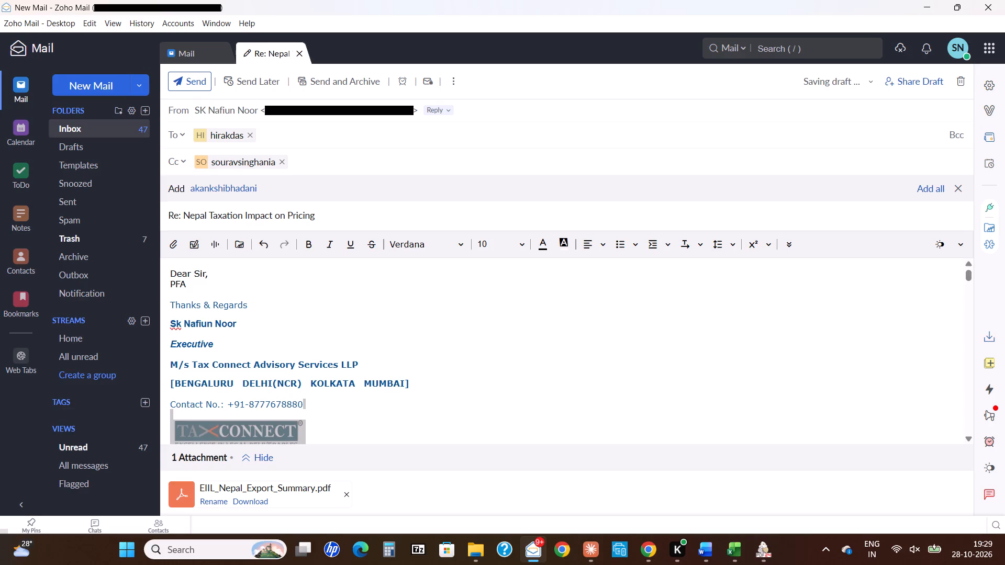
# Open the EIIL_Nepal_Export_Summary PDF from the EVEREADY folder in Acrobat, check its pages and length, and close it.
pyautogui.hotkey('alt', 'Tab')
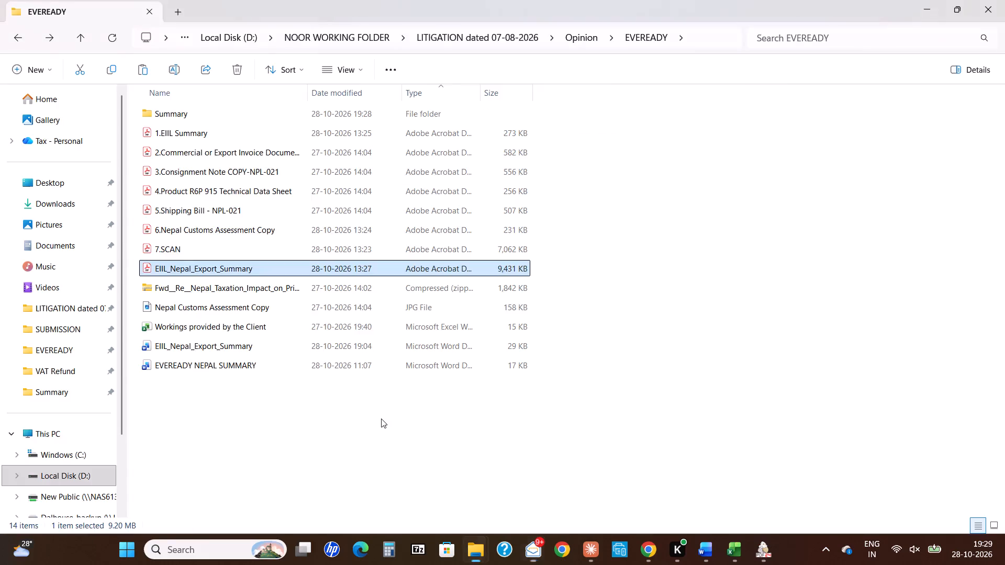
pyautogui.hotkey('alt', 'Tab')
pyautogui.hotkey('alt', 'Tab')
pyautogui.doubleClick(255, 265)
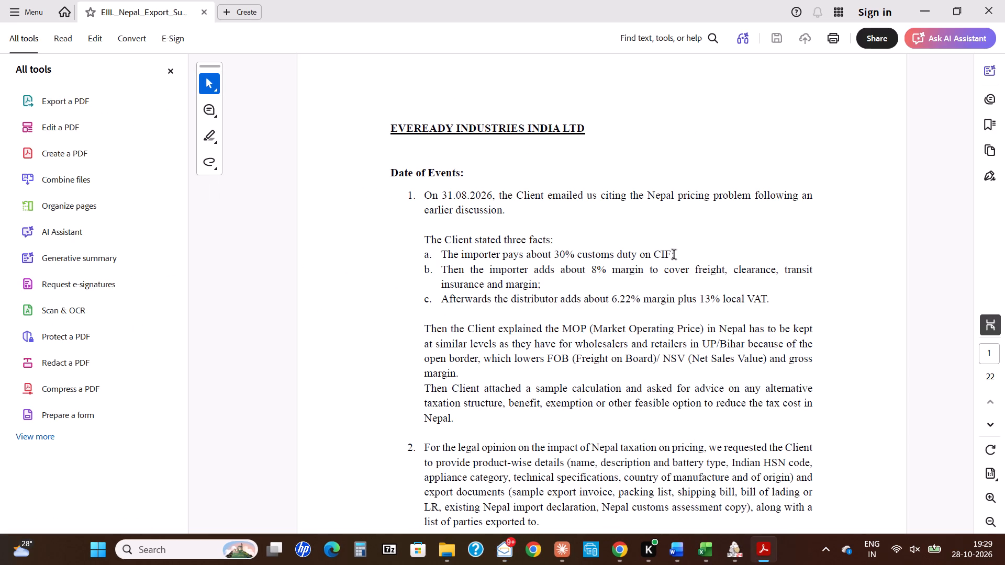
pyautogui.scroll(-19, 723, 253)
pyautogui.scroll(-2, 727, 244)
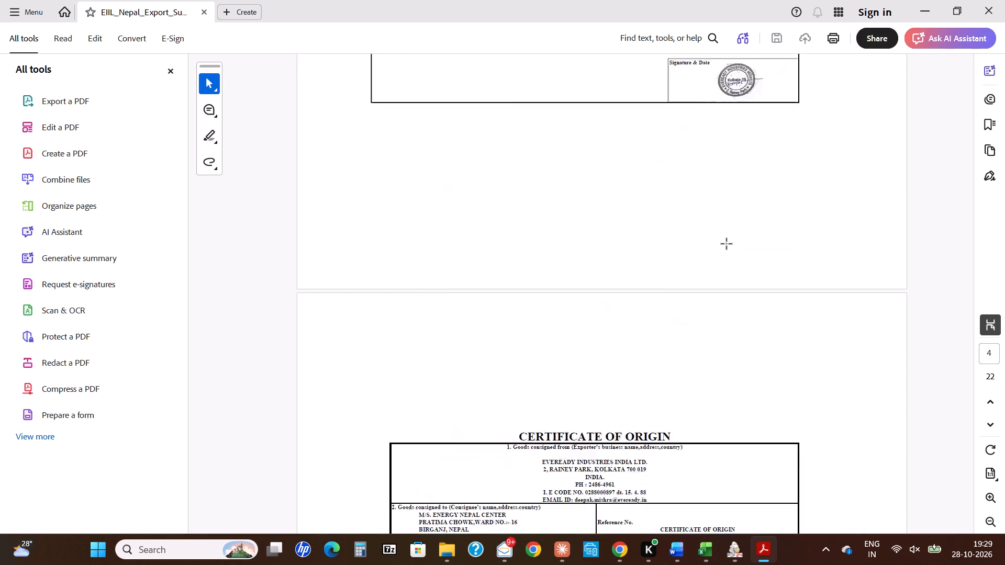
pyautogui.scroll(-19, 727, 244)
pyautogui.click(1004, 0)
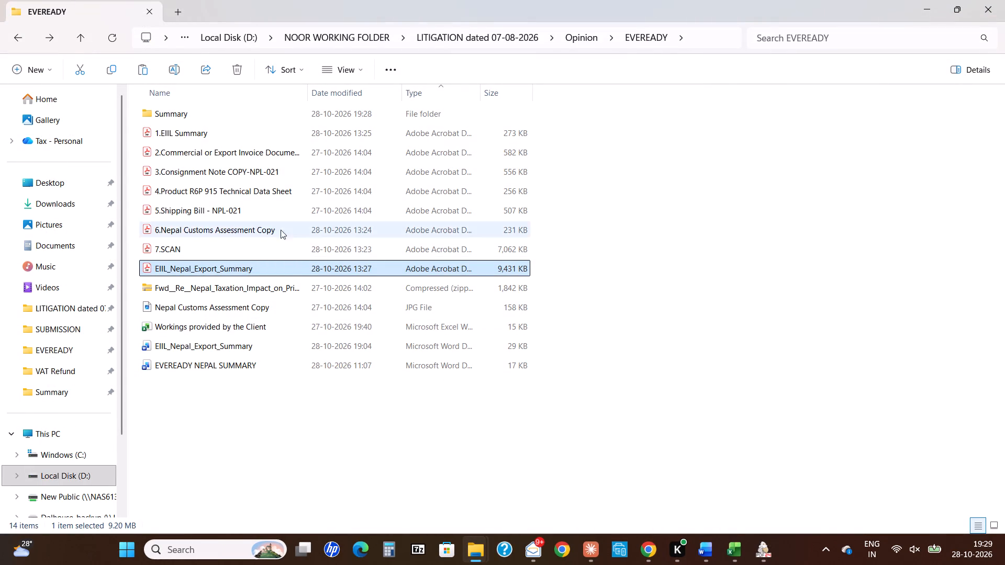
# Open the Summary subfolder in File Explorer and rename the EIIL_Summary PDF as EIIL_Nepal_Export_Summary.
pyautogui.doubleClick(258, 116)
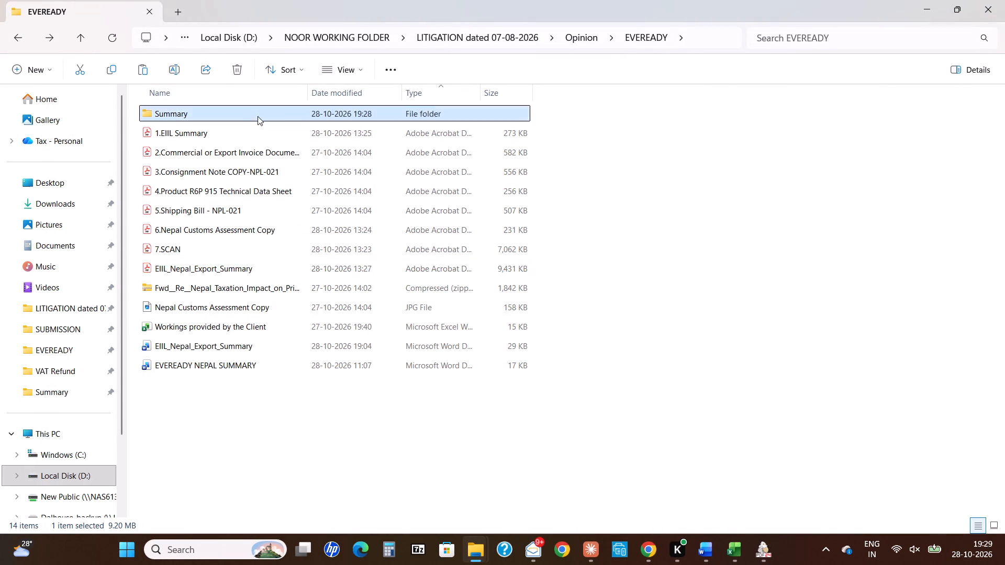
pyautogui.click(256, 266)
pyautogui.press('F2')
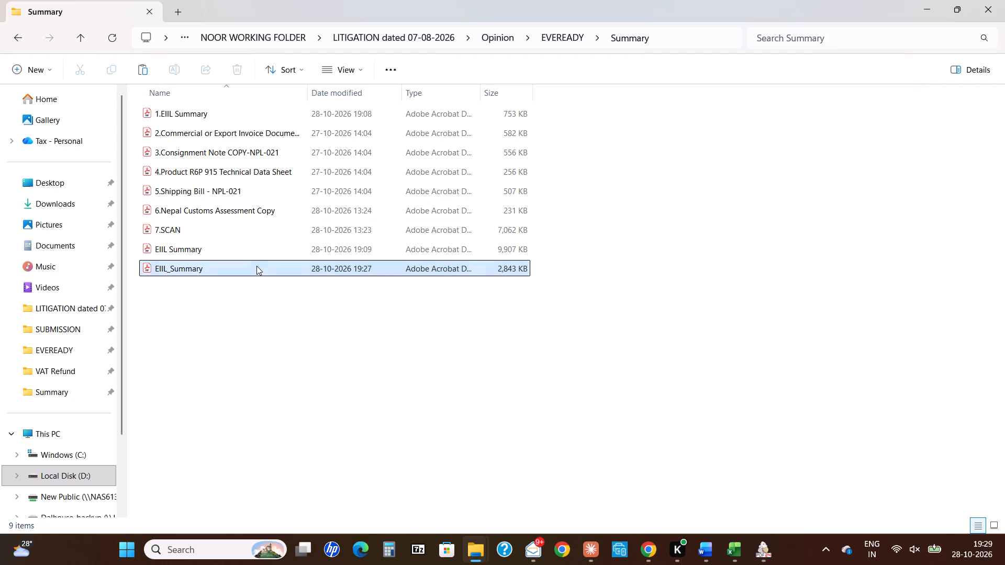
pyautogui.press('Right')
pyautogui.press('F2')
pyautogui.press('Right')
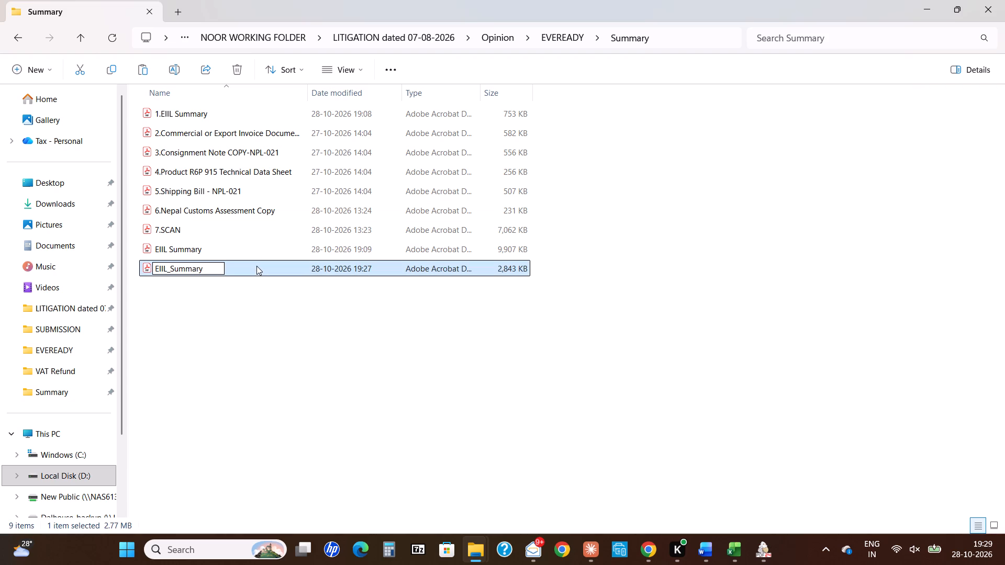
pyautogui.press('Left')
pyautogui.press('Left')
pyautogui.press('Left')
pyautogui.press('Left')
pyautogui.press('Left')
pyautogui.press('Left')
pyautogui.press('Left')
pyautogui.write('Nepal)')
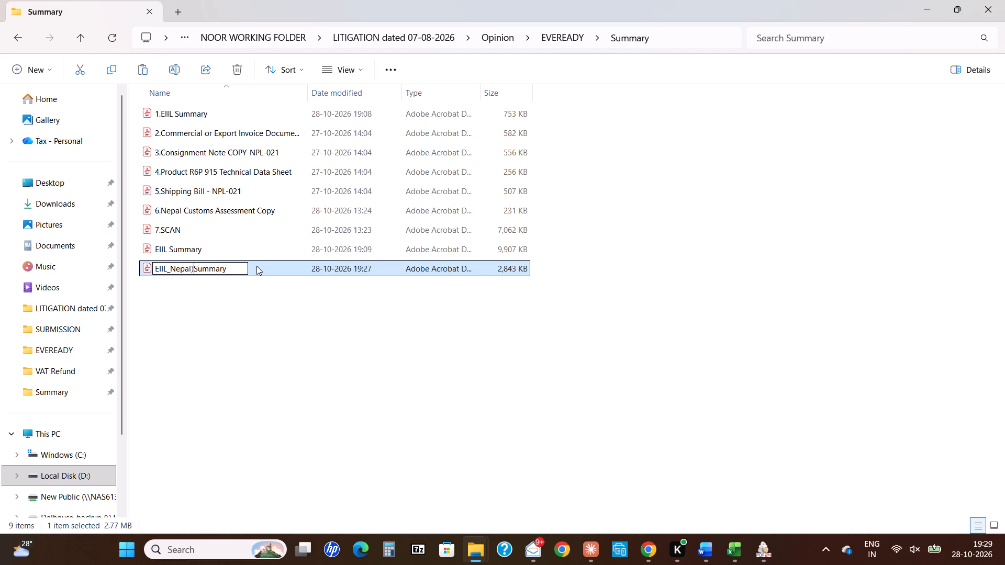
pyautogui.press('BackSpace')
pyautogui.hotkey('shift', ')')
pyautogui.press('BackSpace')
pyautogui.write('_Export_')
pyautogui.press('Return')
# Replace the PDF attached to the Zoho Mail reply with the EIIL_Nepal_Export_Summary PDF copied from the Summary folder.
pyautogui.hotkey('ctrl', 'c')
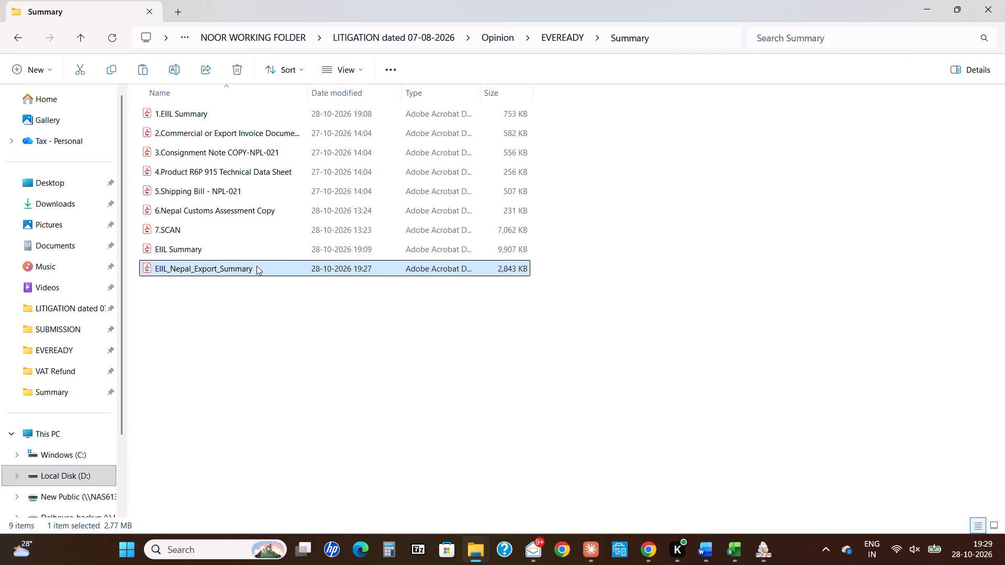
pyautogui.hotkey('alt', 'Tab')
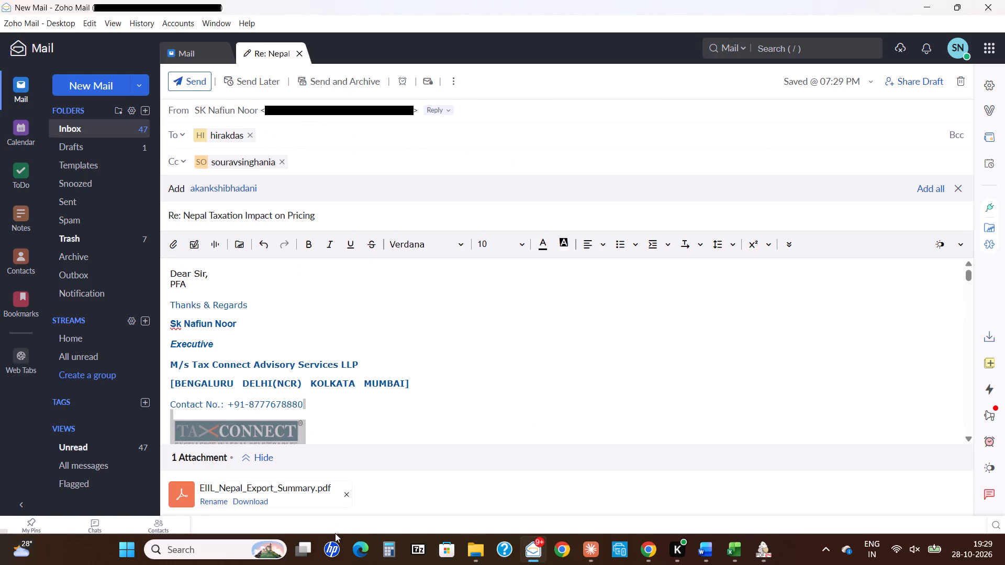
pyautogui.click(350, 495)
pyautogui.click(355, 267)
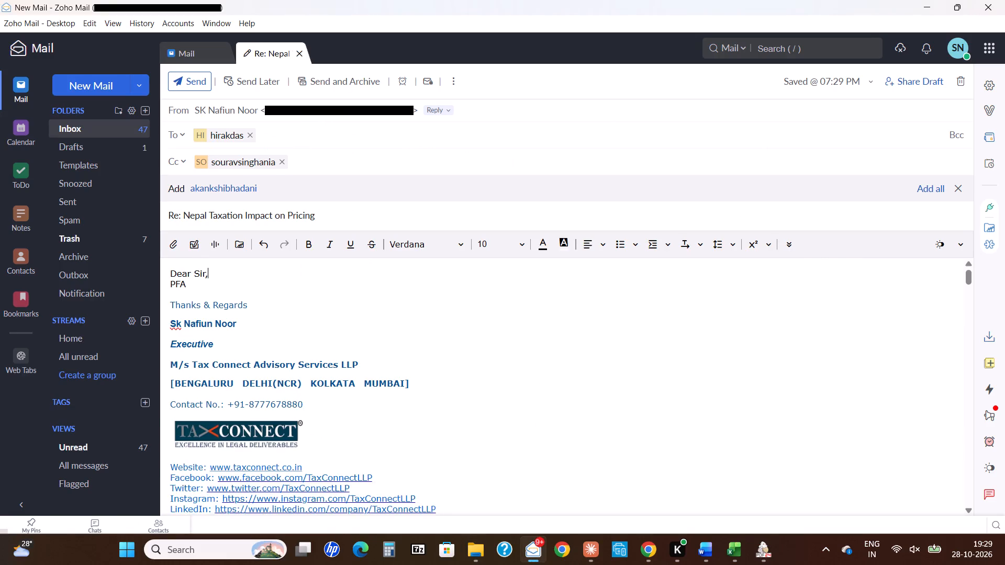
pyautogui.hotkey('ctrl', 'v')
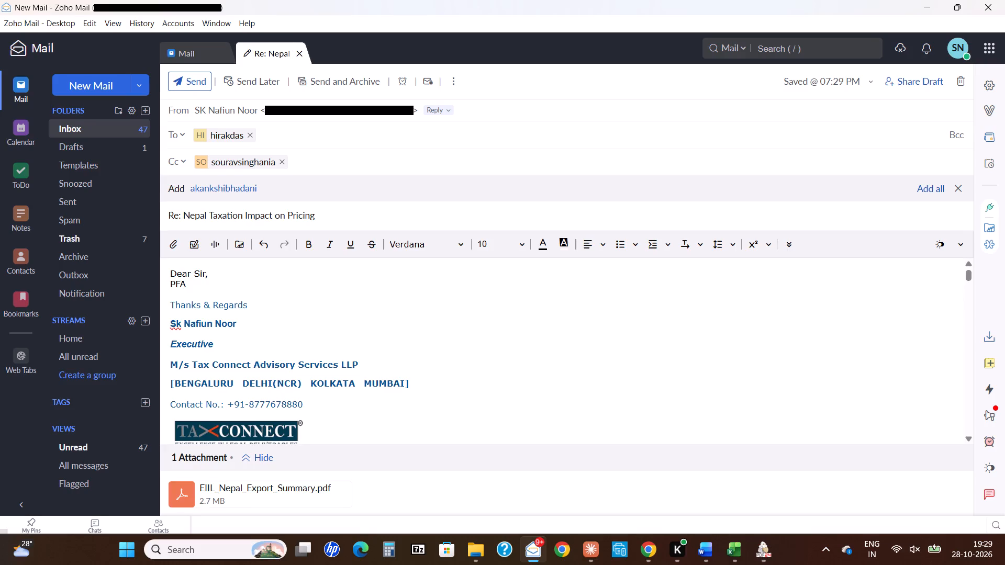
# Preview the EIIL_Nepal_Export_Summary PDF attached to the reply, check its pages and close the preview.
pyautogui.click(177, 485)
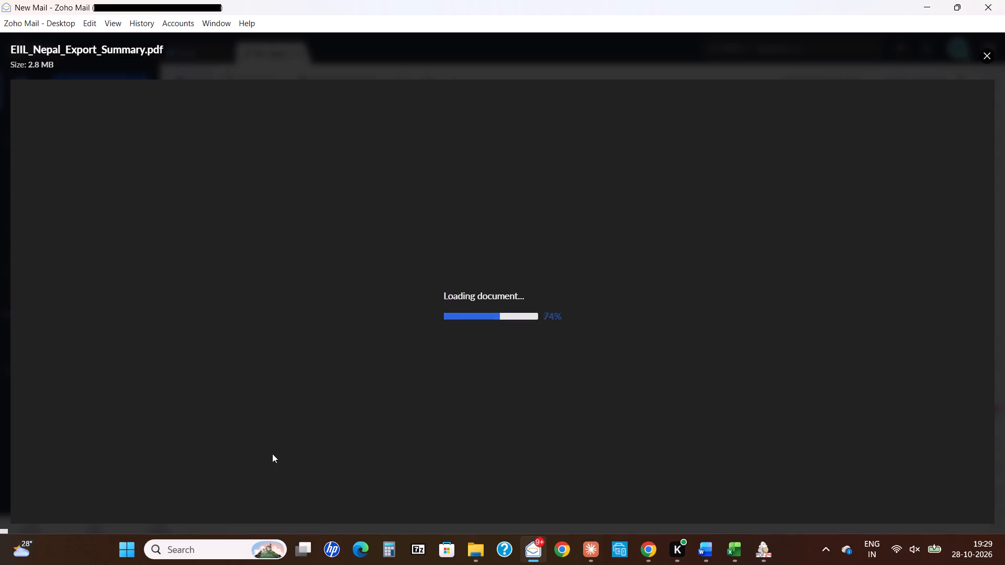
pyautogui.scroll(-8, 541, 409)
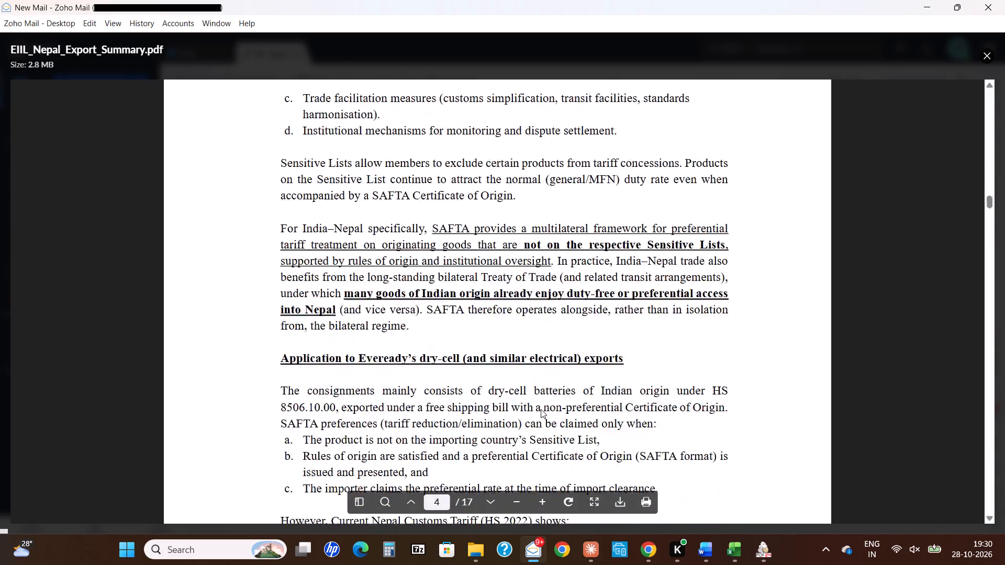
pyautogui.scroll(-13, 541, 409)
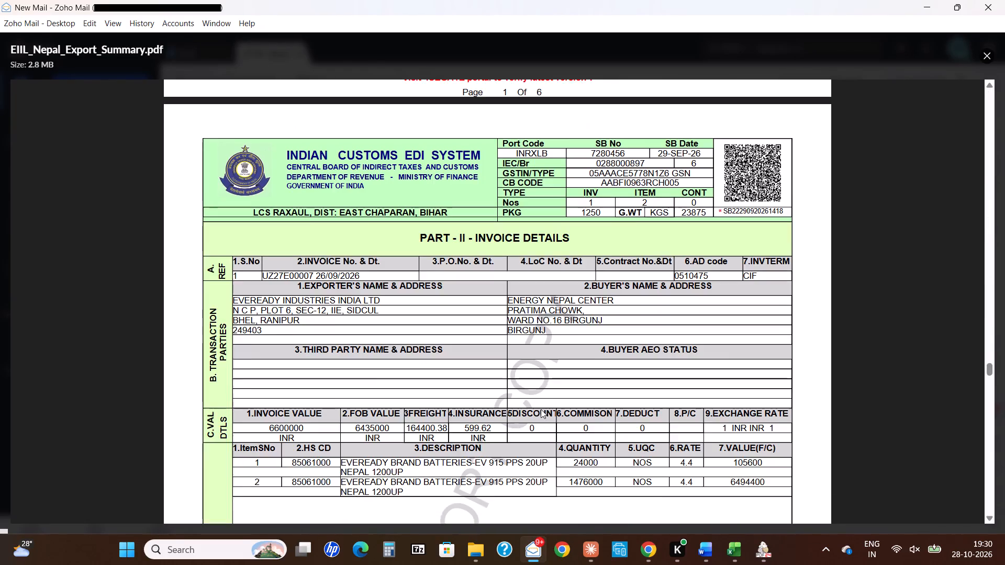
pyautogui.scroll(-13, 541, 409)
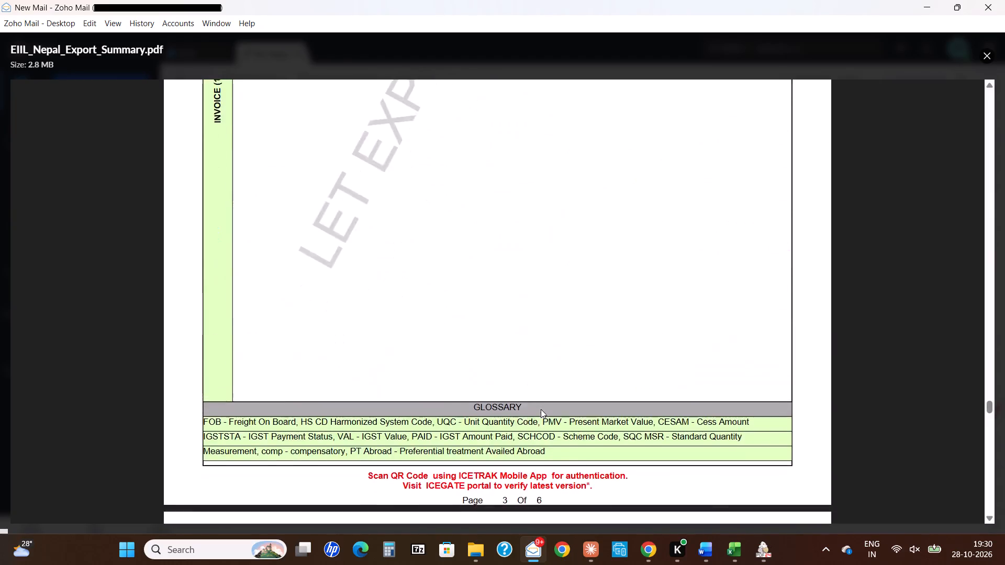
pyautogui.scroll(-11, 541, 409)
pyautogui.press('Escape')
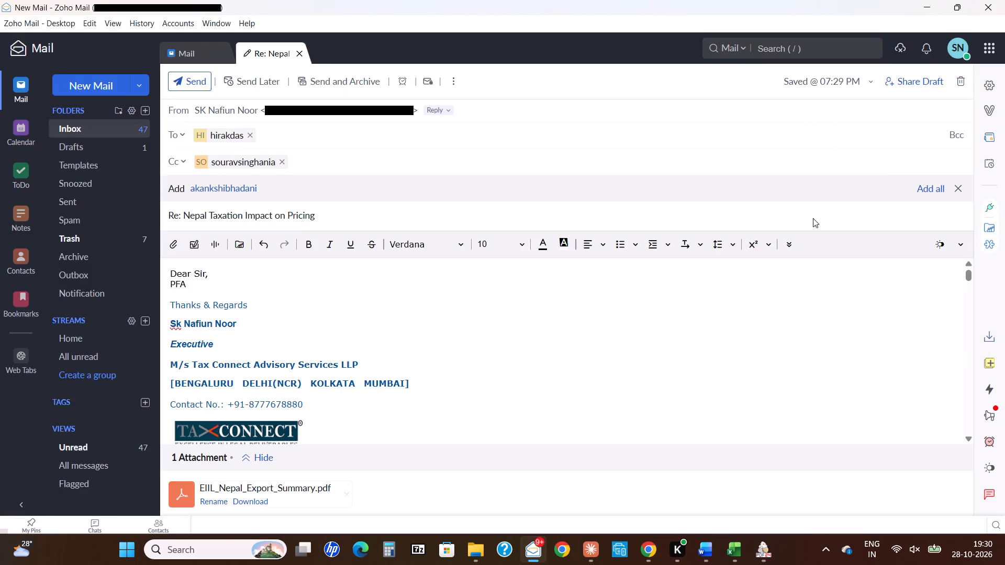
pyautogui.press('Escape')
# Send the Re: Nepal Taxation Impact on Pricing reply.
pyautogui.click(567, 360)
pyautogui.hotkey('ctrl', 'Return')
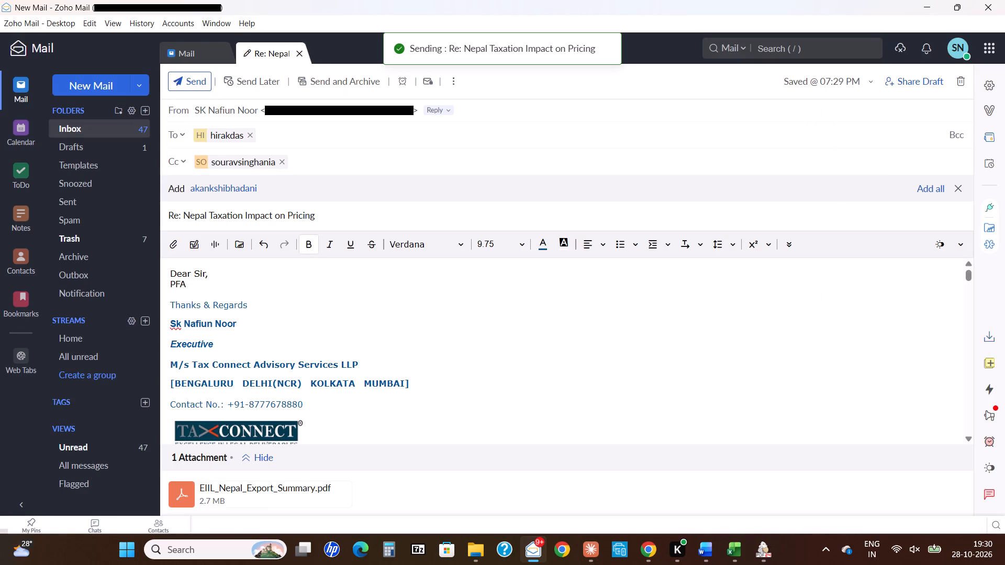